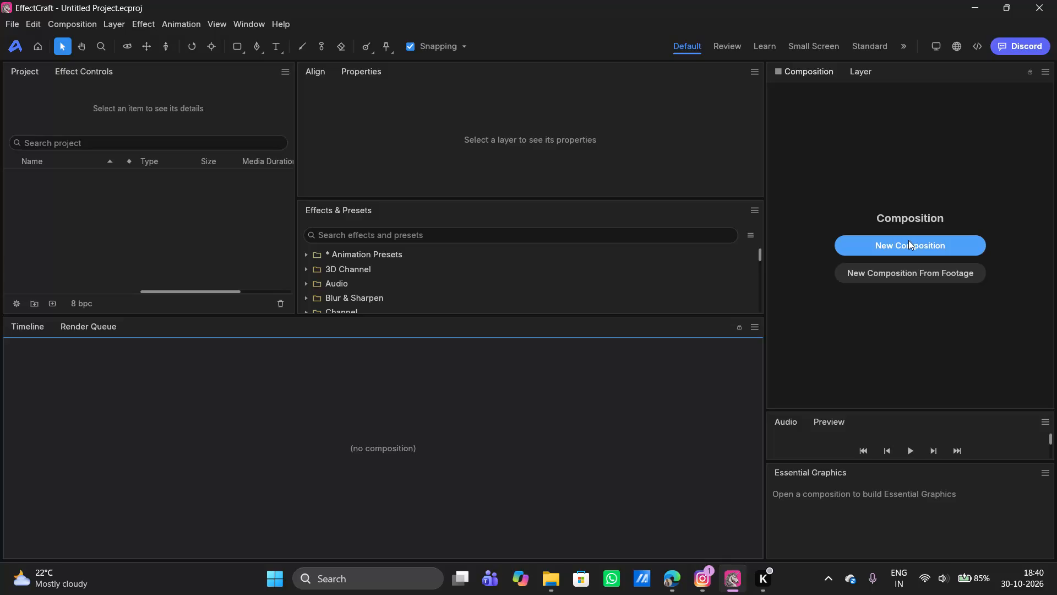
Create a new composition named QuoteEdit with the HDTV 1080 29.97 preset.
click(898, 242)
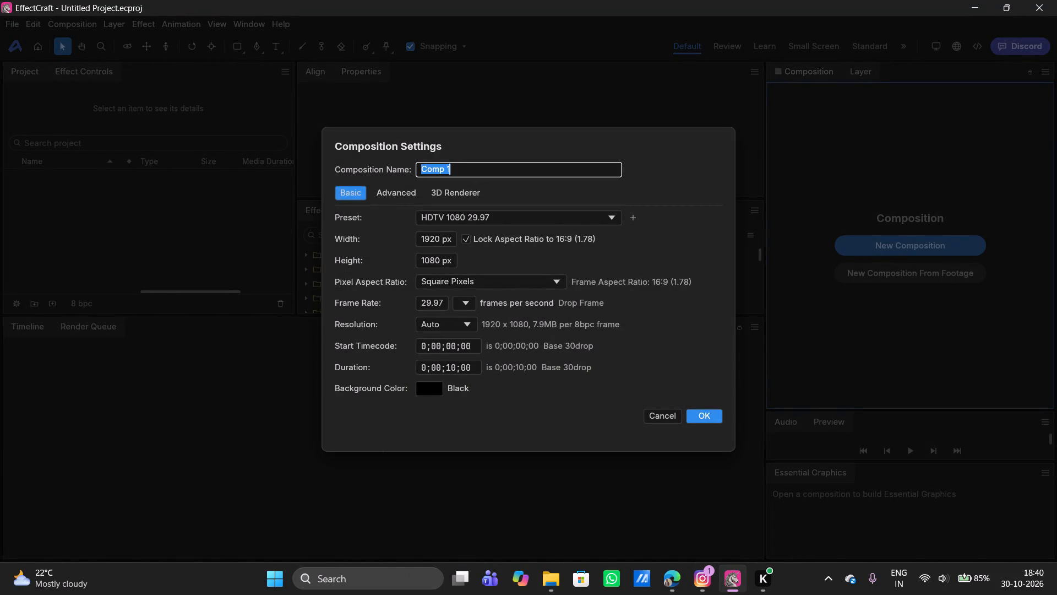
key(BackSpace)
key(shift+q)
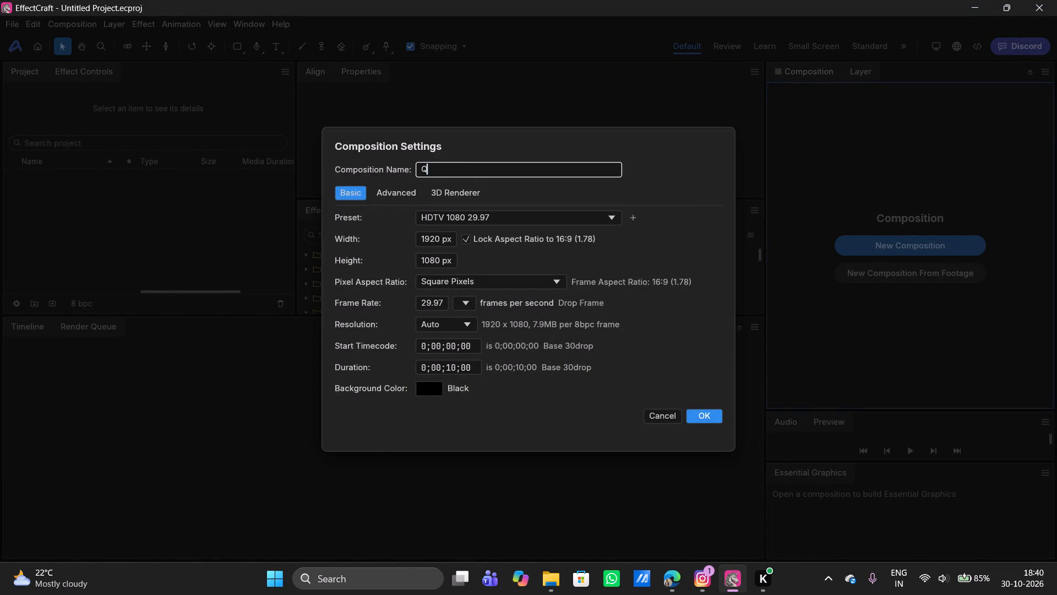
text(outeE)
key(BackSpace)
key(BackSpace)
key(BackSpace)
key(BackSpace)
key(BackSpace)
text(uoteEdit)
click(524, 212)
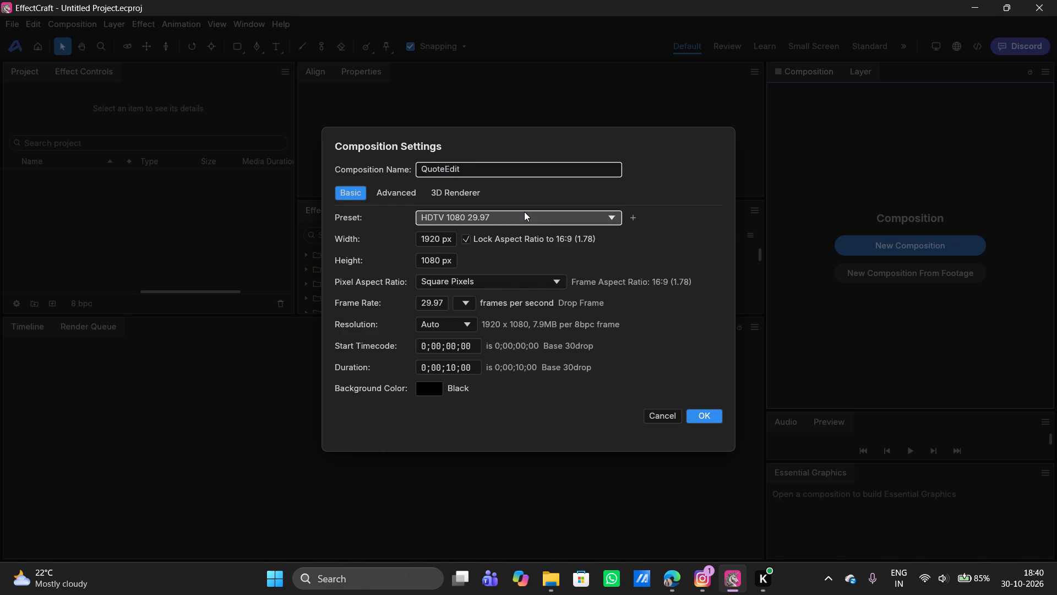
click(498, 214)
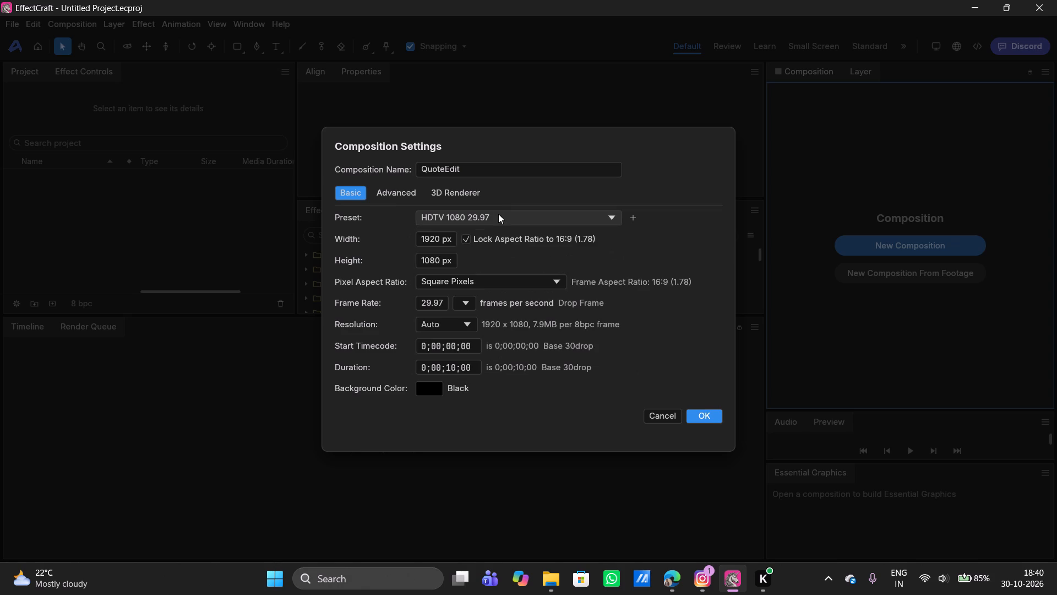
click(712, 416)
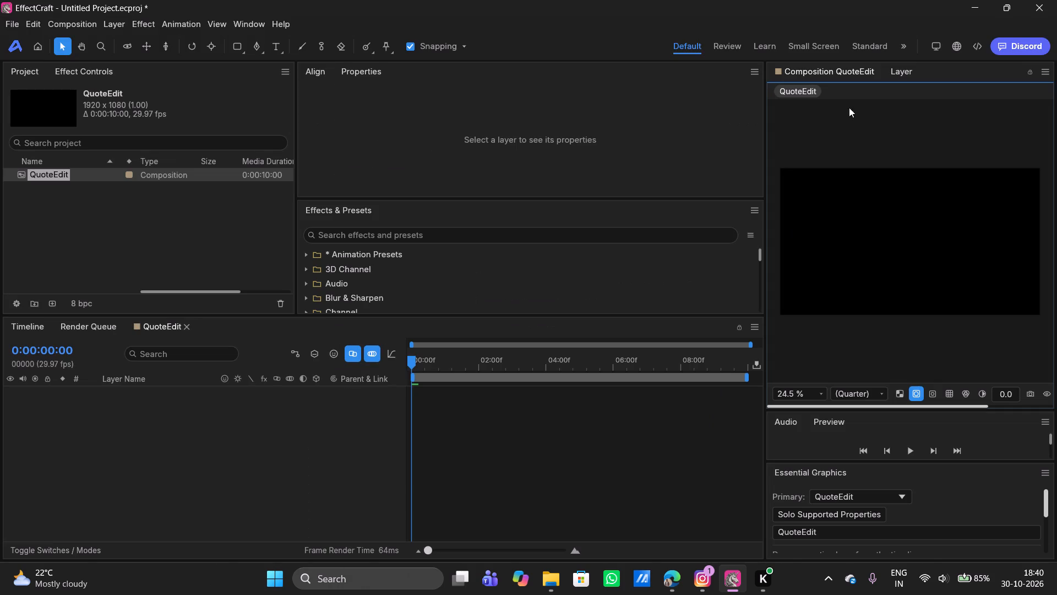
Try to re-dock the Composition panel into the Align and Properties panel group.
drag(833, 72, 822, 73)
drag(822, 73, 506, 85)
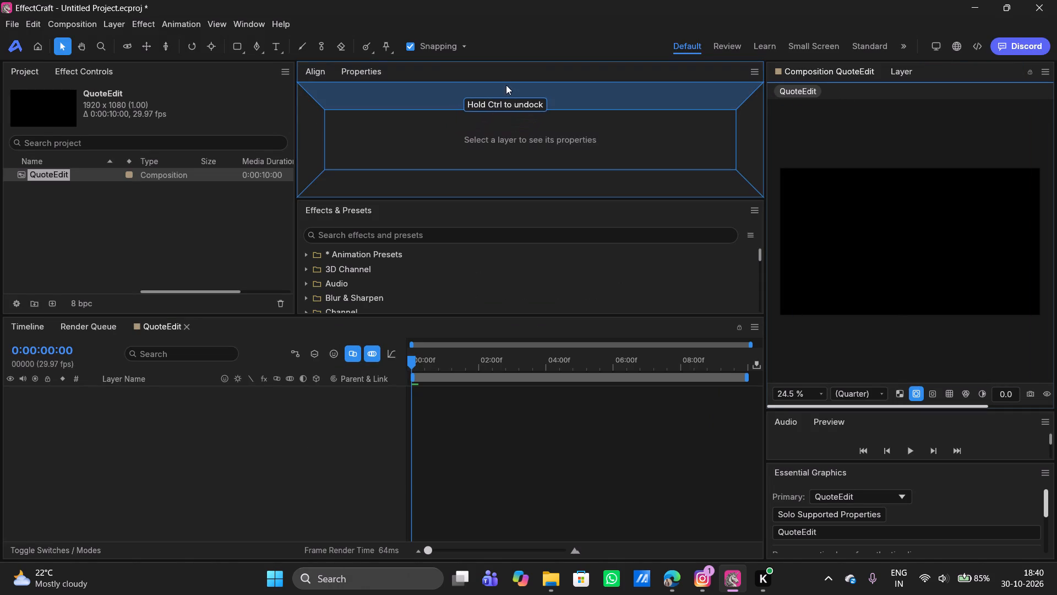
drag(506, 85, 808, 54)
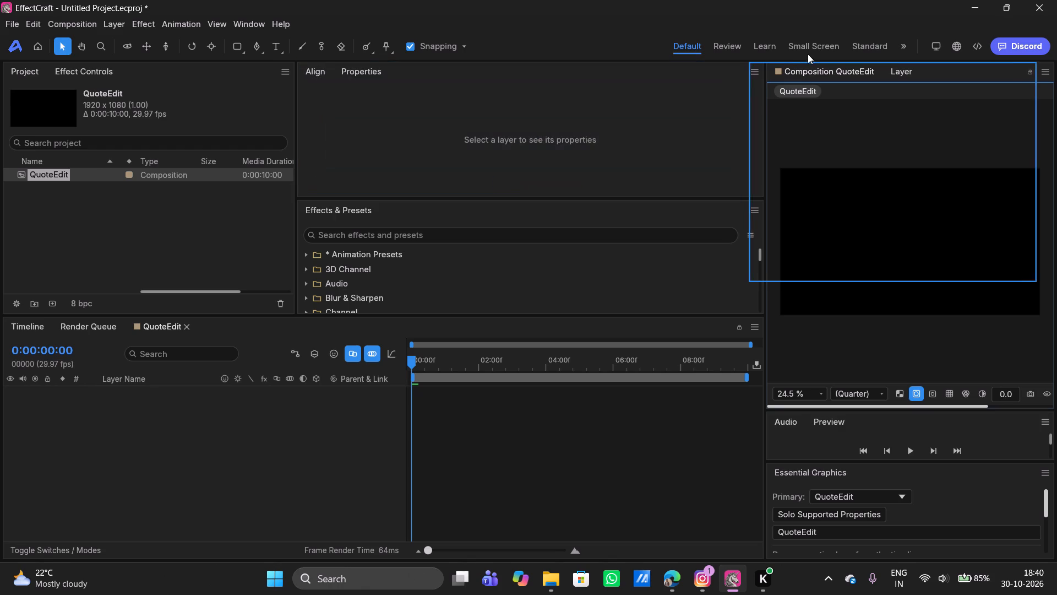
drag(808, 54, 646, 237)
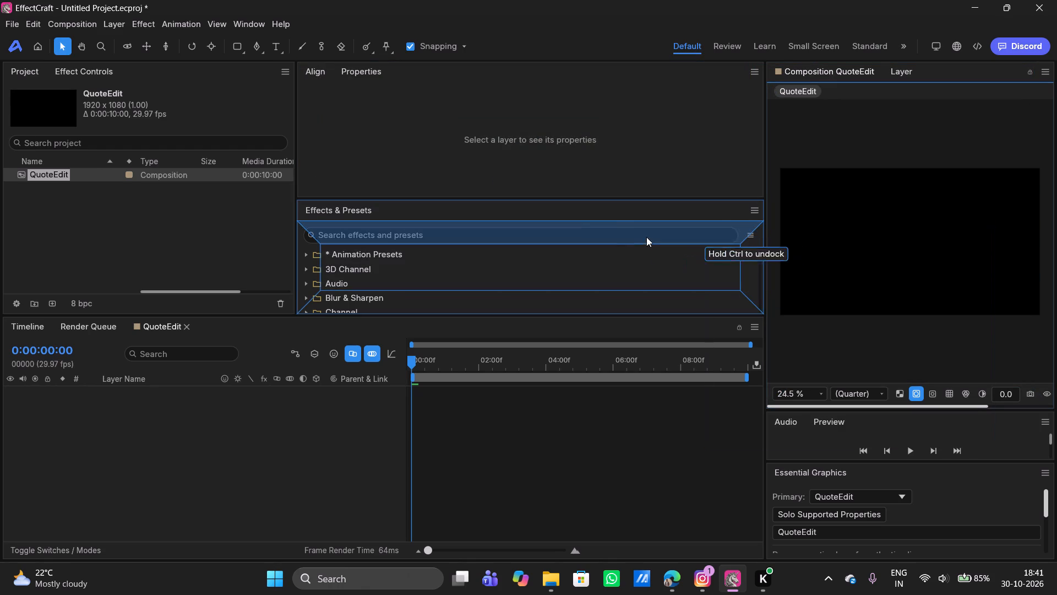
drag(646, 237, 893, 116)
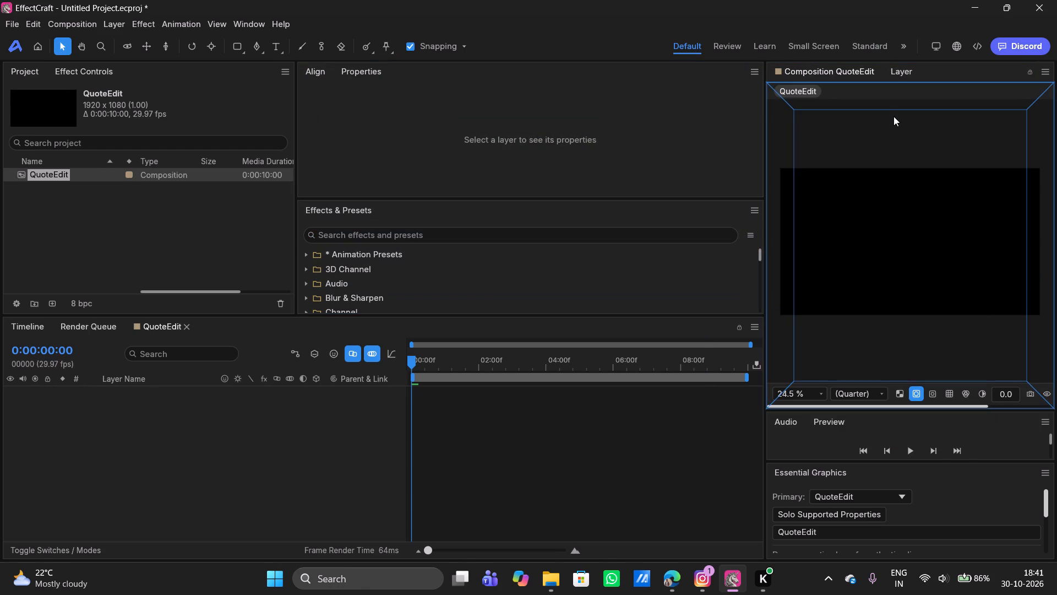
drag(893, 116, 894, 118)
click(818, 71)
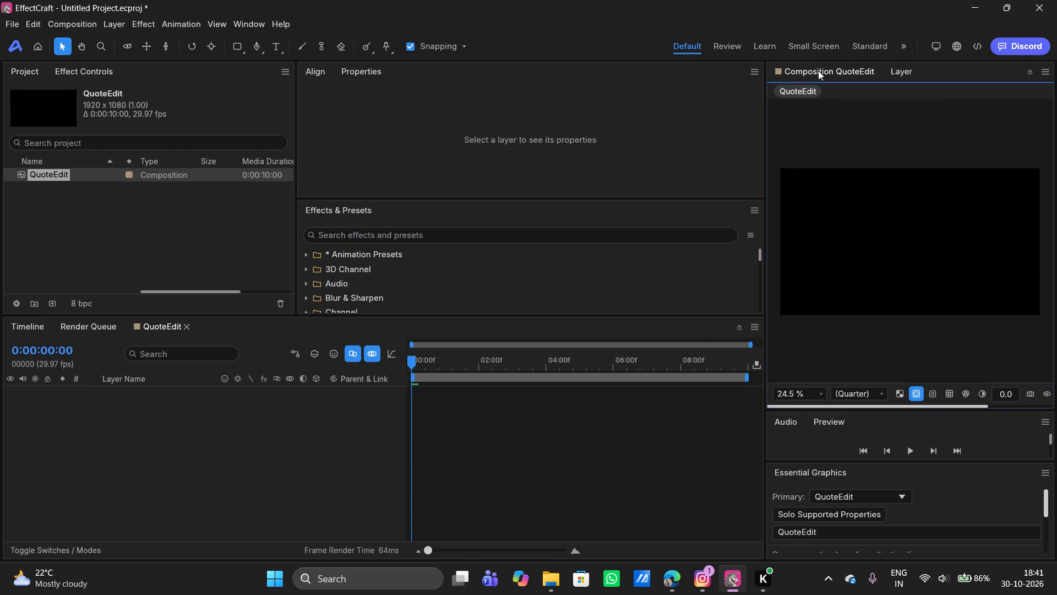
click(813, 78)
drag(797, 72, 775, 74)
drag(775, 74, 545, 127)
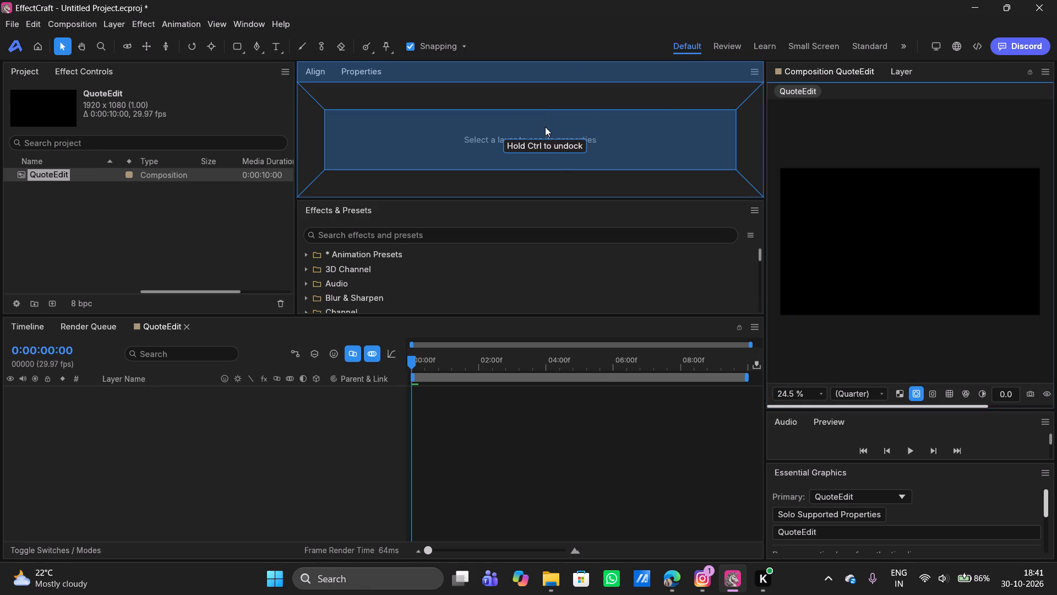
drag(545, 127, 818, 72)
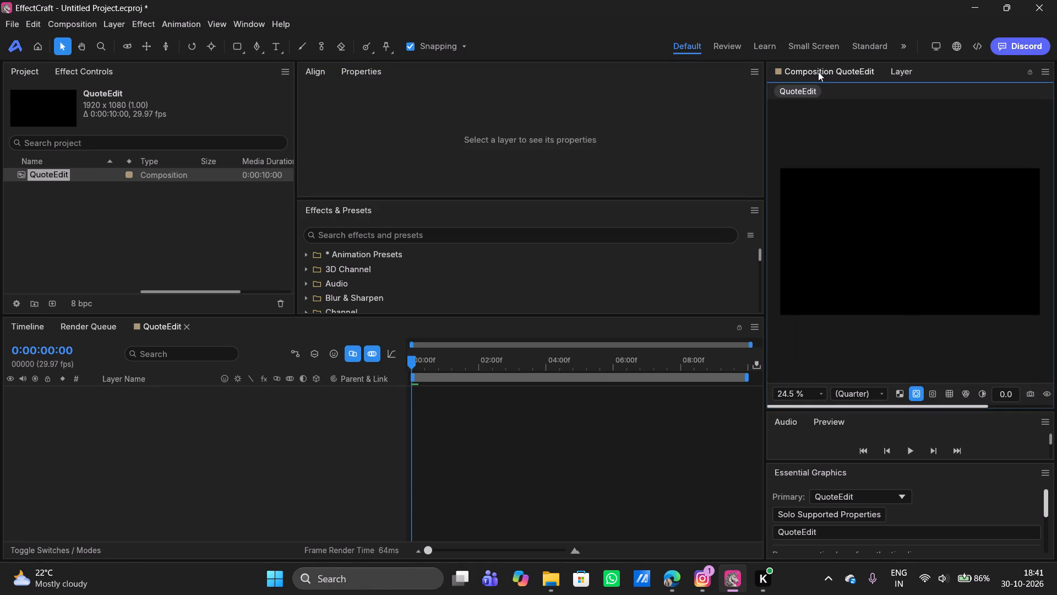
Apply the Default workspace layout, and widen the Project panel and the side column holding Preview and Properties.
click(685, 42)
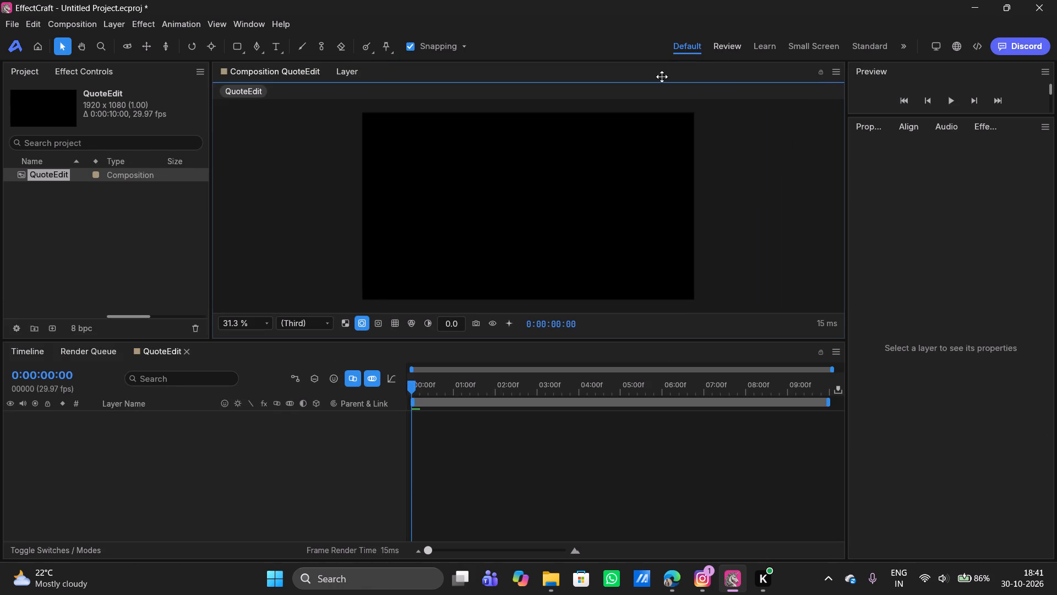
drag(211, 213, 384, 219)
drag(846, 187, 742, 195)
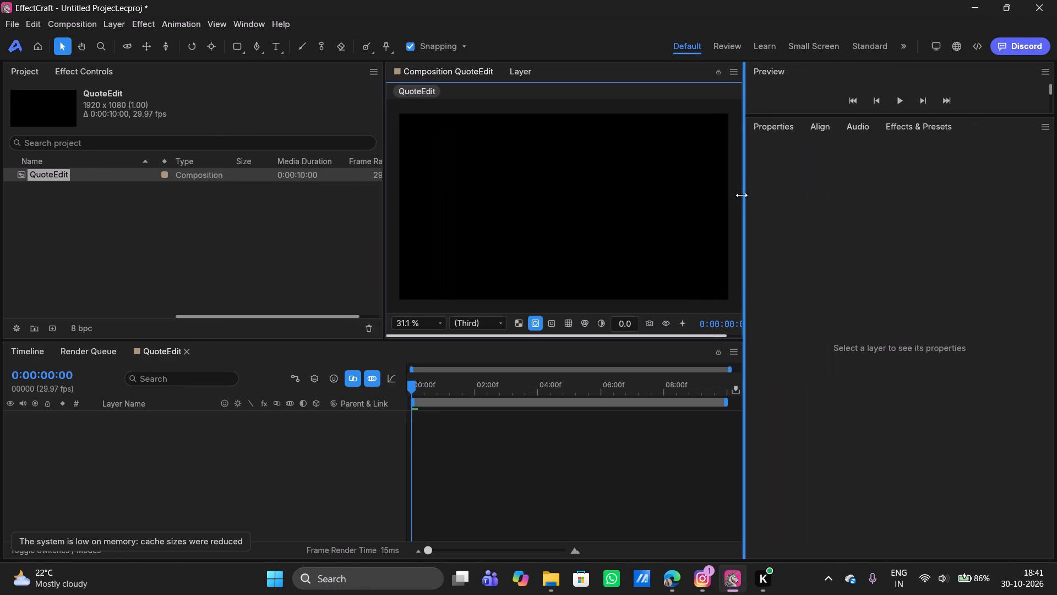
drag(742, 195, 808, 189)
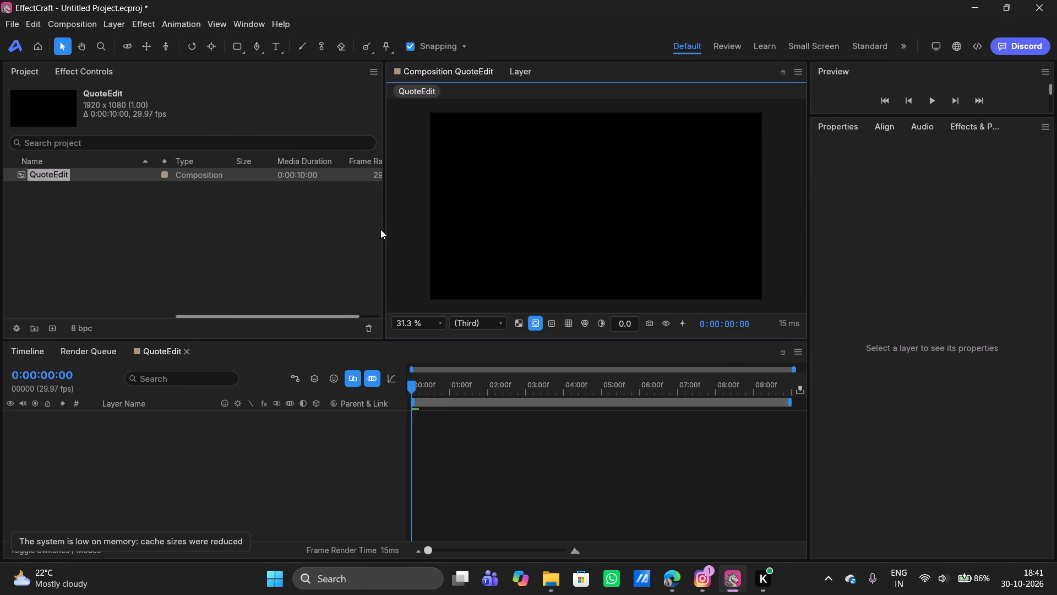
click(380, 229)
drag(385, 229, 347, 231)
Start a new 1920 x 1080 px solid layer in QuoteEdit and set its colour to dark red AA0A0A.
click(268, 520)
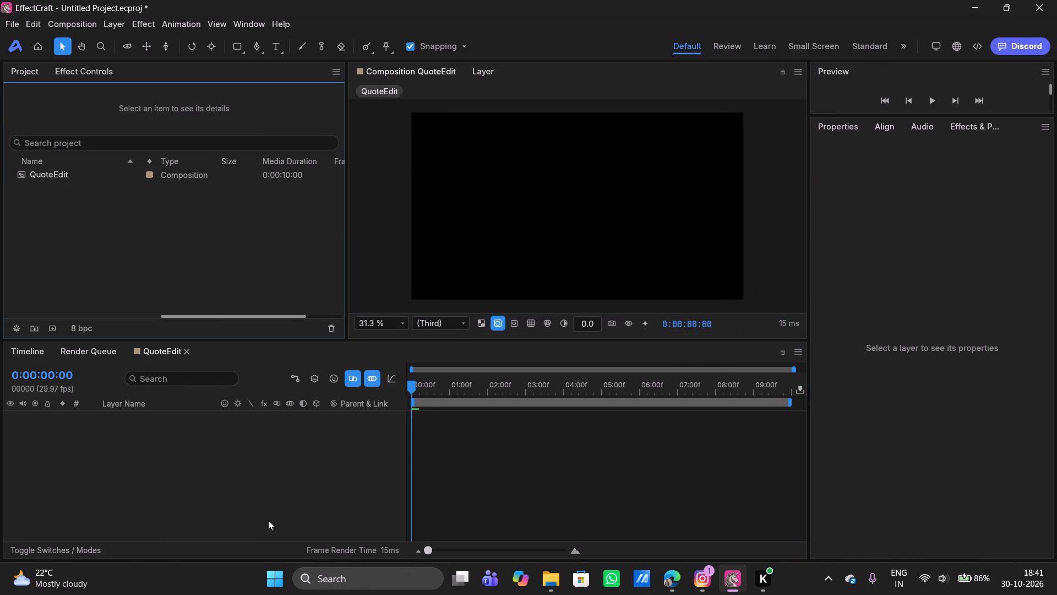
right_click(207, 467)
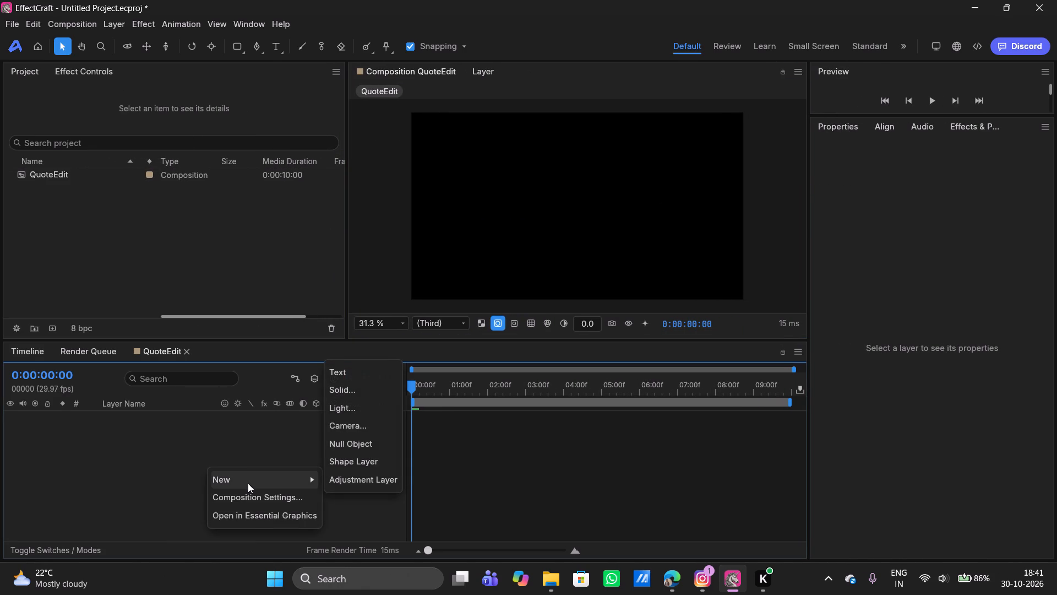
click(349, 392)
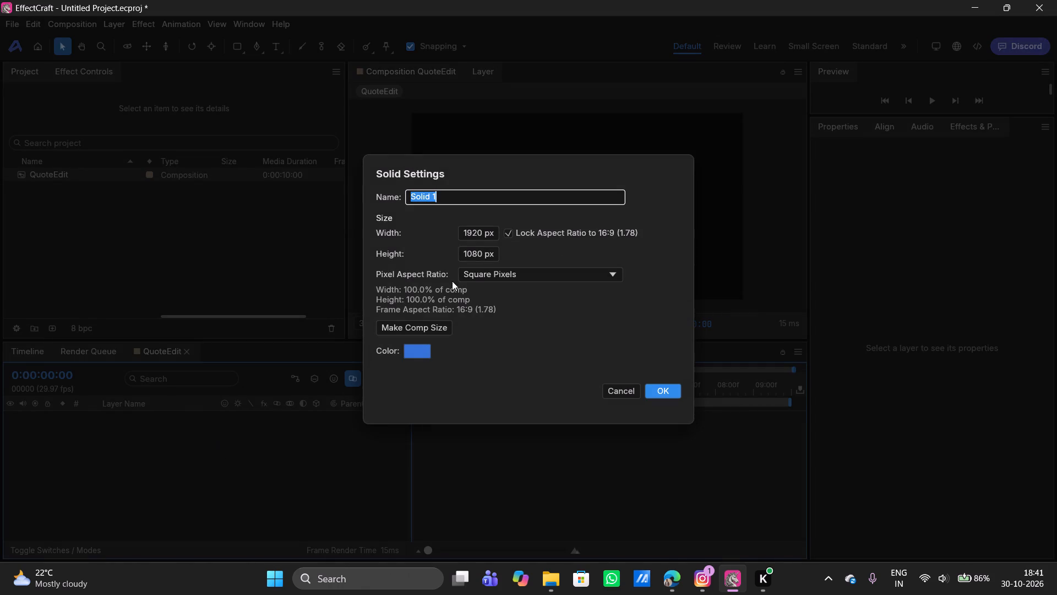
click(411, 354)
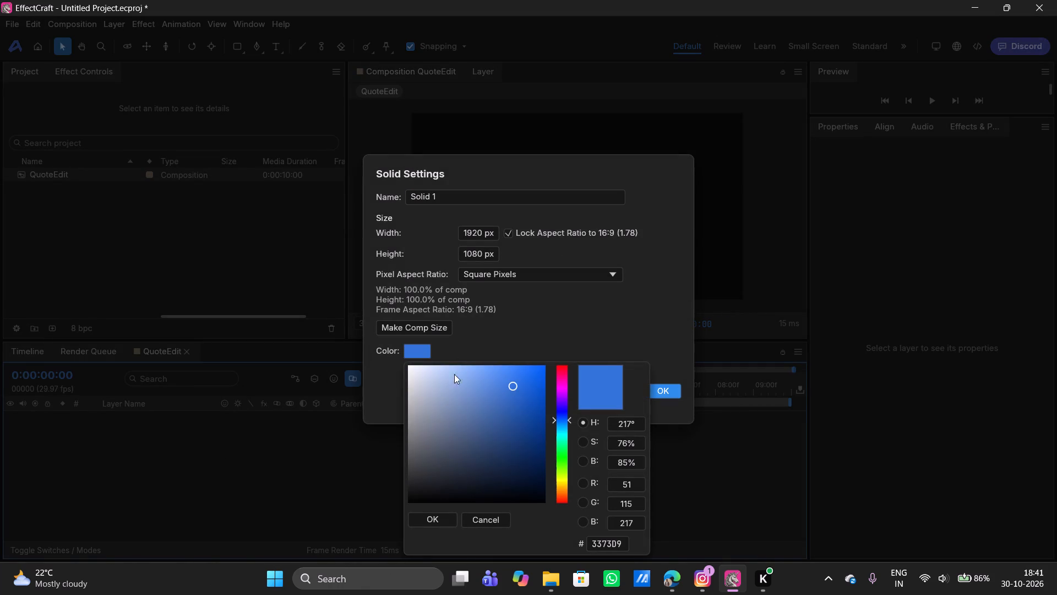
drag(559, 415, 564, 349)
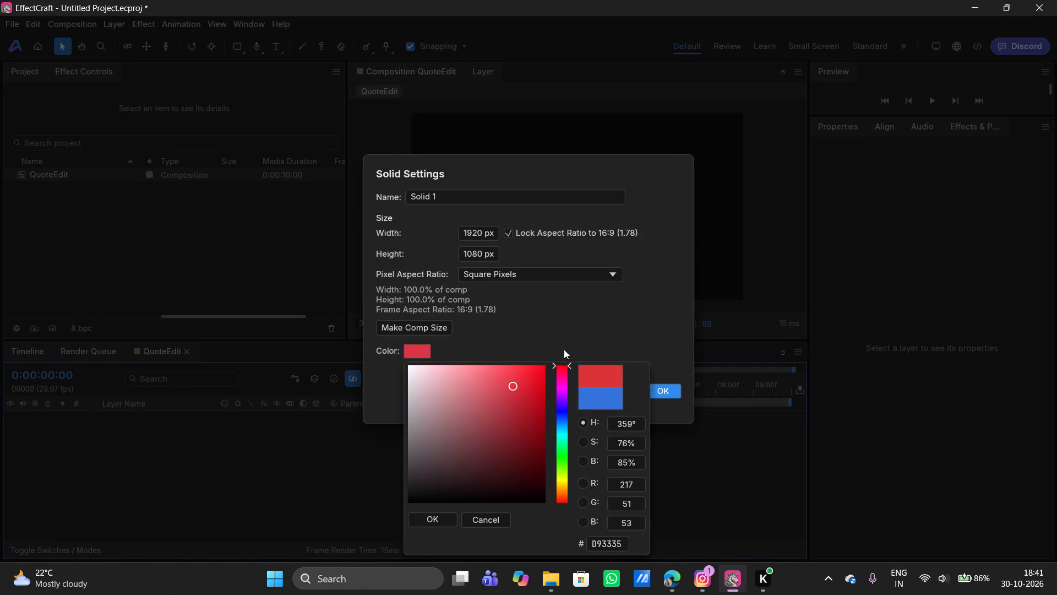
drag(564, 349, 566, 331)
drag(513, 385, 537, 413)
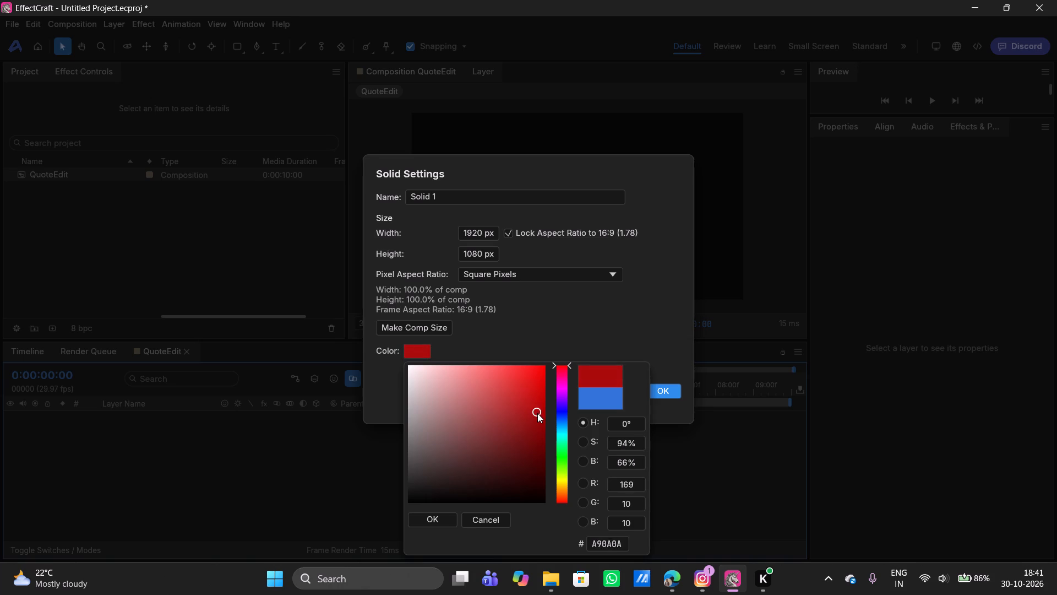
drag(537, 413, 538, 412)
drag(538, 412, 537, 412)
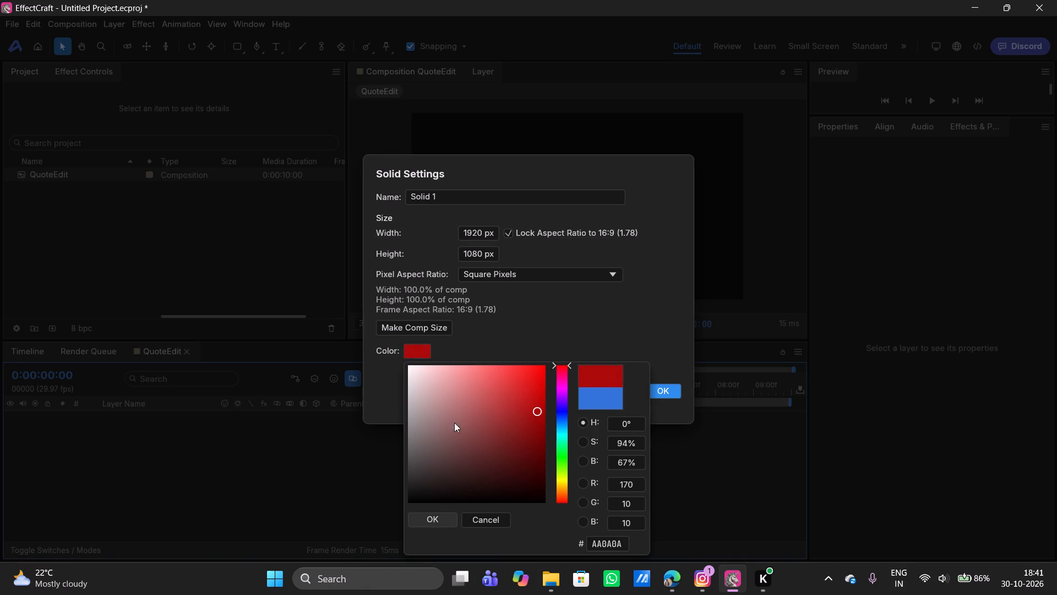
Name the solid Background and add it to the composition.
click(439, 202)
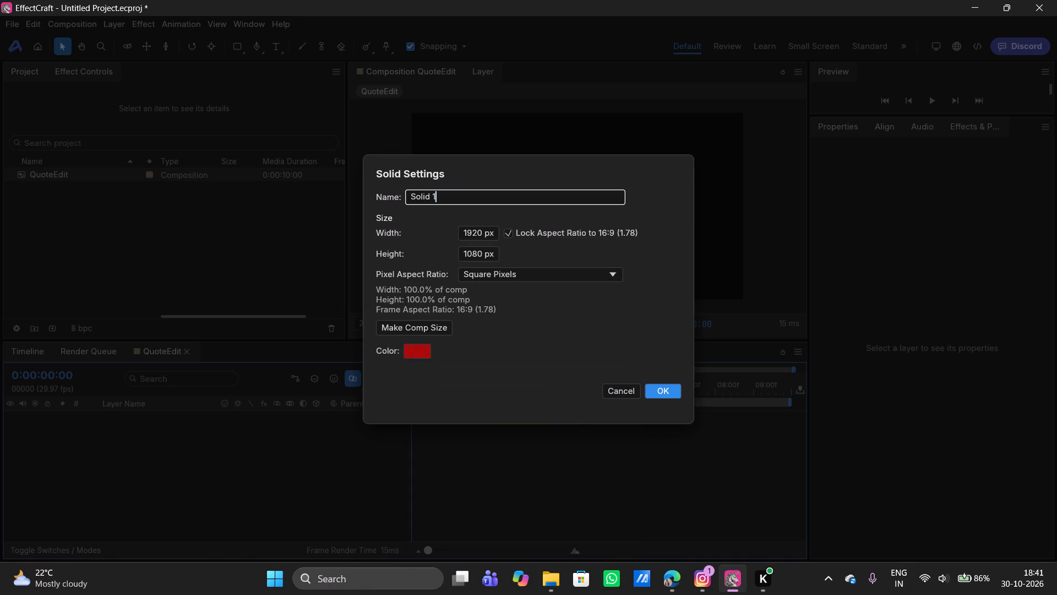
key(BackSpace)
key(BackSpace)
key(BackSpace)
key(BackSpace)
key(BackSpace)
key(BackSpace)
key(BackSpace)
text(Background)
key(Return)
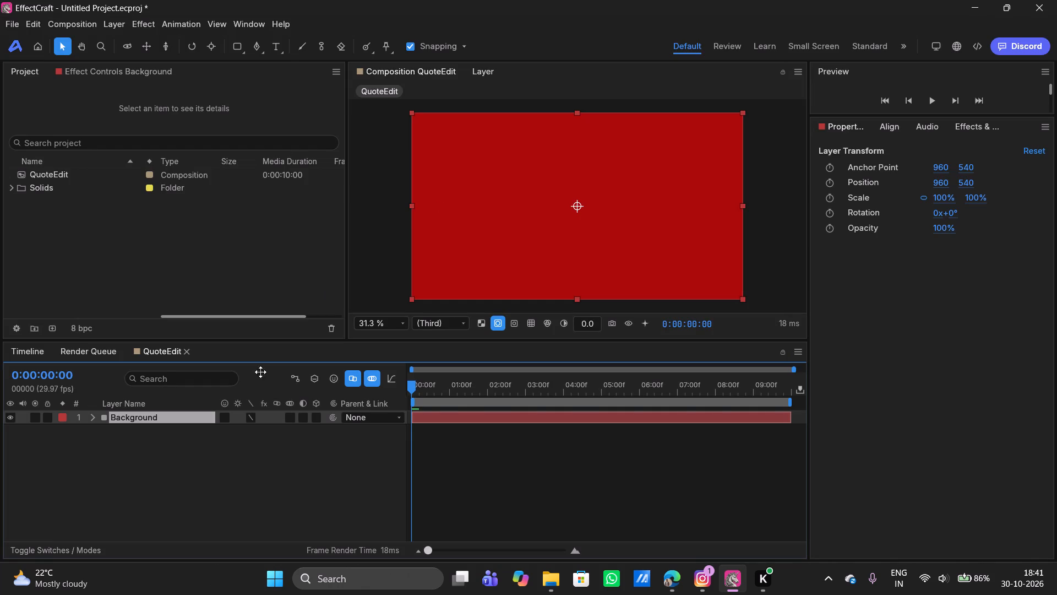
Examine the Background layer's Transform properties in the timeline, collapse them again and leave the layer selected.
click(91, 417)
click(91, 417)
click(91, 417)
click(99, 430)
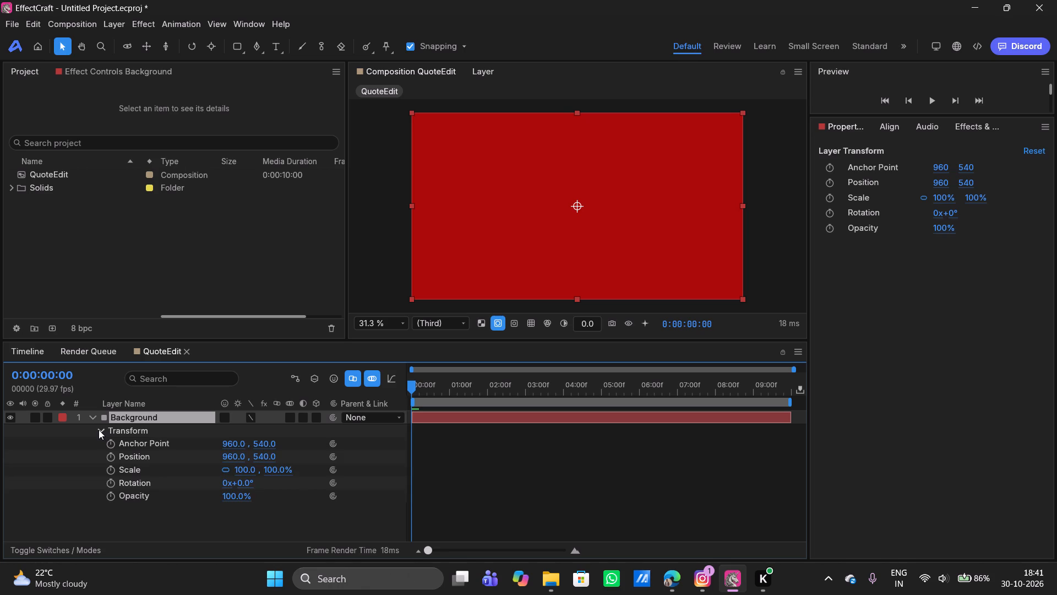
click(99, 430)
click(93, 418)
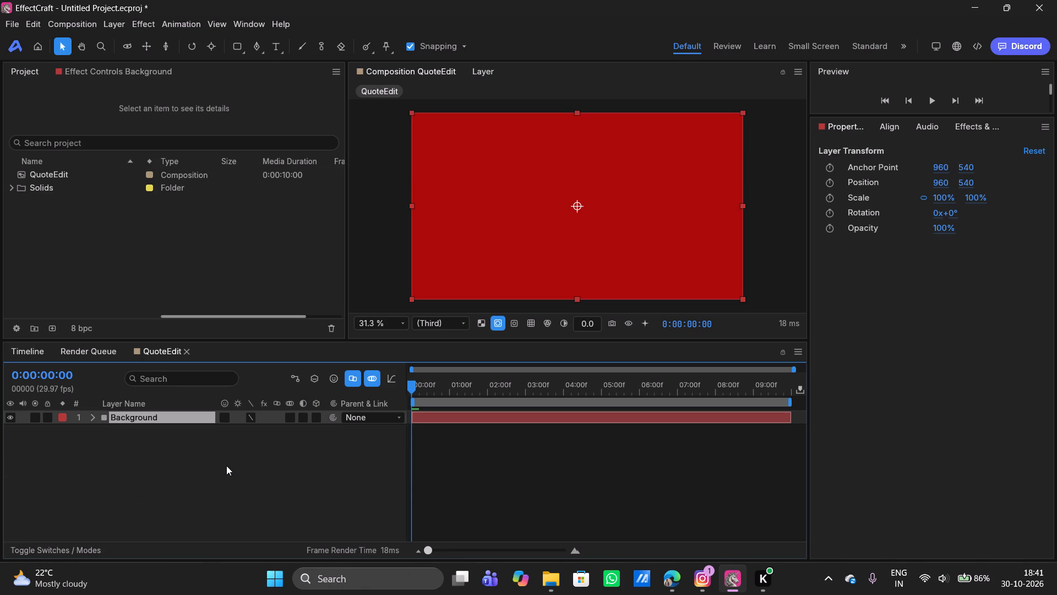
click(226, 466)
click(498, 420)
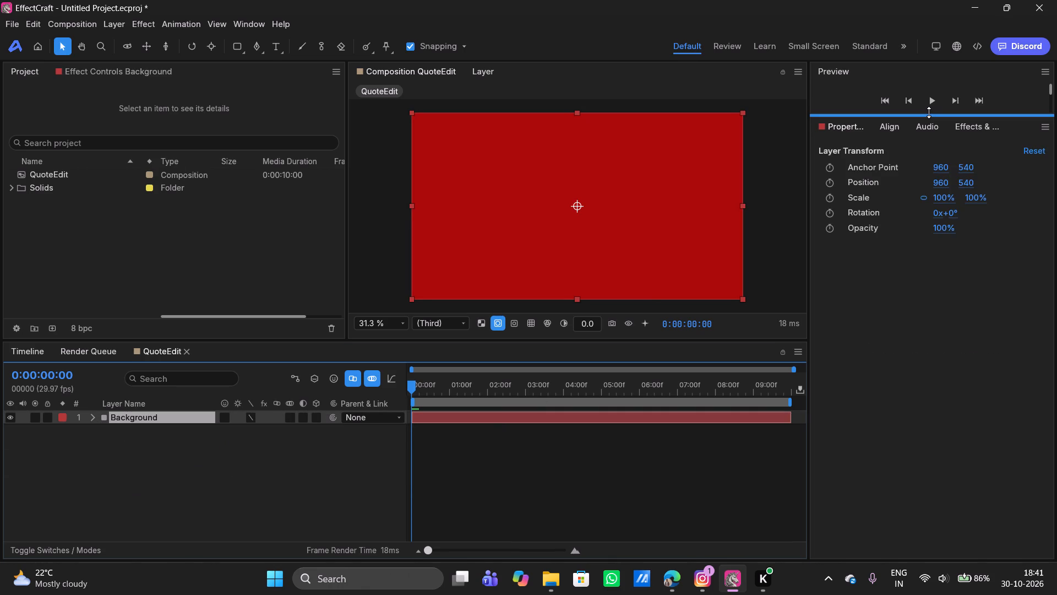
Enlarge the Preview panel's height so all its playback options fit above the Properties group.
drag(929, 112, 937, 341)
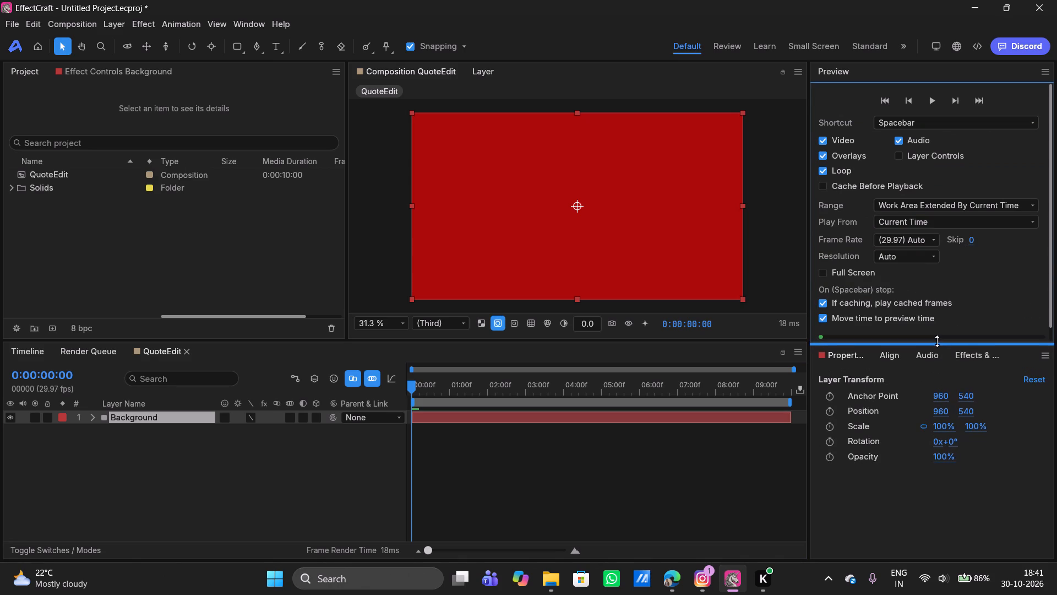
drag(937, 341, 937, 340)
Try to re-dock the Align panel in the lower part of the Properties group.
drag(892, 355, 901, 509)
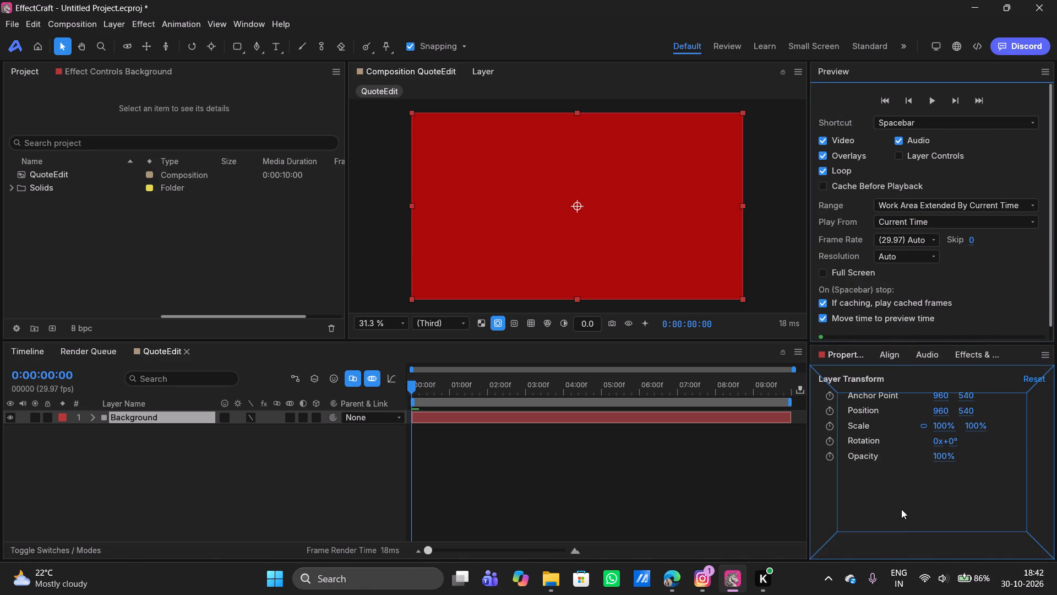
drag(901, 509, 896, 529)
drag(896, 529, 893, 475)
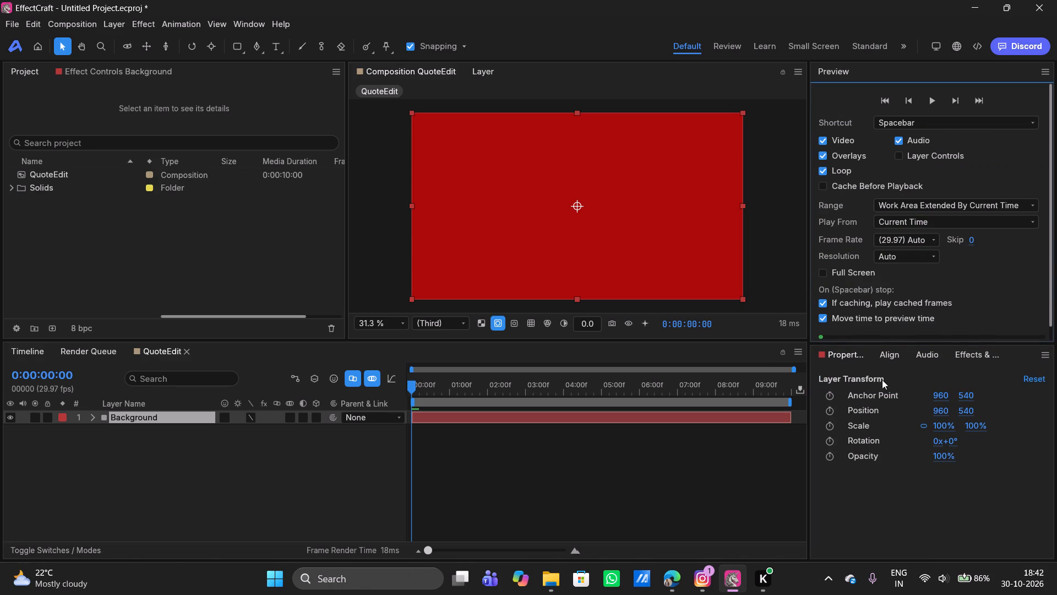
Look through the Align, Audio, Effects & Presets and Properties panels, ending on the alignment options.
click(889, 354)
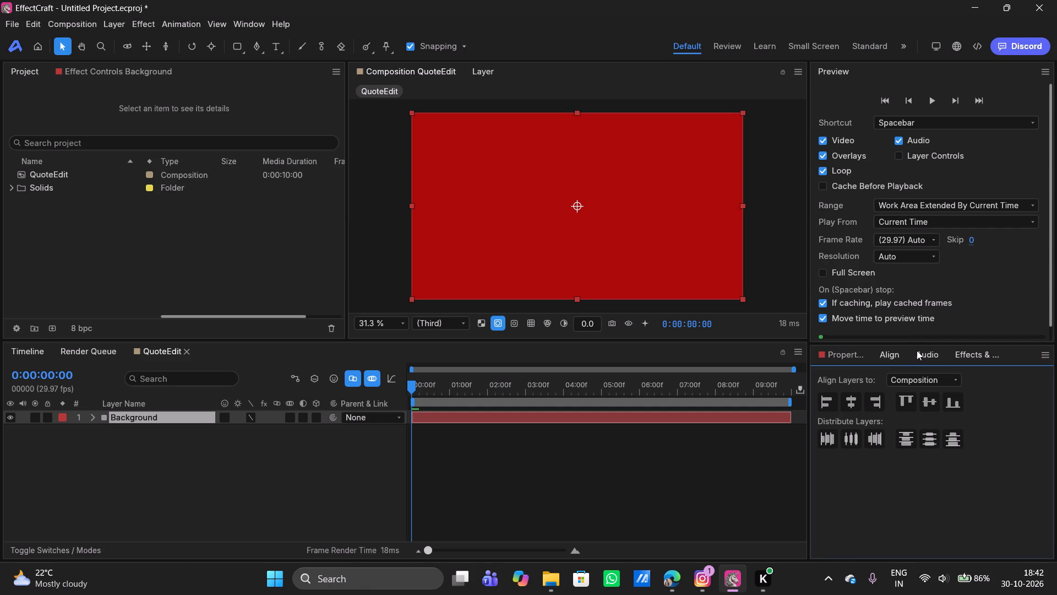
click(917, 350)
click(974, 350)
click(918, 357)
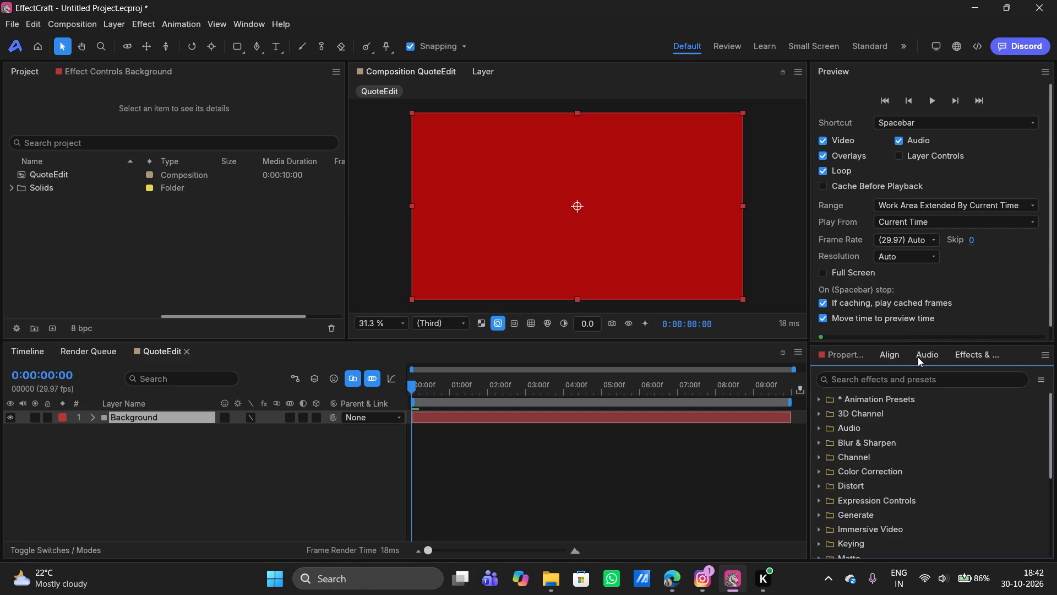
click(880, 359)
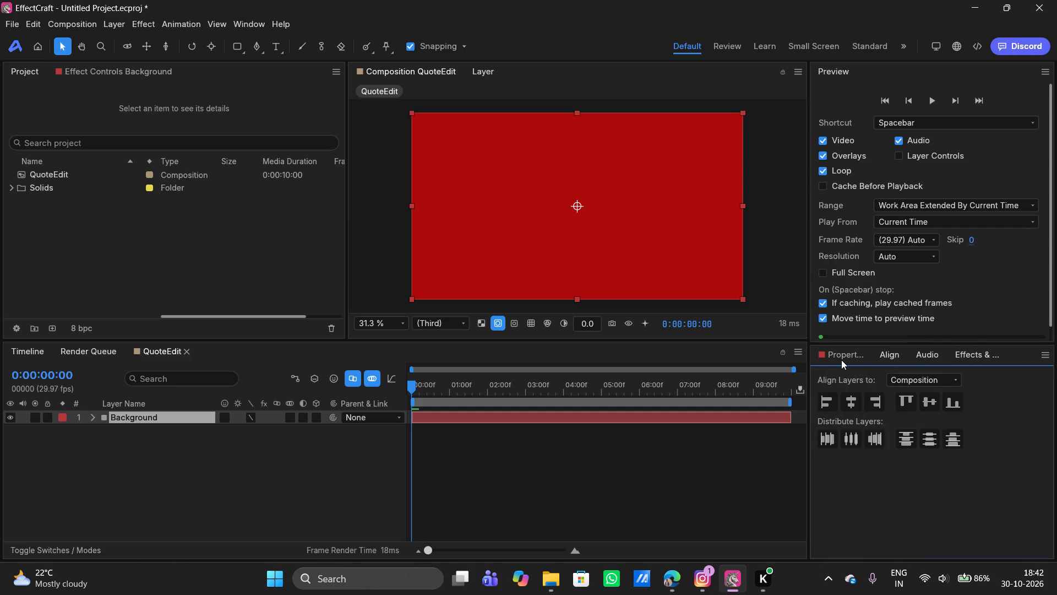
click(841, 360)
click(917, 353)
click(900, 355)
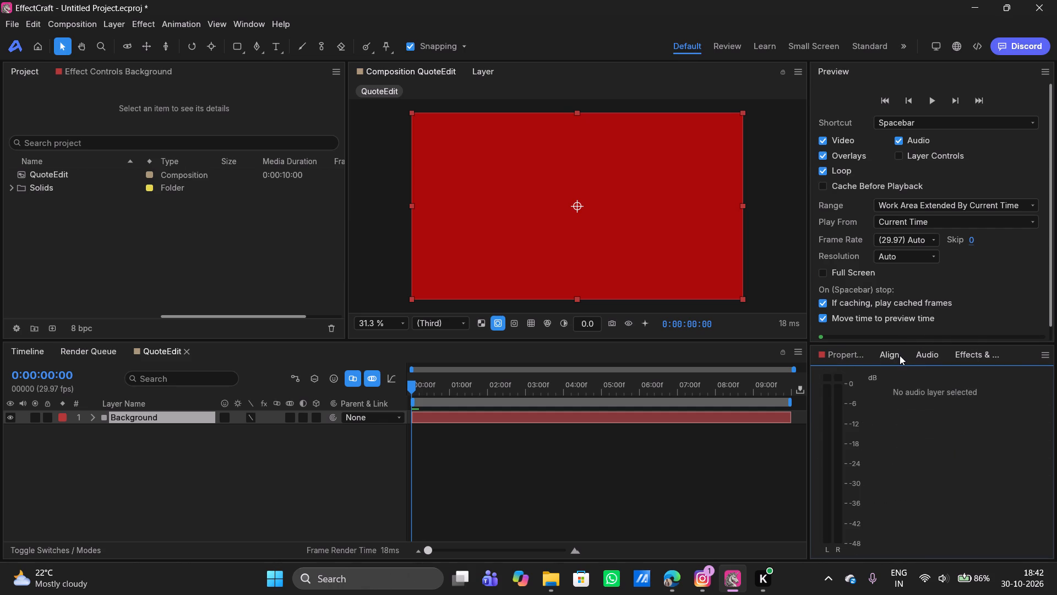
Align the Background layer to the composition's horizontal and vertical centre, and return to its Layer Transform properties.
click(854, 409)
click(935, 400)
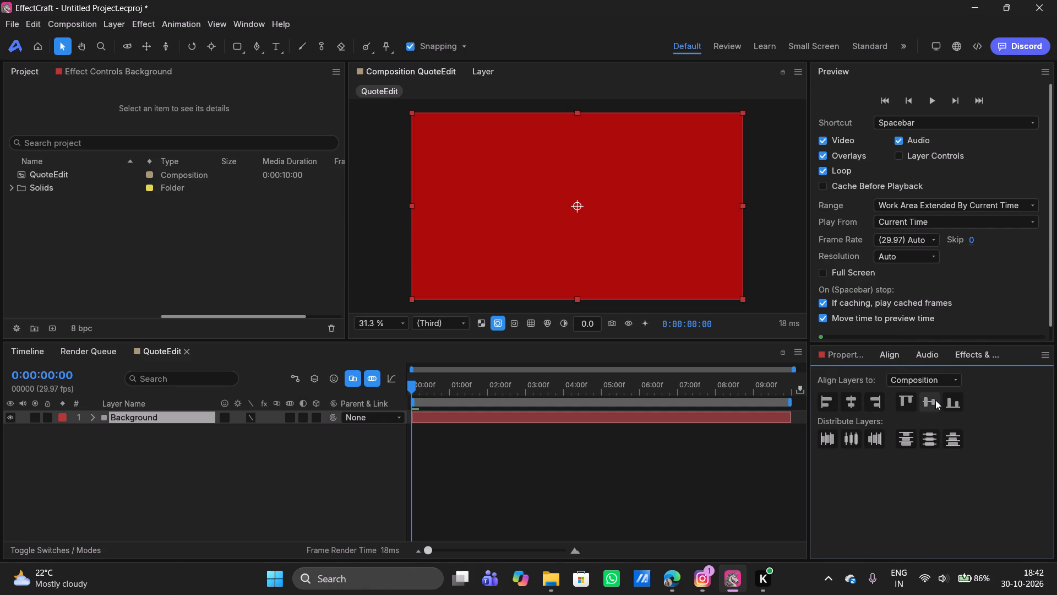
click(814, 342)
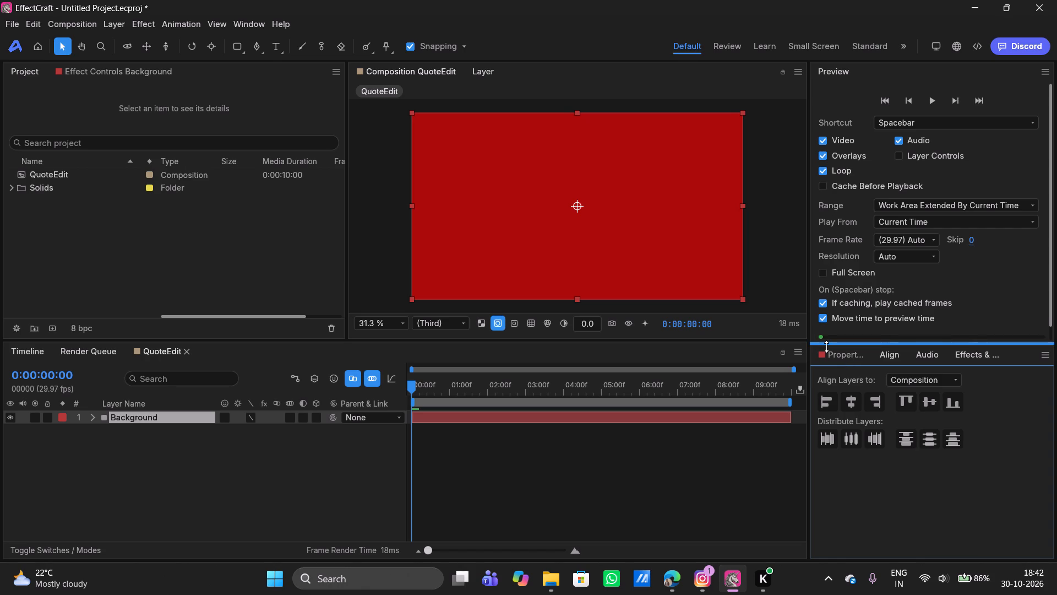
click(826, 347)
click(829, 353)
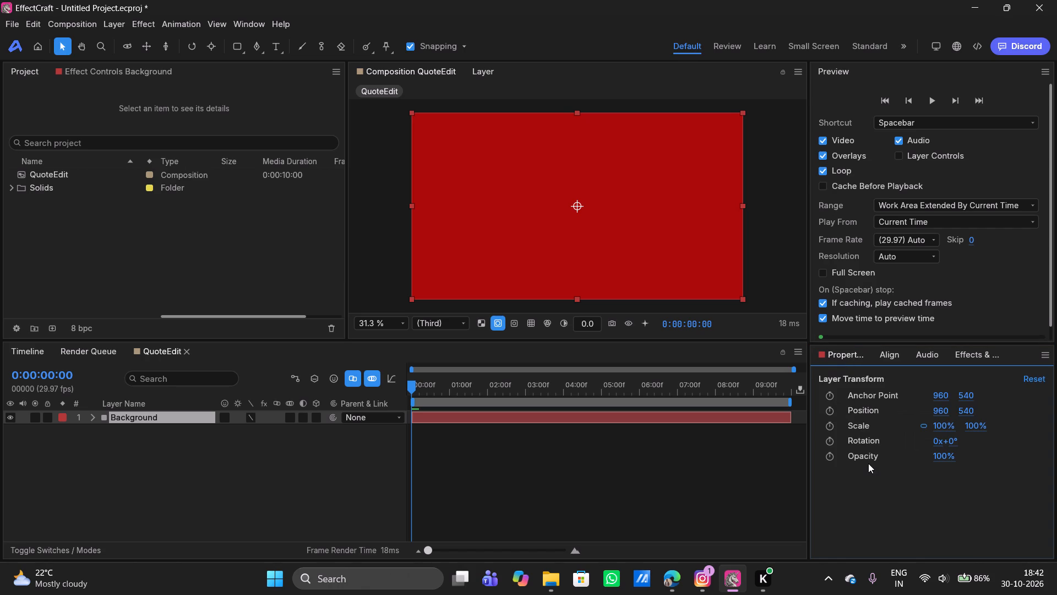
Dismiss the OneDrive notifications and check the Background layer in the timeline, leaving it collapsed and selected.
click(162, 418)
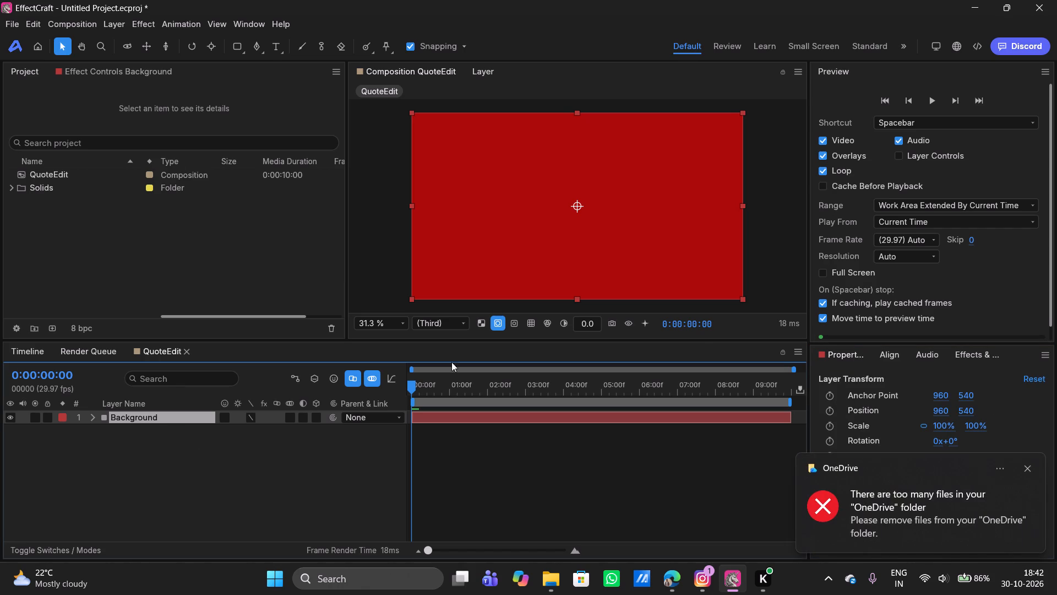
click(1029, 465)
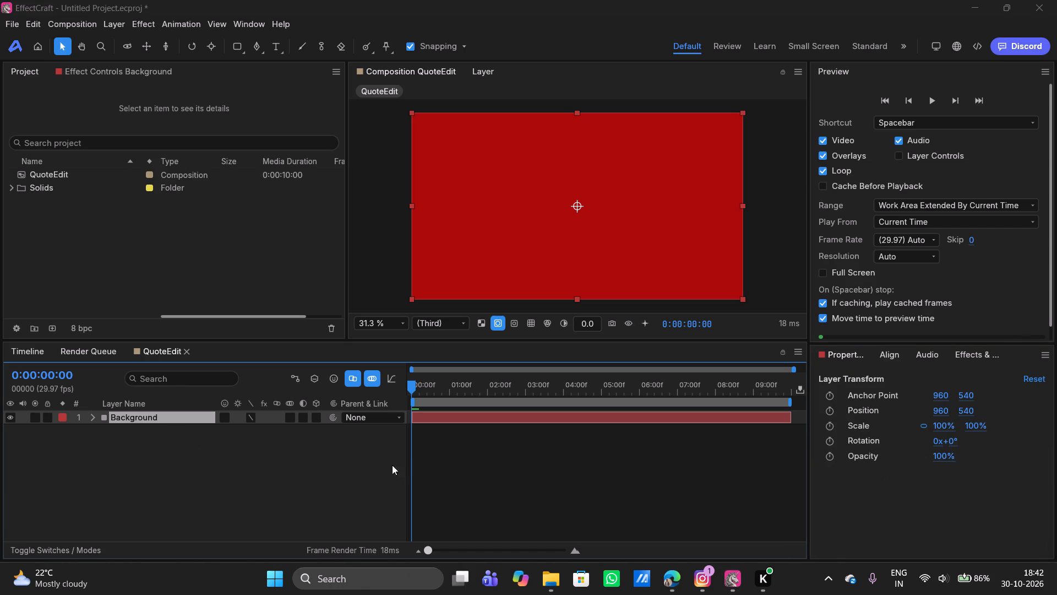
click(472, 418)
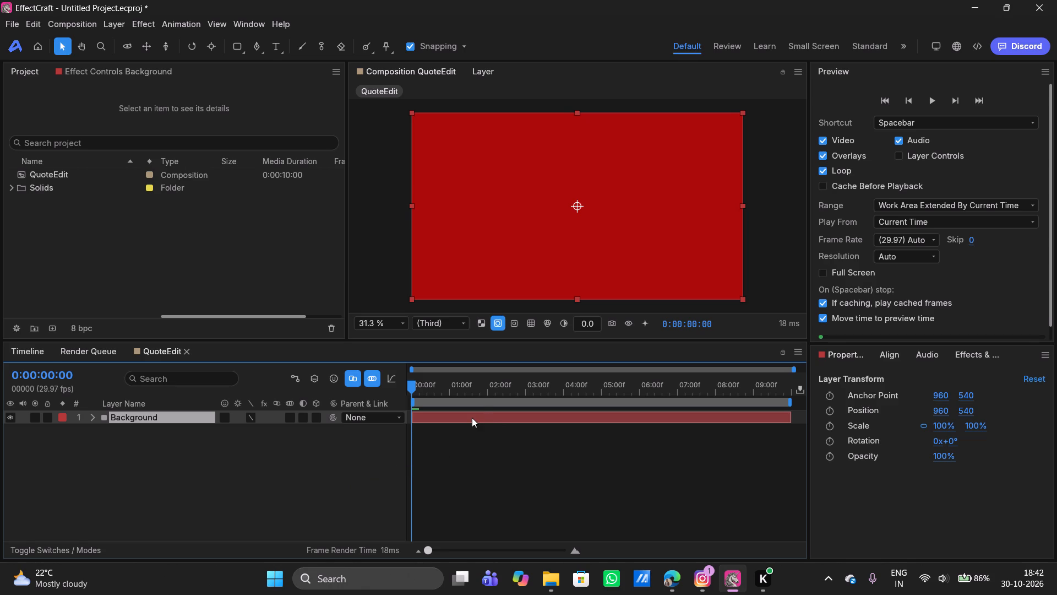
click(471, 449)
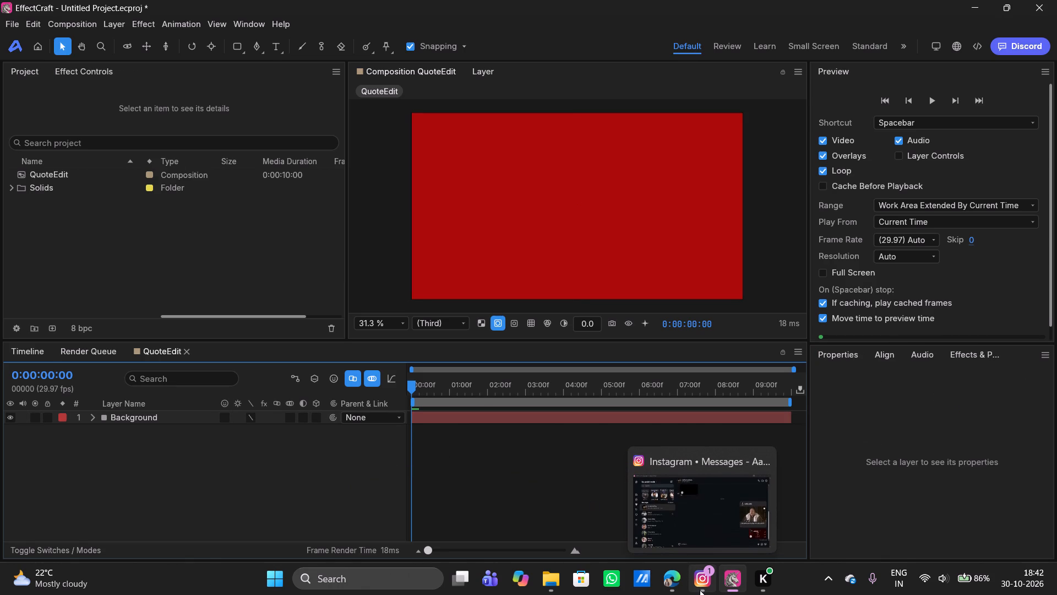
click(470, 423)
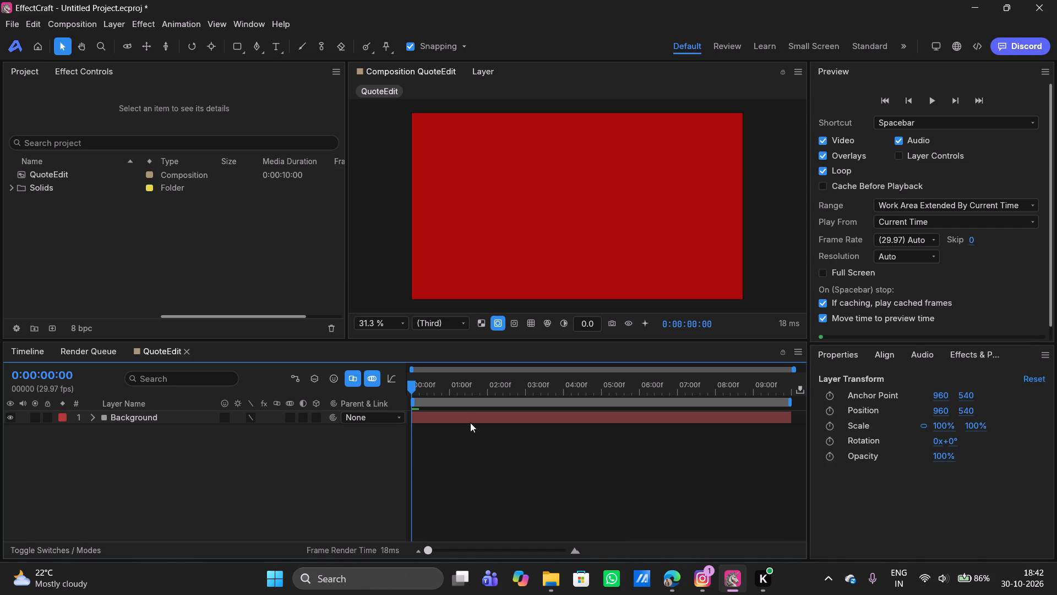
click(95, 419)
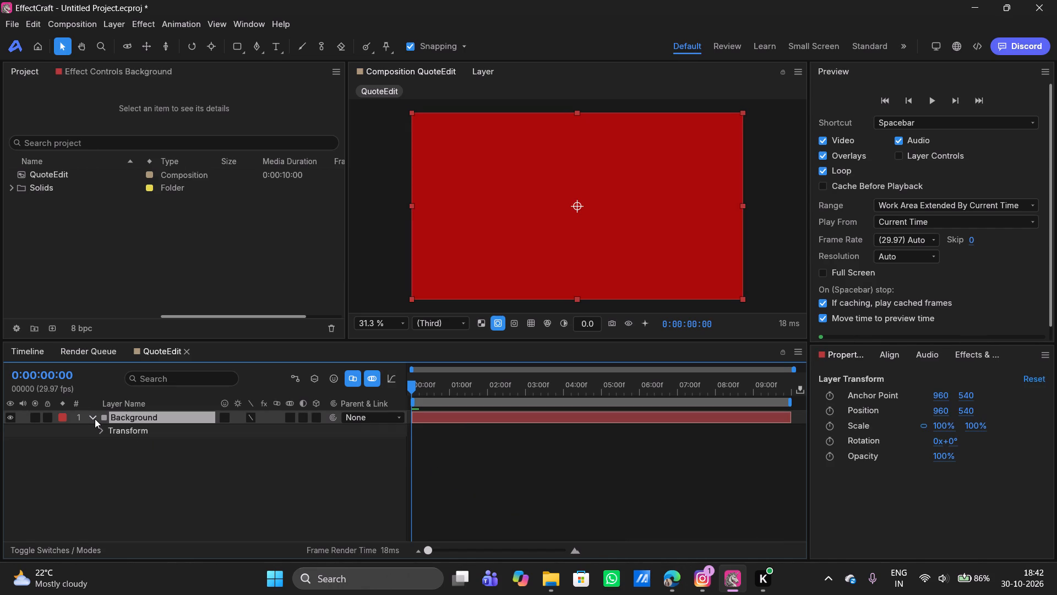
click(95, 419)
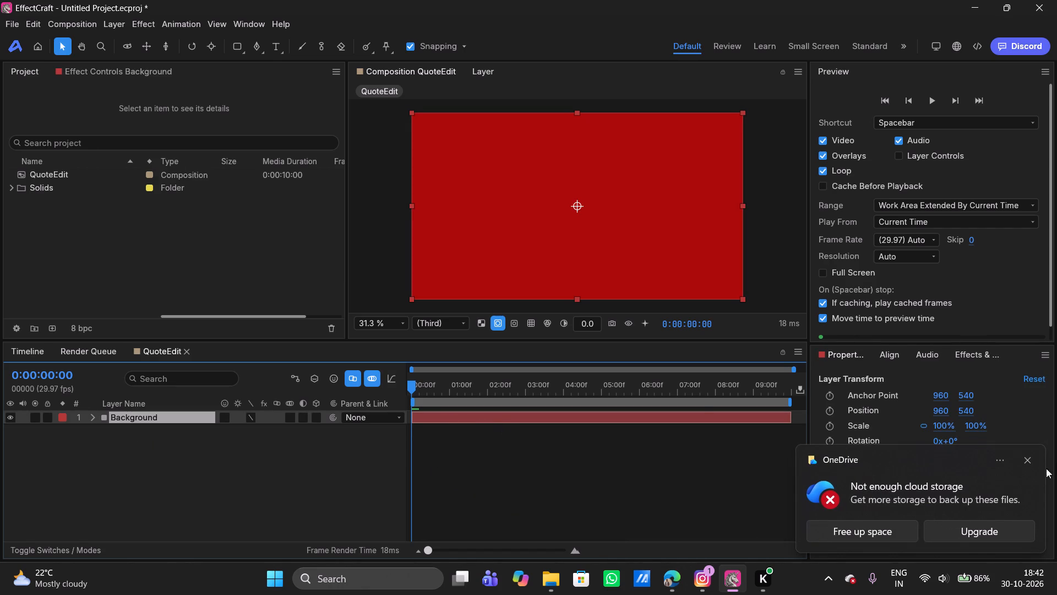
click(1030, 459)
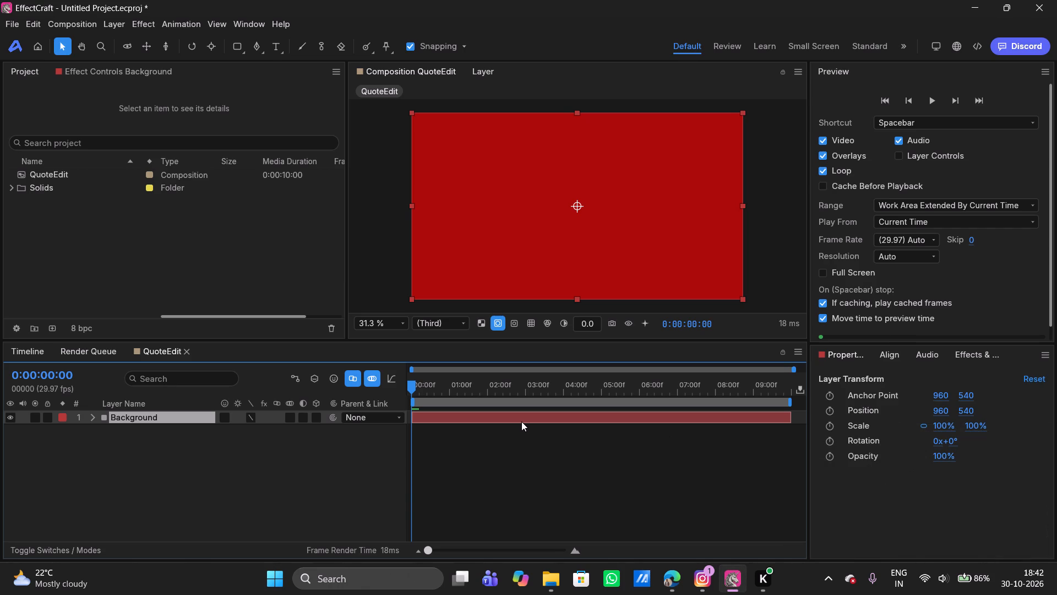
Undo the addition of the red Background solid to QuoteEdit.
key(ctrl+z)
Start a new 1920 x 1080 px solid layer in QuoteEdit and name it Background.
right_click(264, 432)
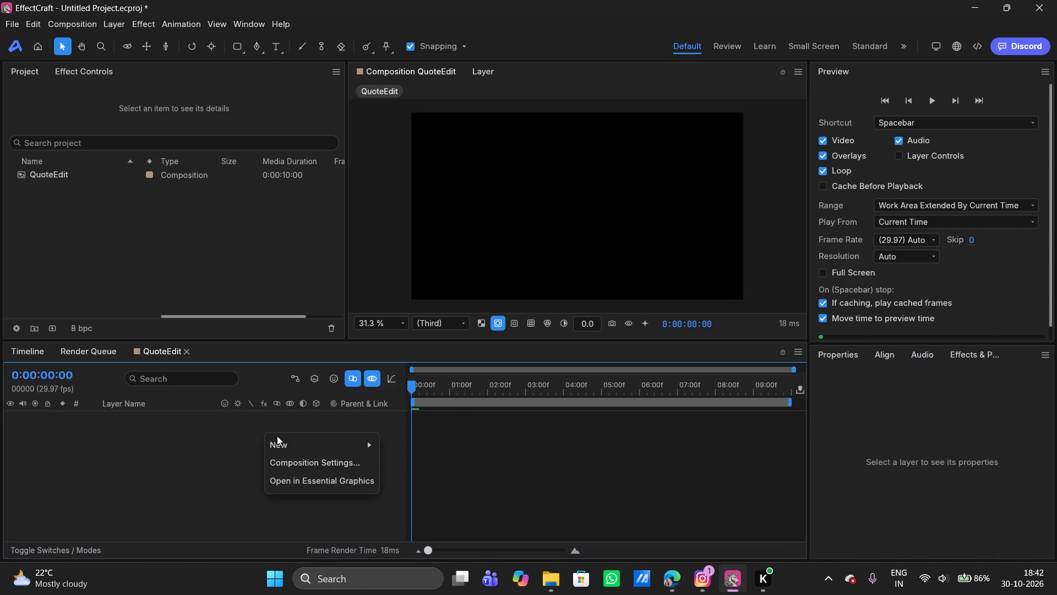
click(416, 356)
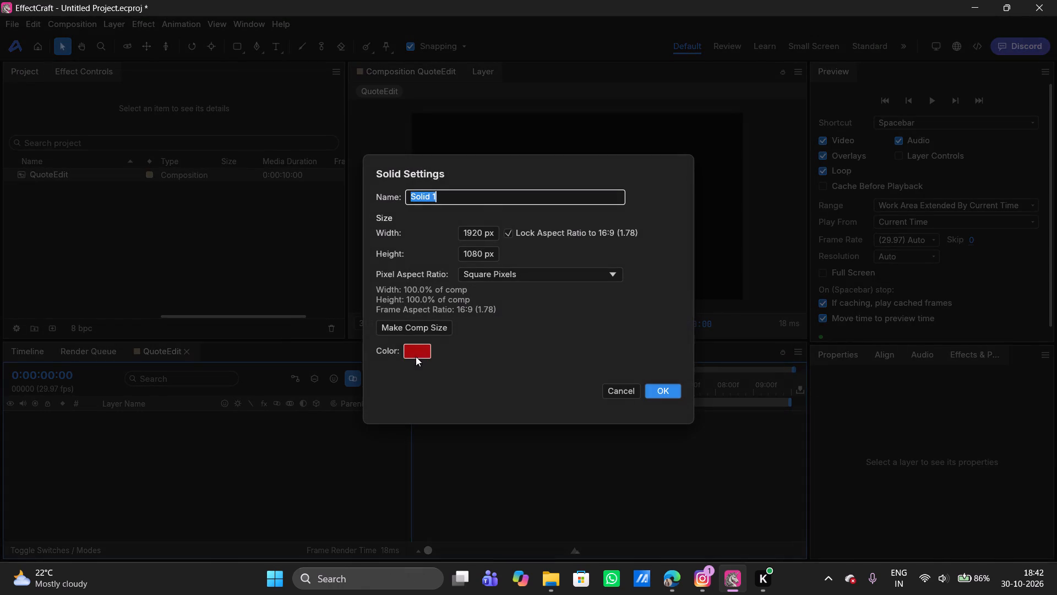
key(BackSpace)
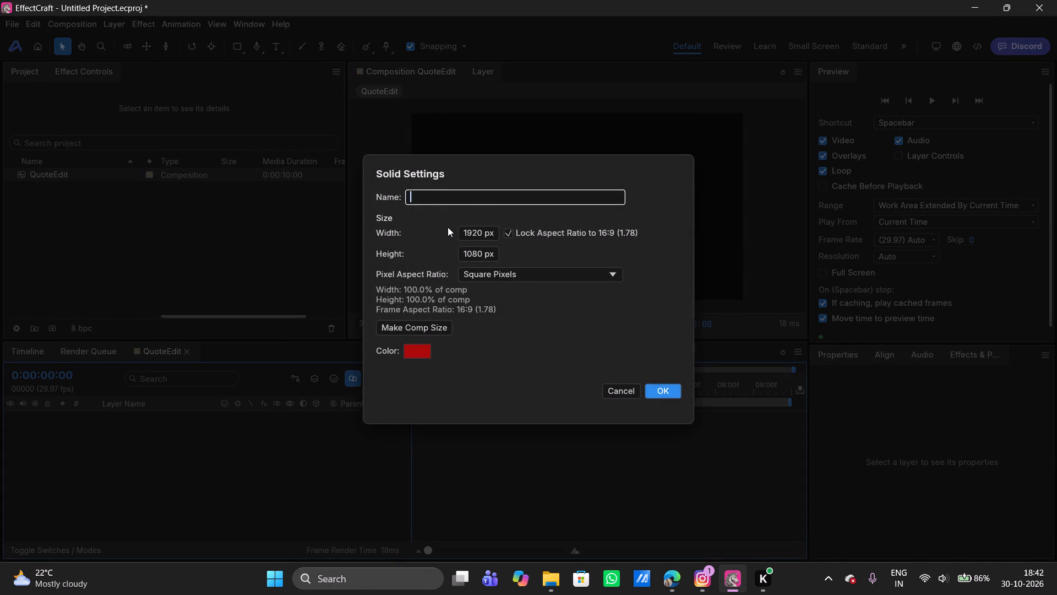
text(Backgoru)
key(BackSpace)
key(BackSpace)
key(BackSpace)
text(round)
Set the solid's colour to deep dark red 540404 and add it to the composition.
click(416, 353)
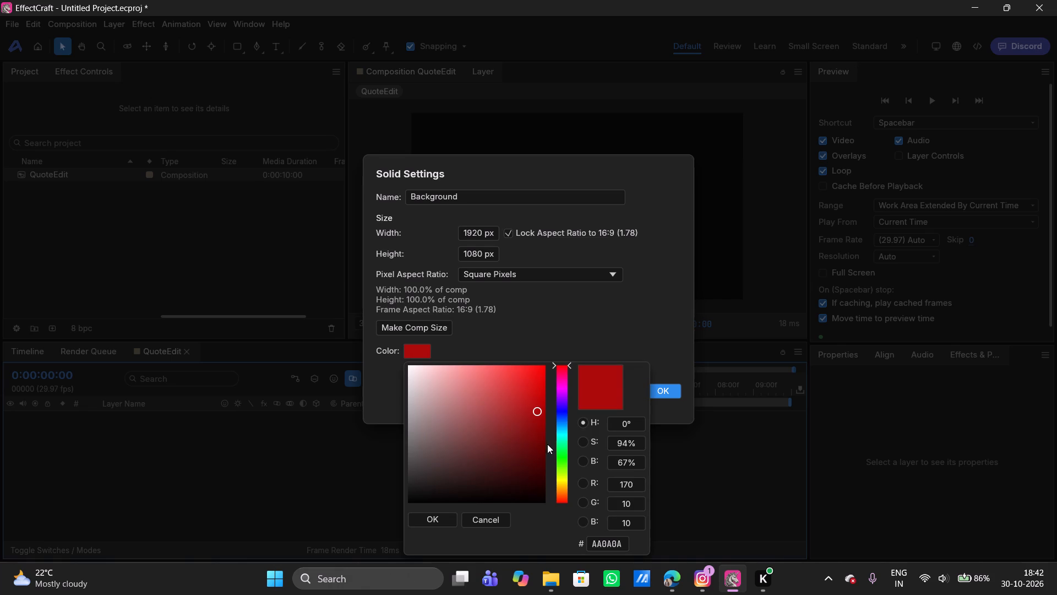
drag(537, 435, 540, 455)
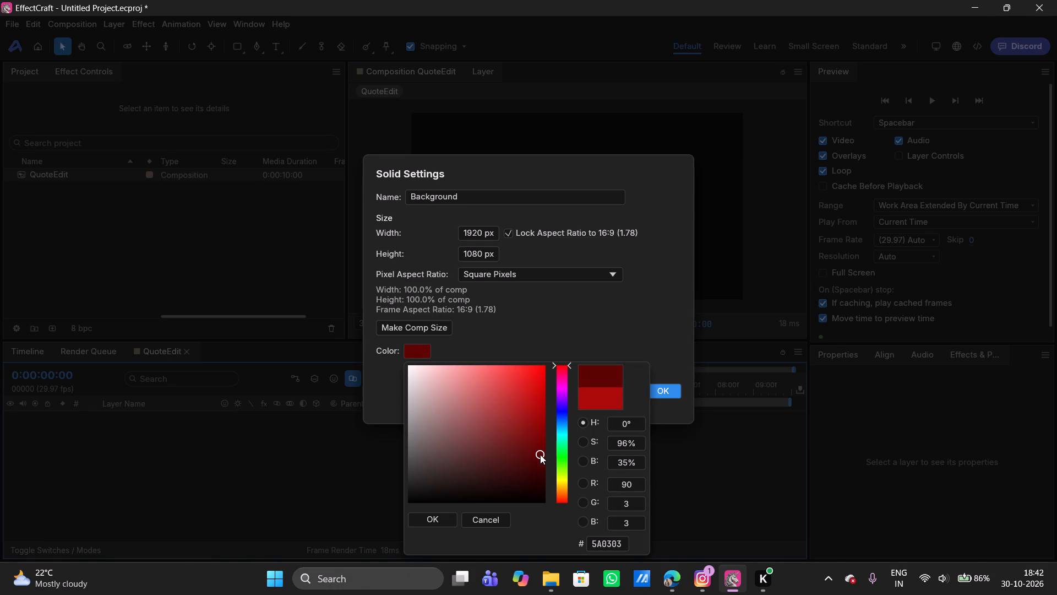
drag(540, 455, 538, 458)
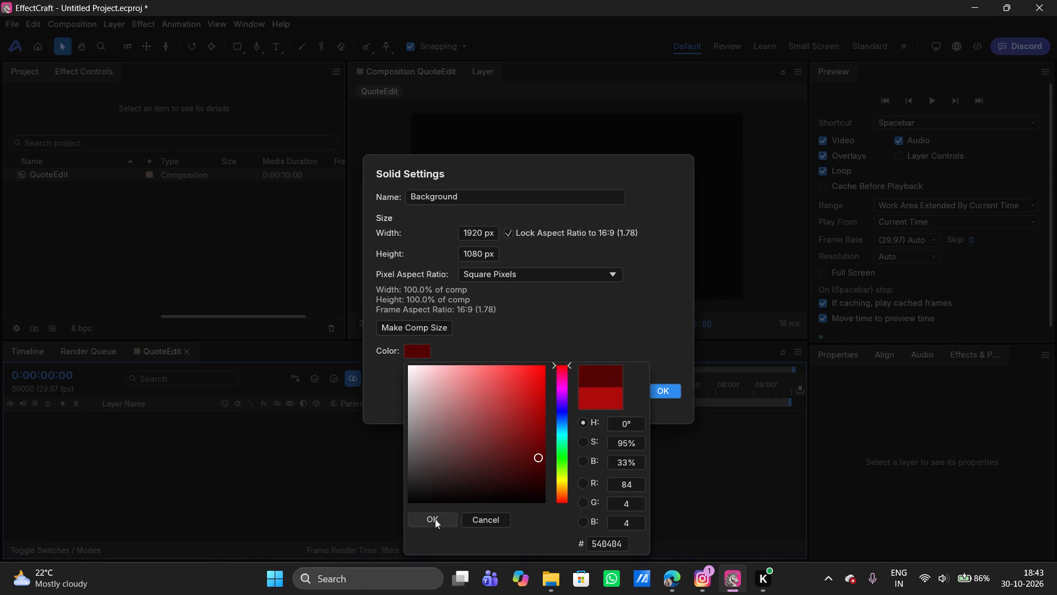
click(435, 519)
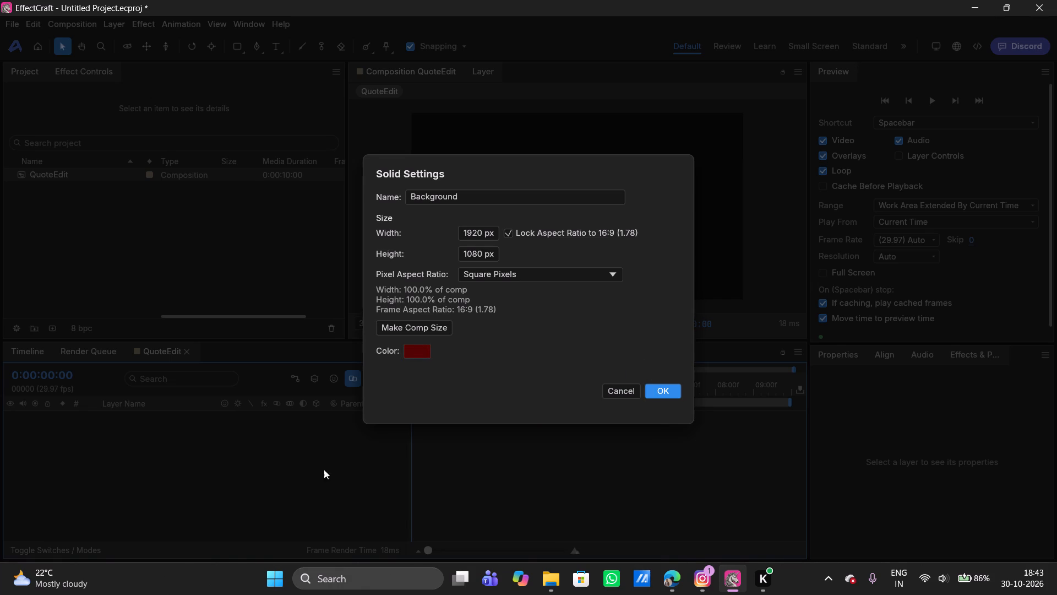
click(655, 396)
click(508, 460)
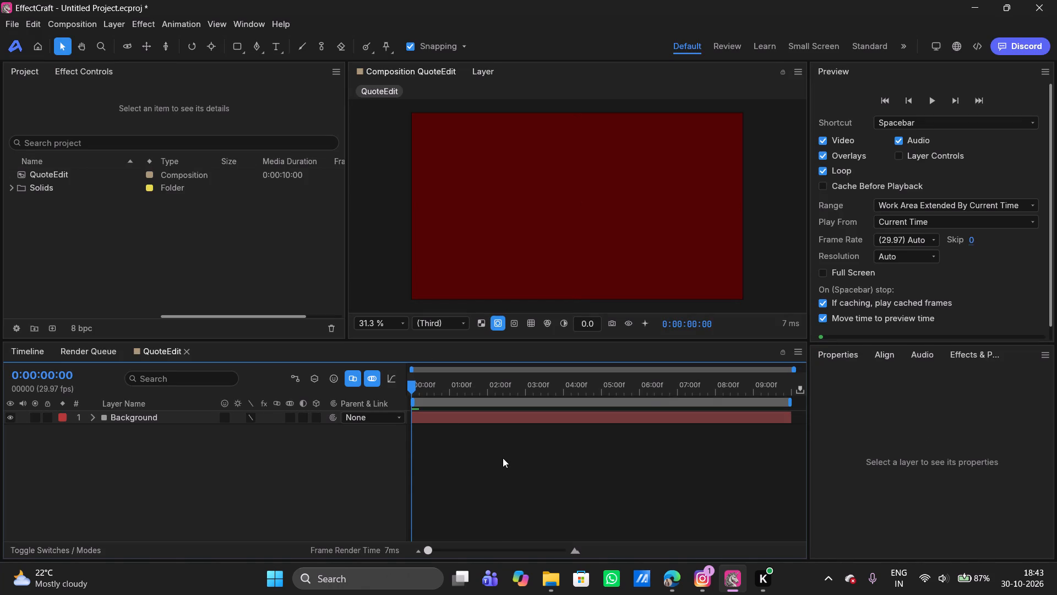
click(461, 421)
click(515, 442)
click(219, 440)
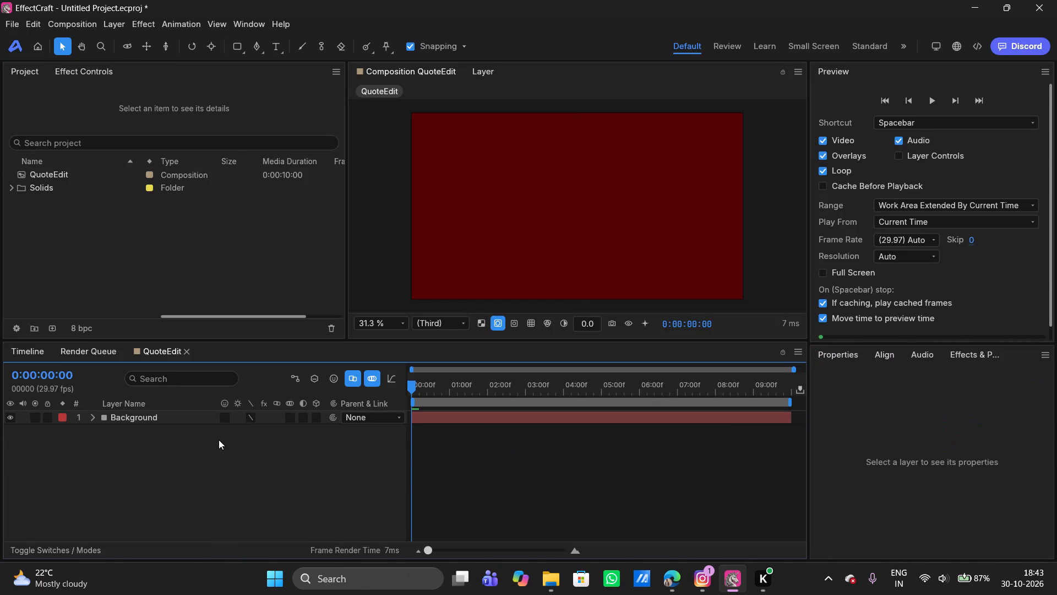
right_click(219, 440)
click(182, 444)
Activate the Type tool for adding text to the composition.
click(277, 44)
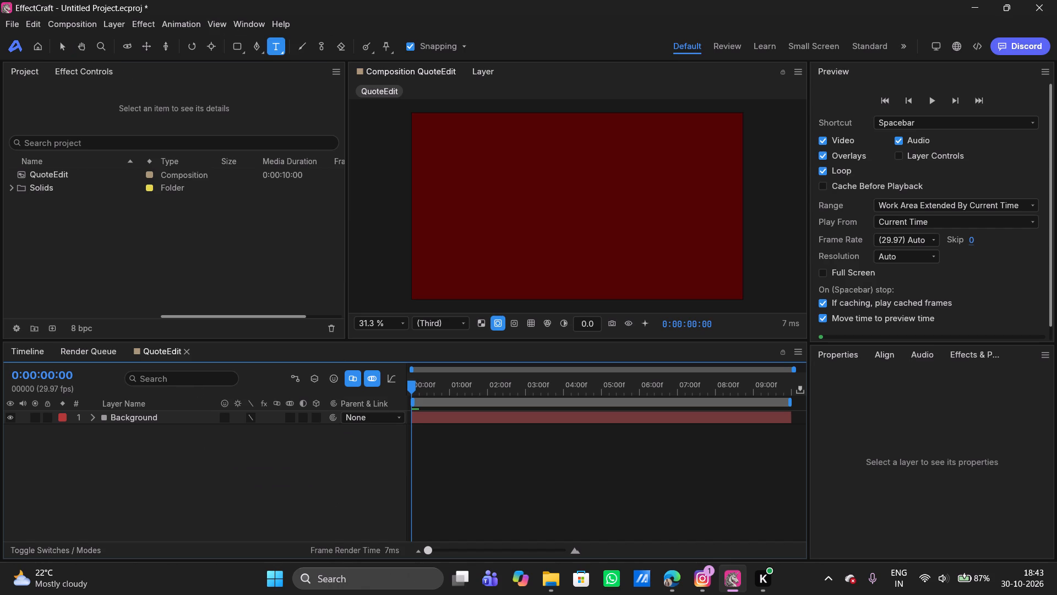
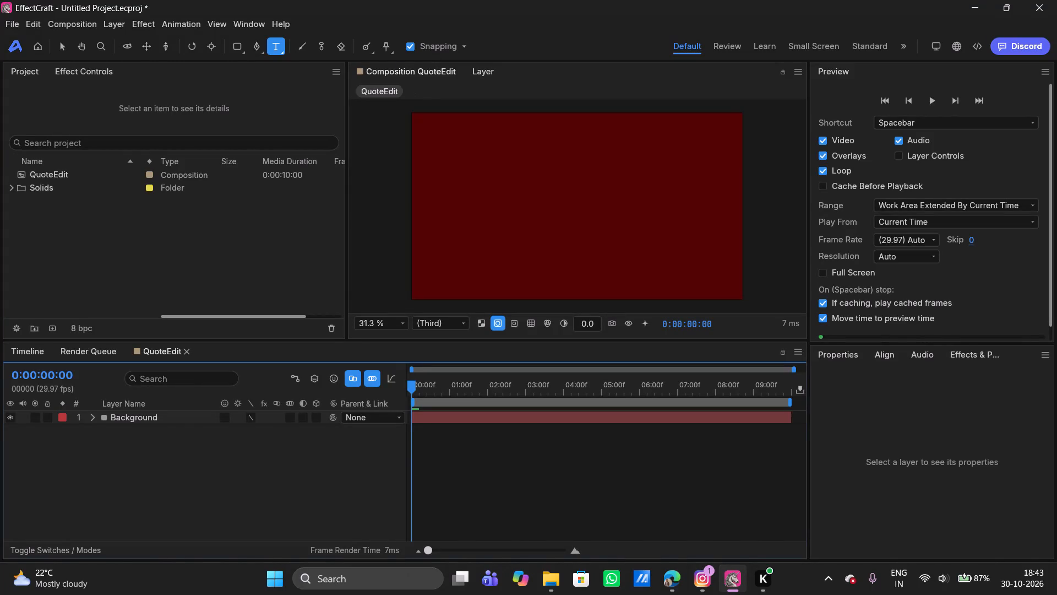
Draw a wide paragraph text box in the upper middle of the composition and enter the quote text "The weight these line".
drag(494, 155, 668, 189)
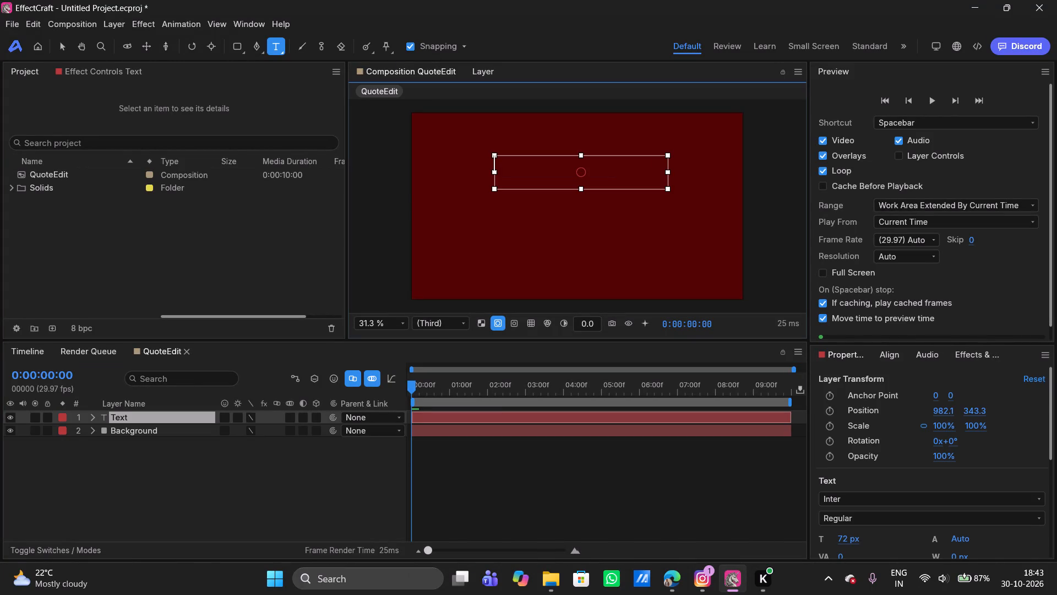
text(The)
key(space)
text(weight these)
key(space)
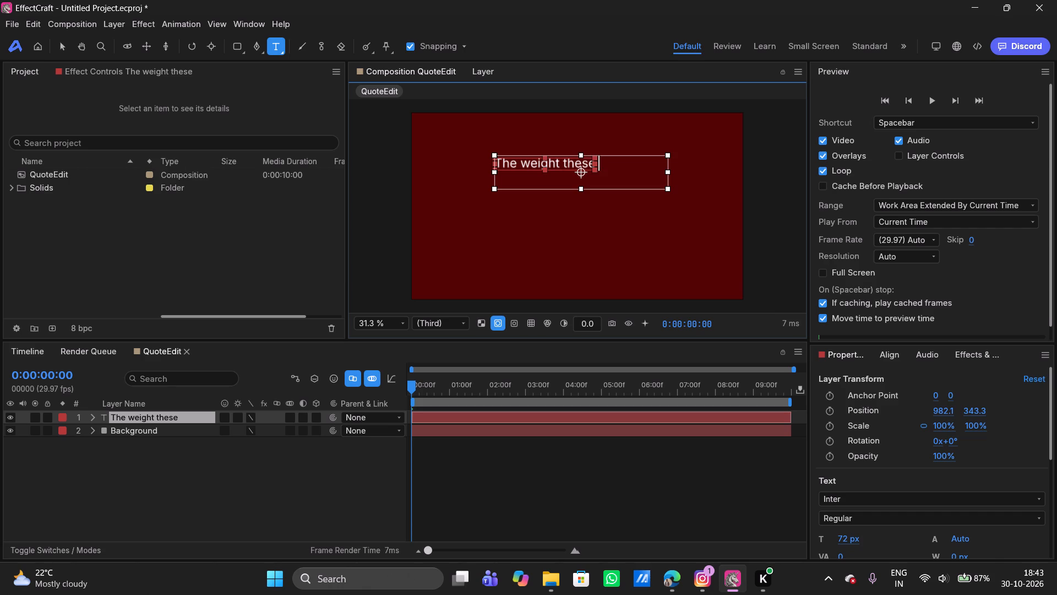
text(line)
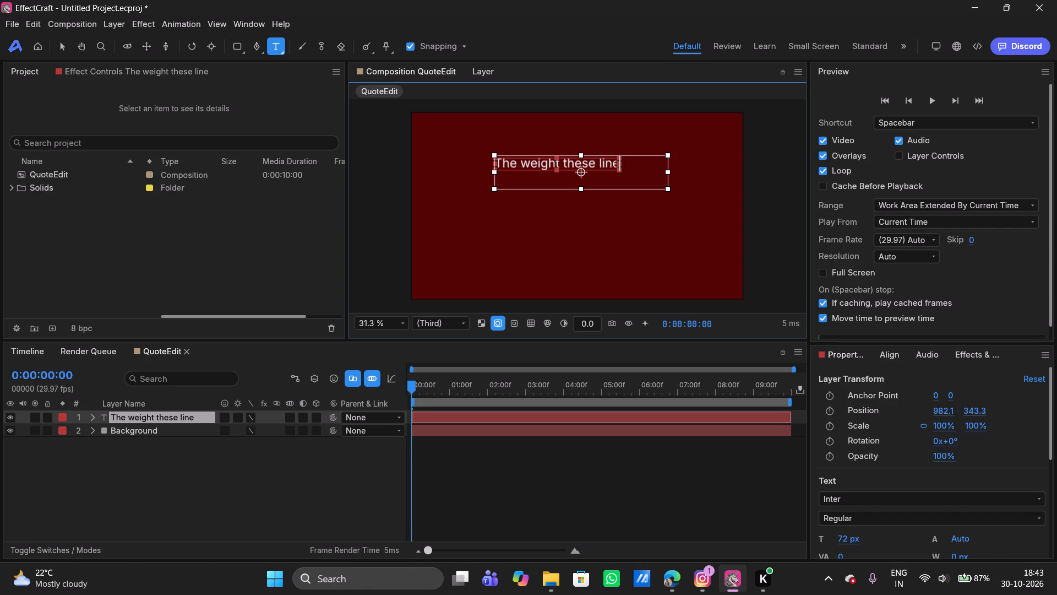
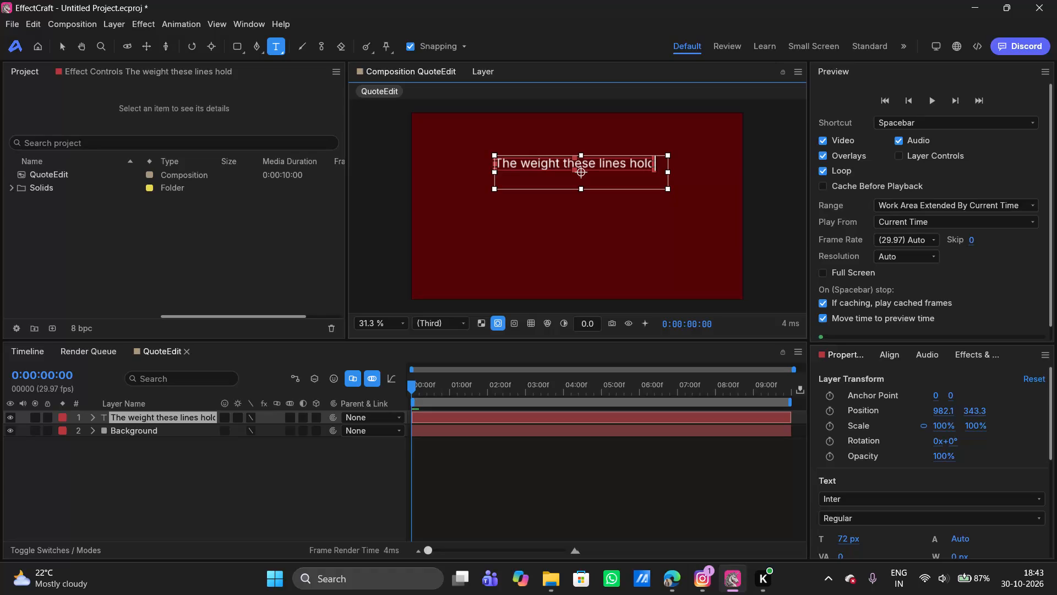
Add a spaced hyphen at each end of the quote text so it reads "- The weight these lines hold -".
key(space)
text(-)
key(ctrl+Left)
key(ctrl+Left)
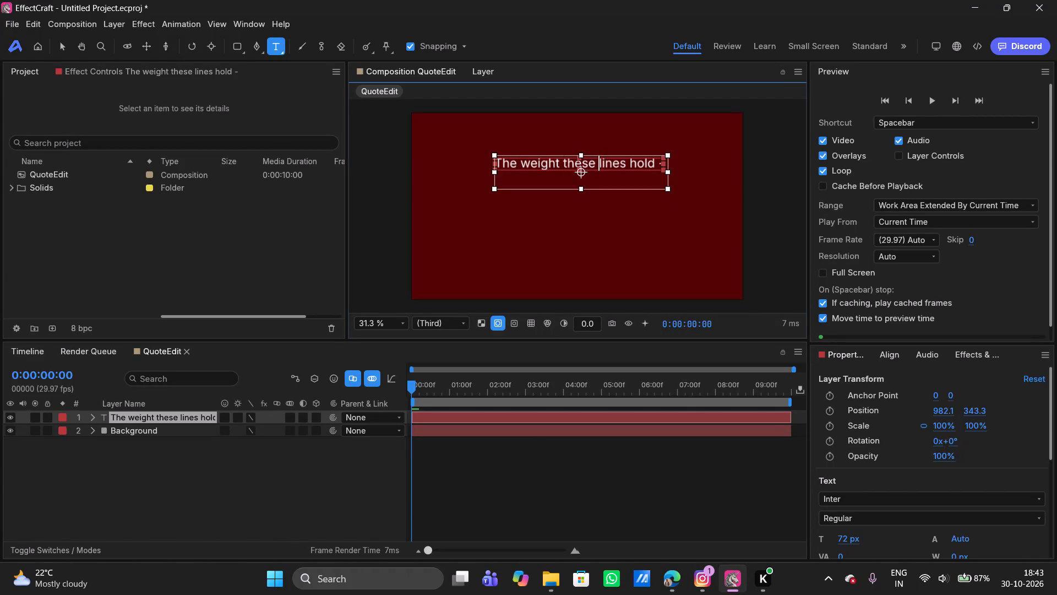
key(ctrl+Left)
key(ctrl+Left)
key(ctrl+Left)
text(-)
key(space)
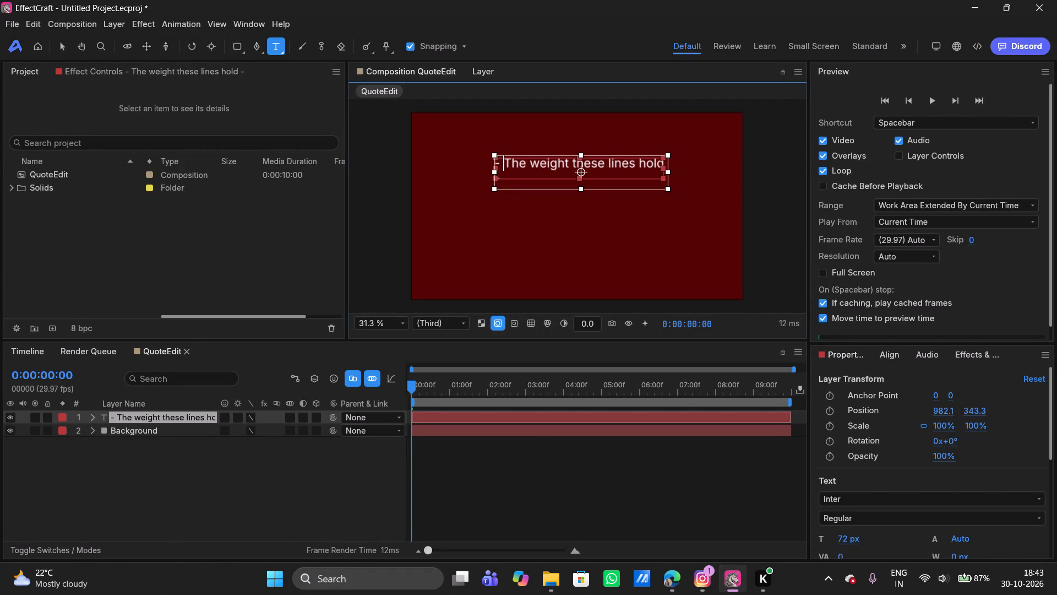
click(537, 451)
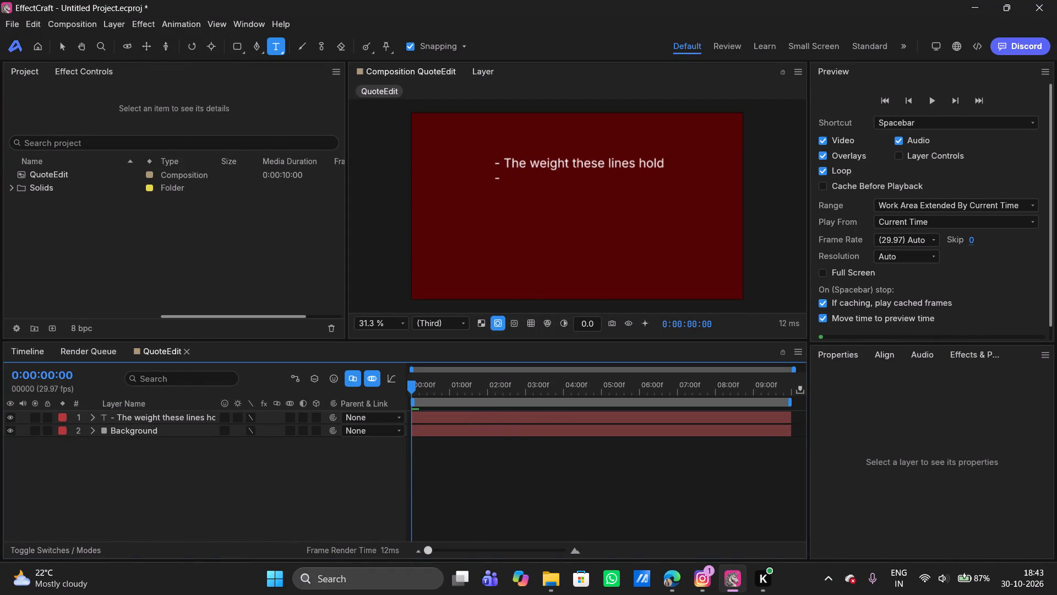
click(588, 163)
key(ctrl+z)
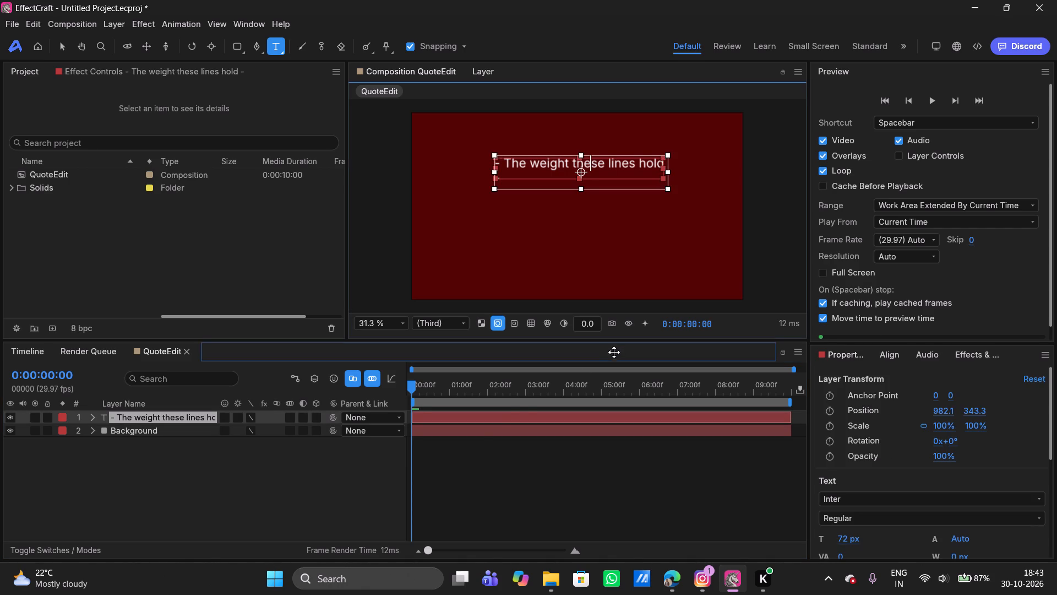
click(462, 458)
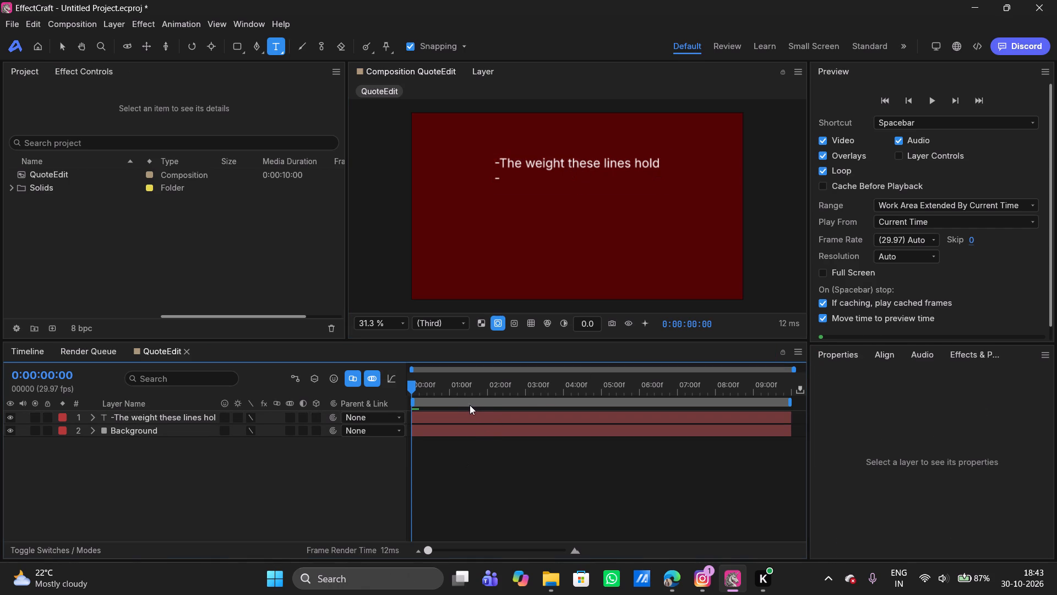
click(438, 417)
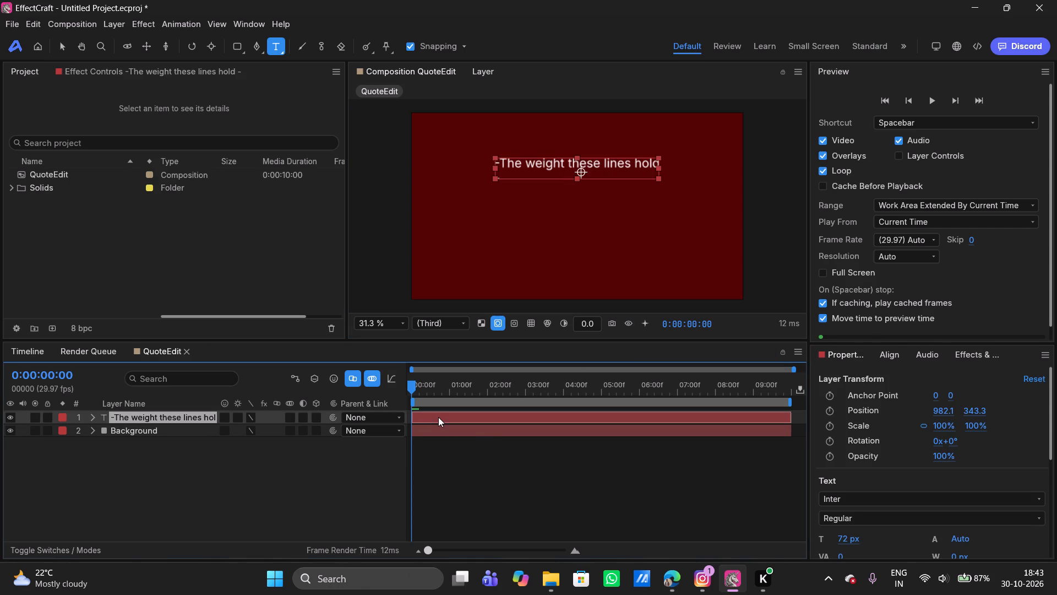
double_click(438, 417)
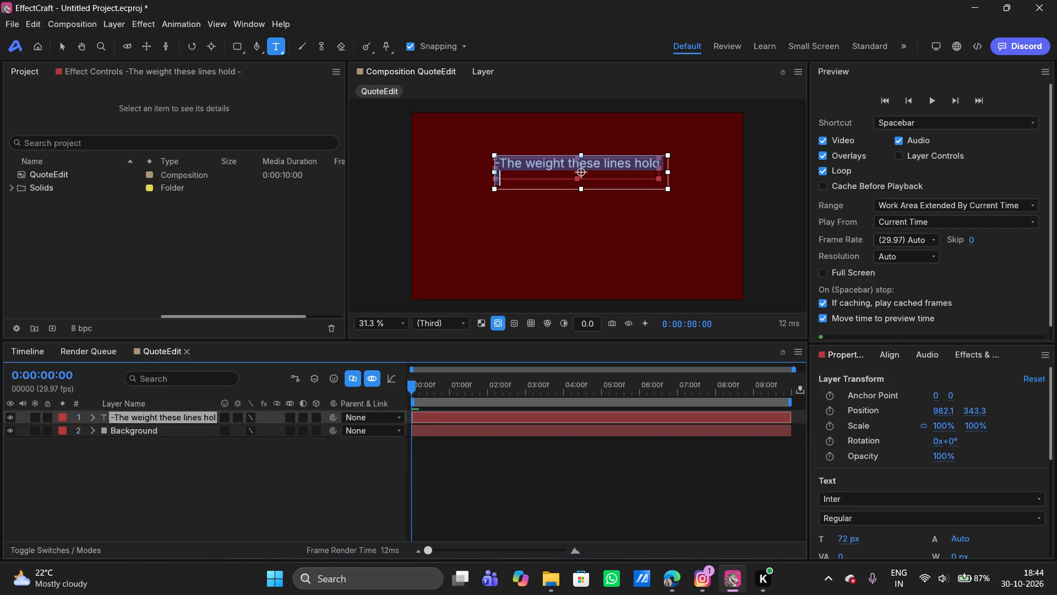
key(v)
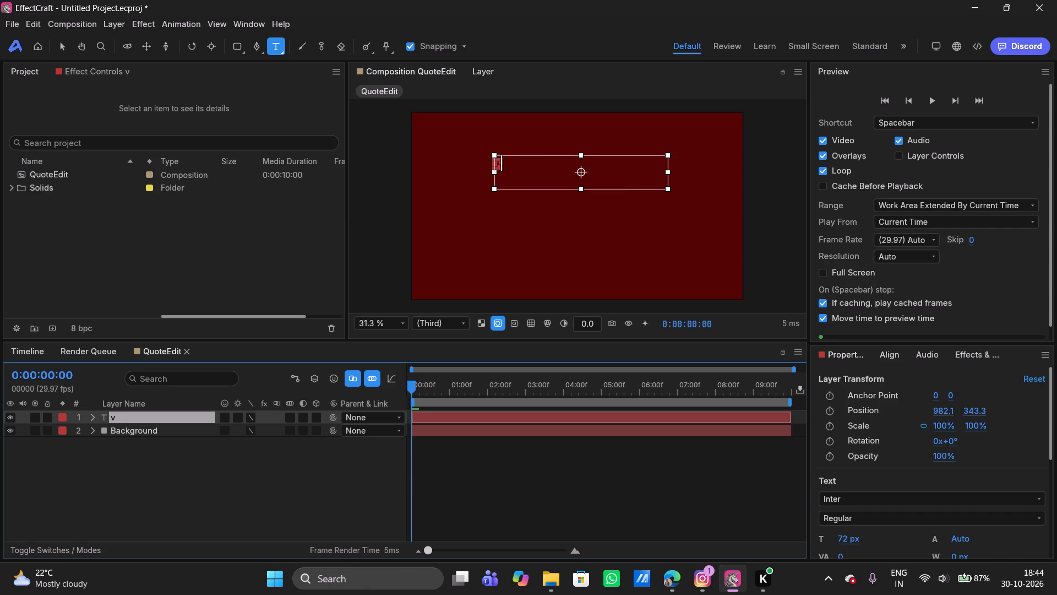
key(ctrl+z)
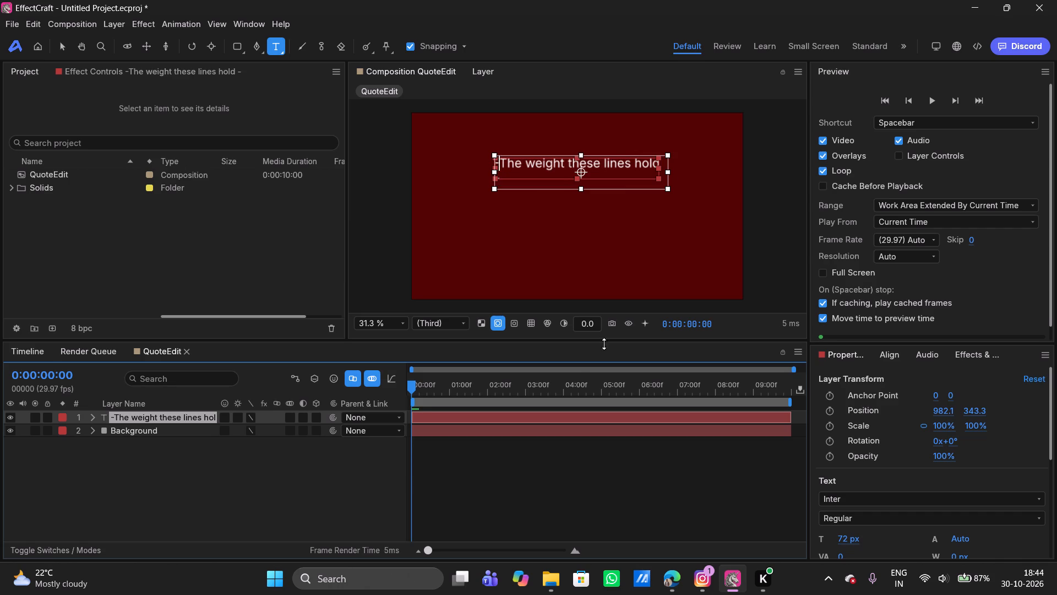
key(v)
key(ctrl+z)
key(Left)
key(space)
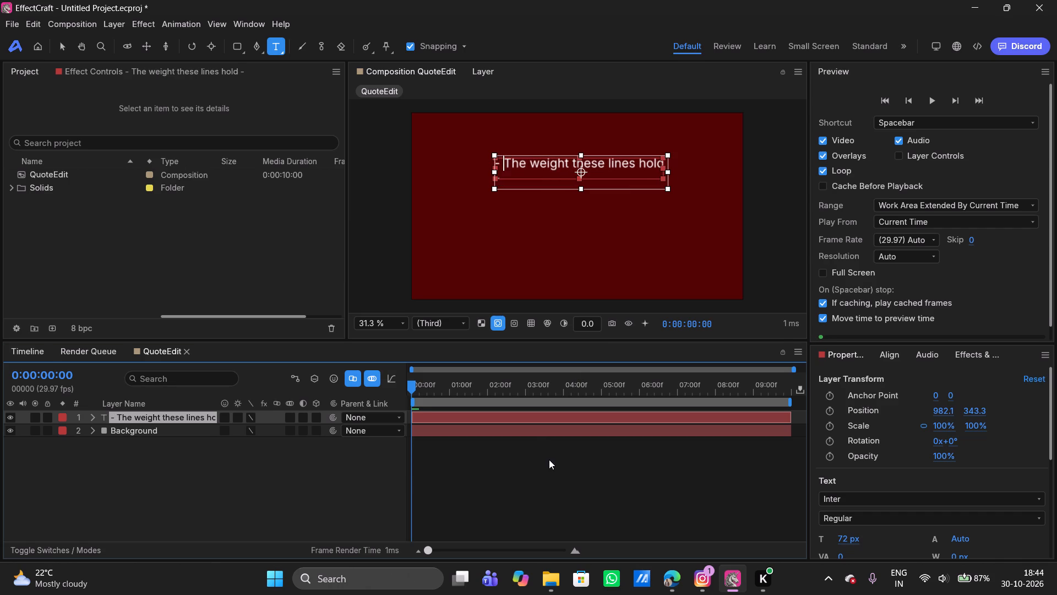
Reduce the quote text's font size to 69.6 px so the whole line fits on one row.
click(549, 459)
key(v)
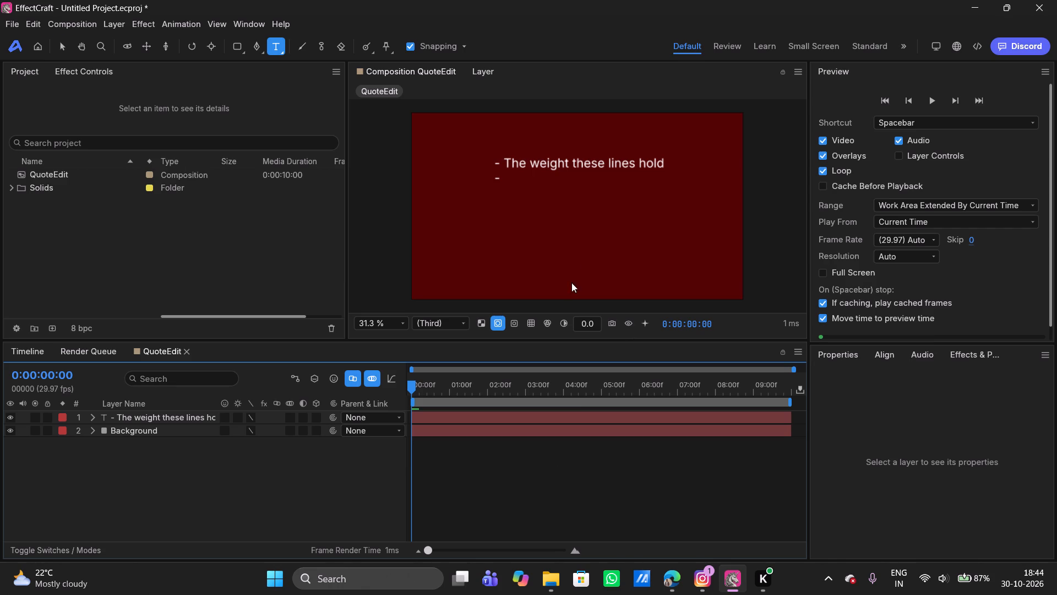
click(587, 166)
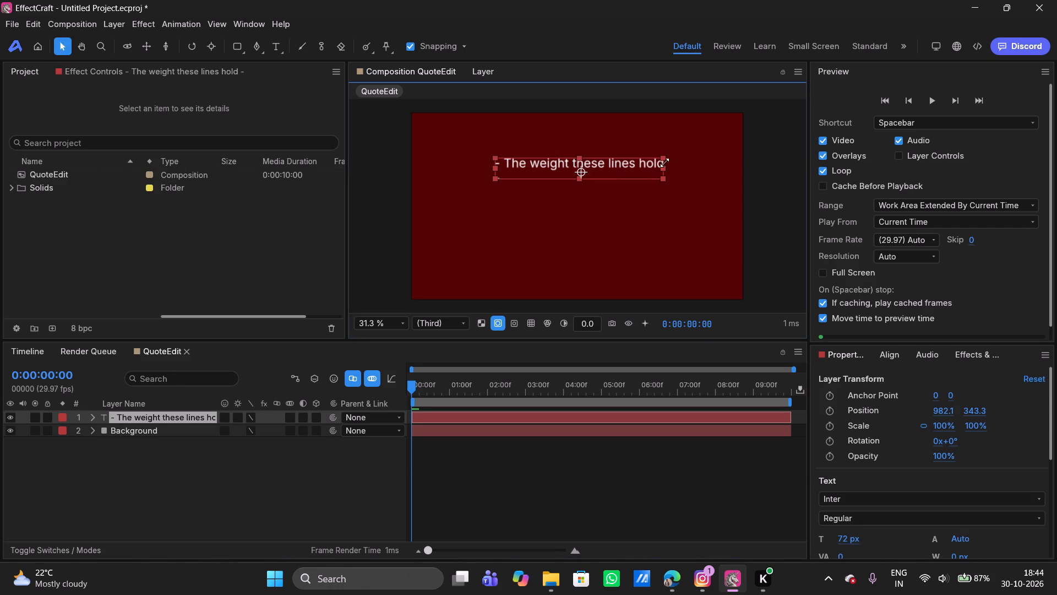
drag(665, 169, 674, 171)
key(ctrl+z)
scroll(922, 474, down, 1)
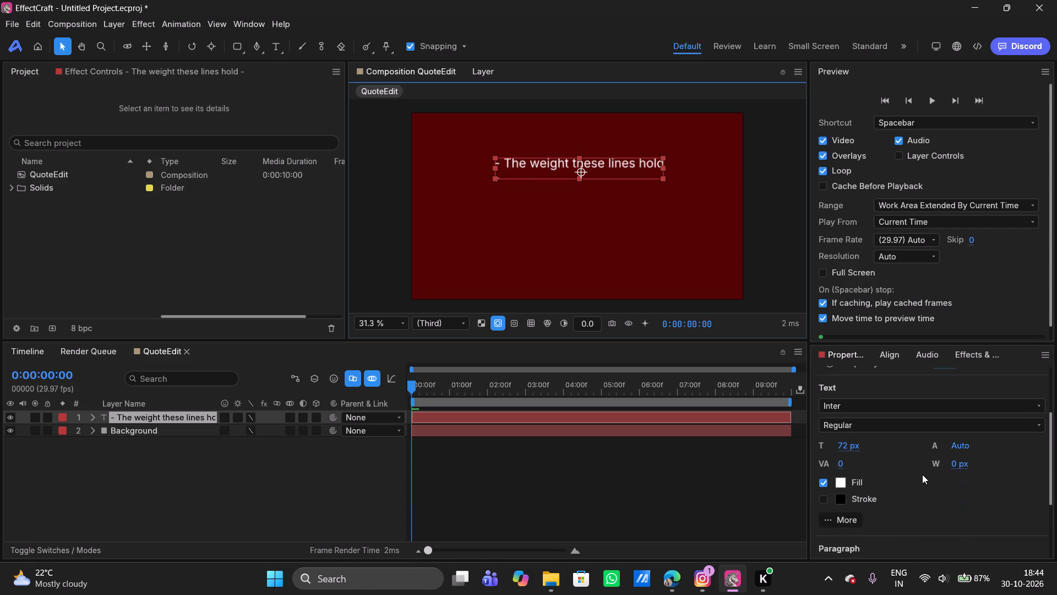
drag(848, 443, 839, 443)
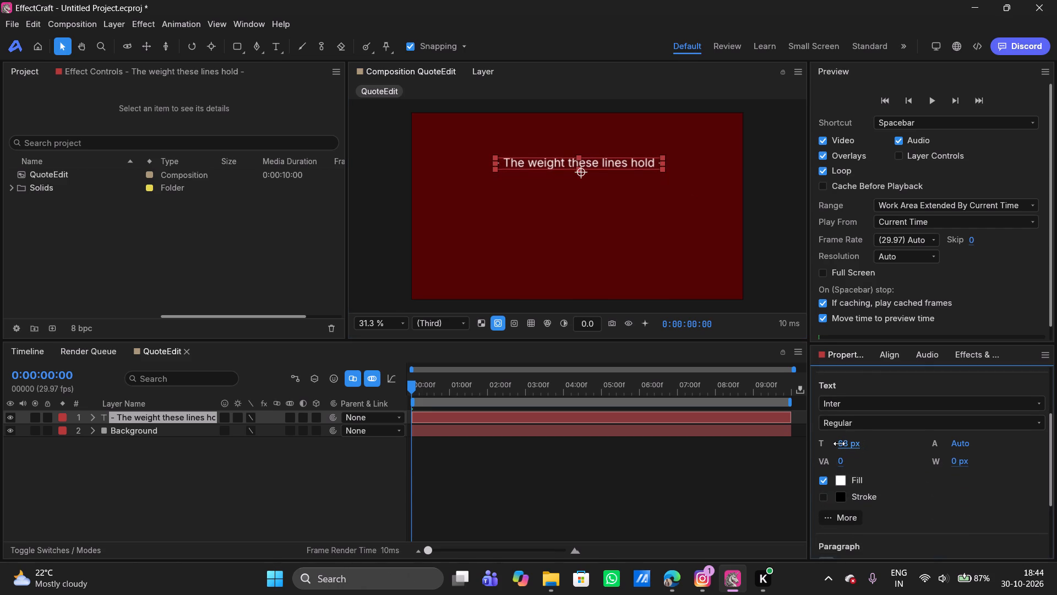
drag(839, 443, 848, 443)
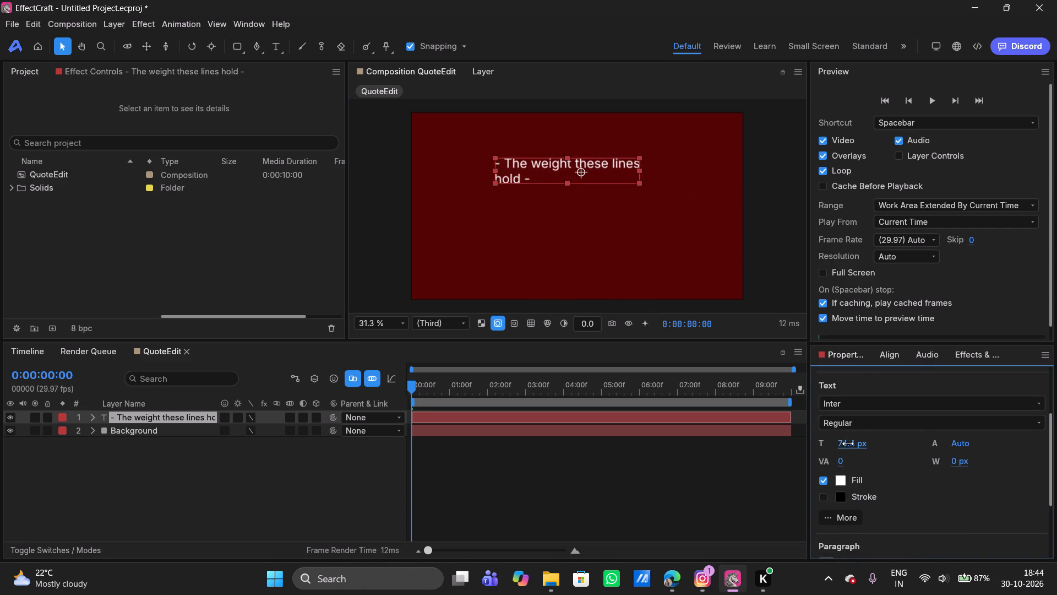
drag(848, 443, 841, 443)
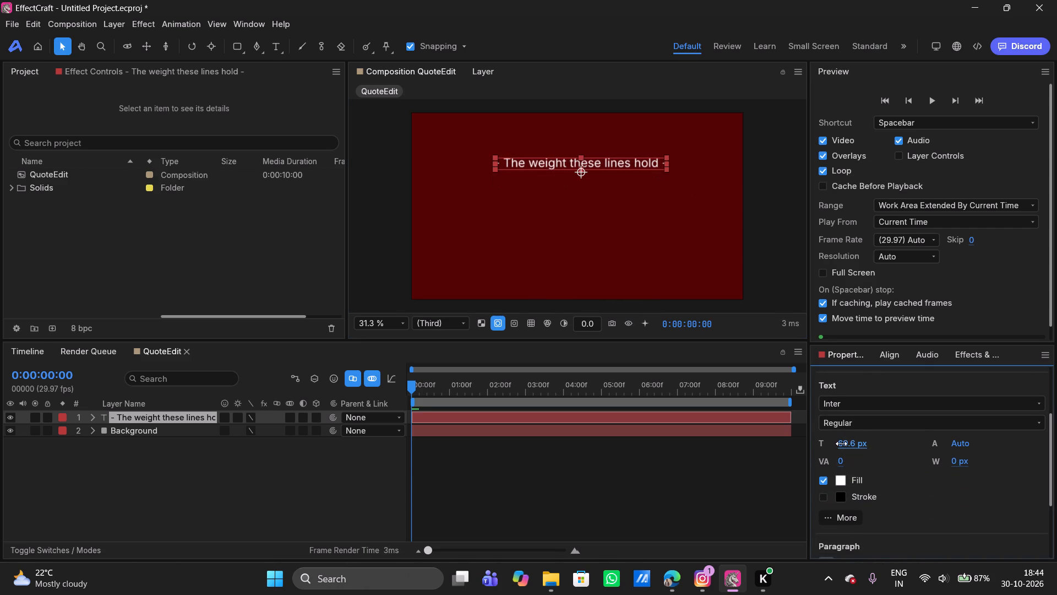
Scale the quote text layer to 108%.
scroll(902, 469, up, 1)
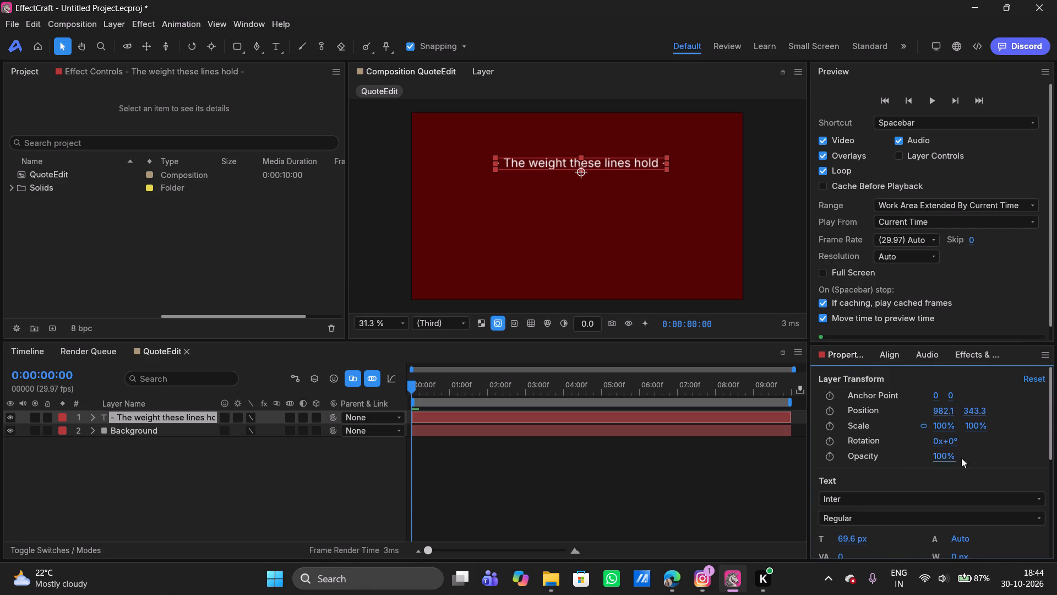
drag(948, 429, 957, 428)
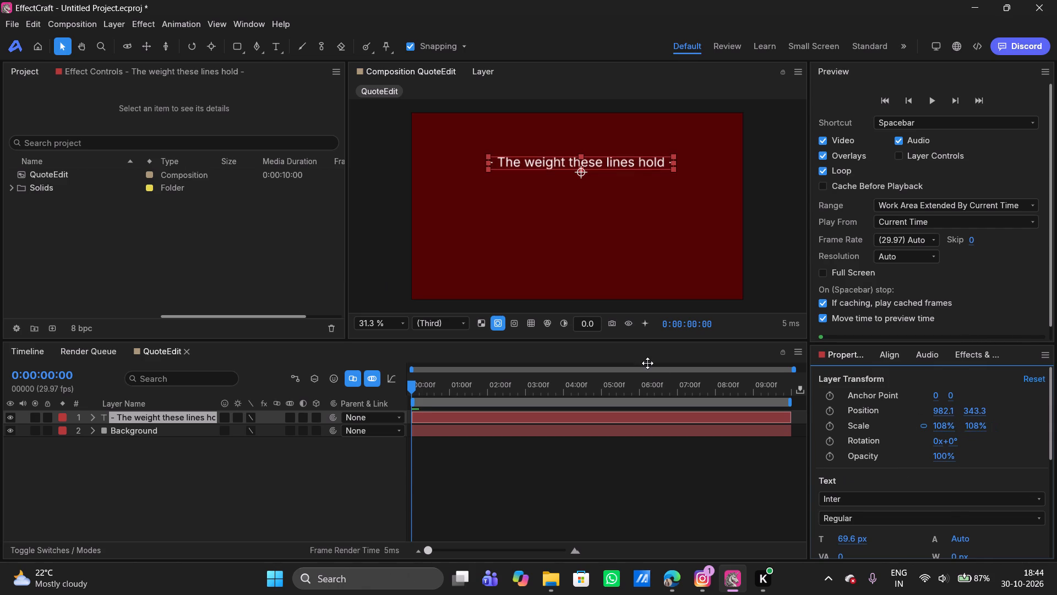
Set the quote text's font to High Tower Text.
scroll(994, 408, down, 1)
click(865, 496)
scroll(918, 356, up, 17)
scroll(918, 356, up, 8)
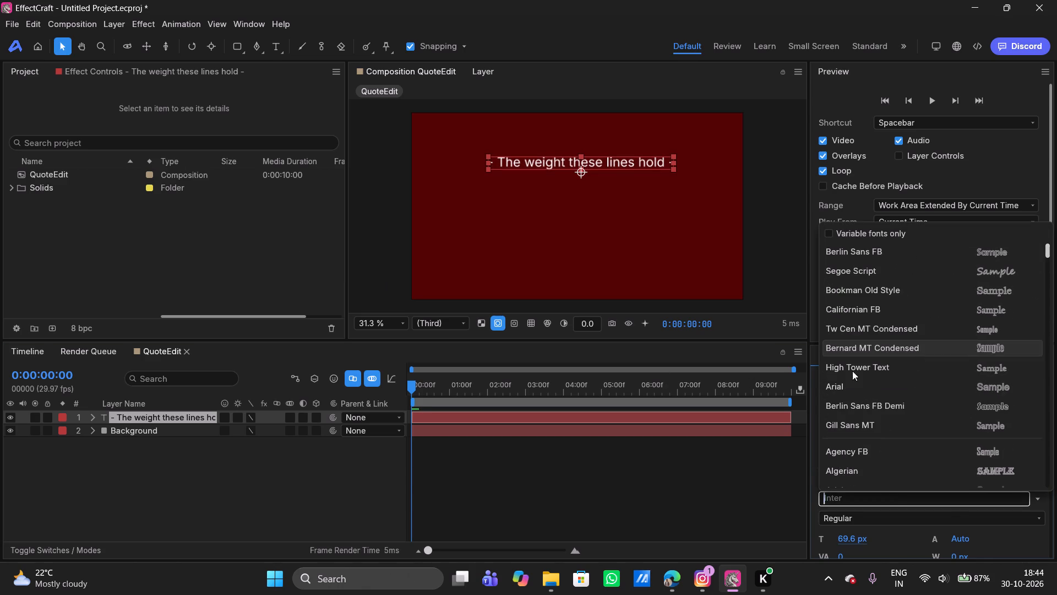
click(919, 366)
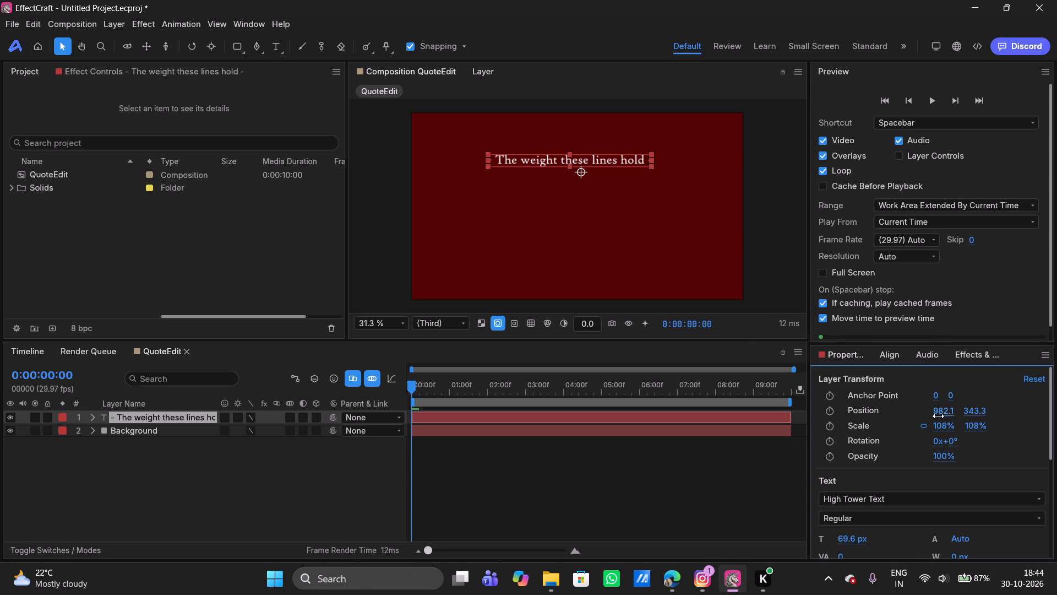
Move the quote text layer to position 1064.5, 302.5 in the composition.
drag(942, 411, 1020, 418)
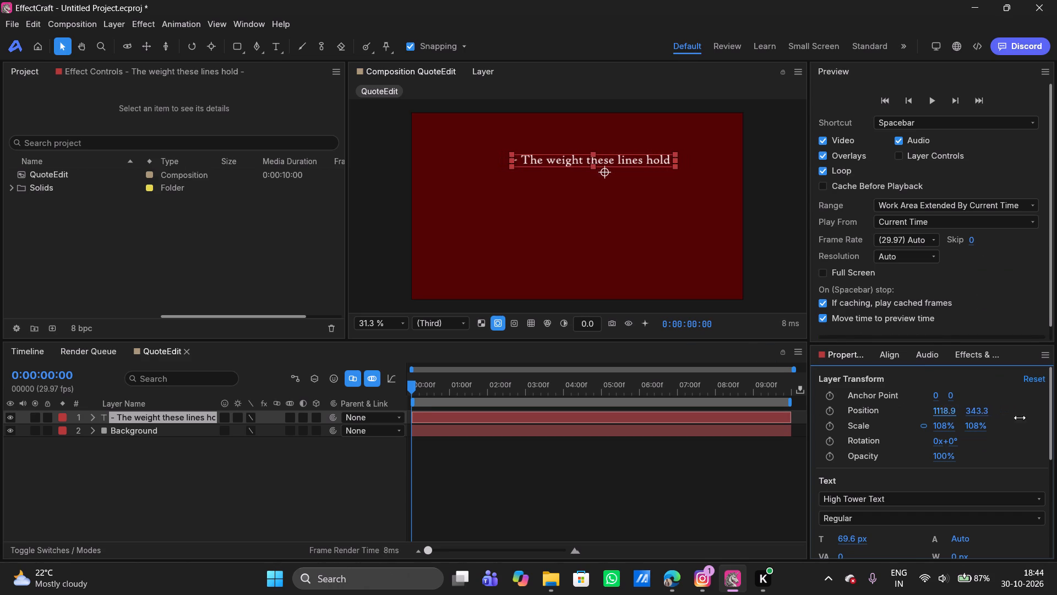
drag(1020, 418, 1002, 420)
drag(982, 413, 951, 409)
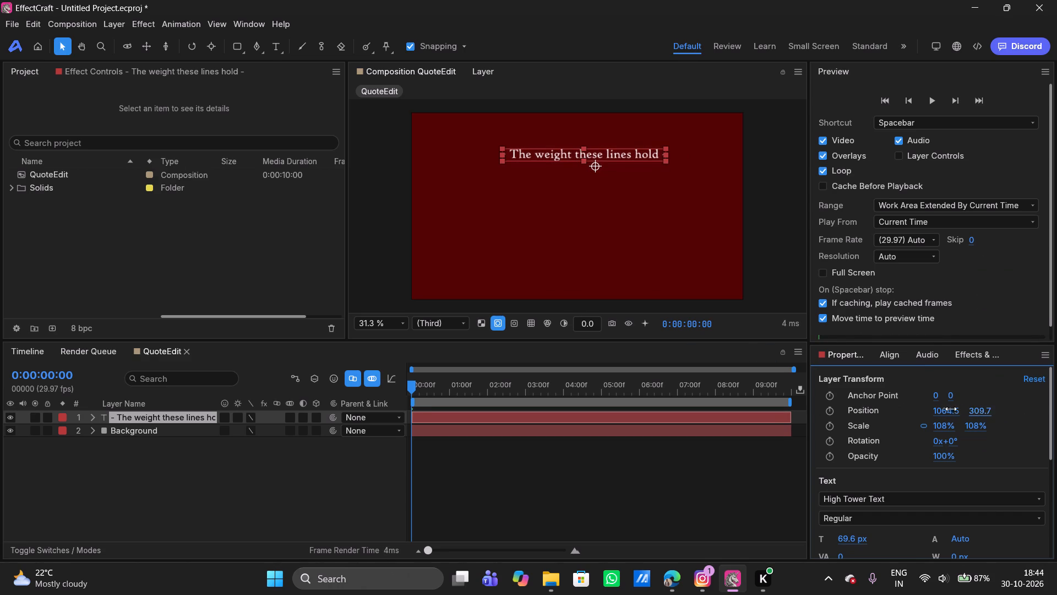
drag(951, 409, 951, 408)
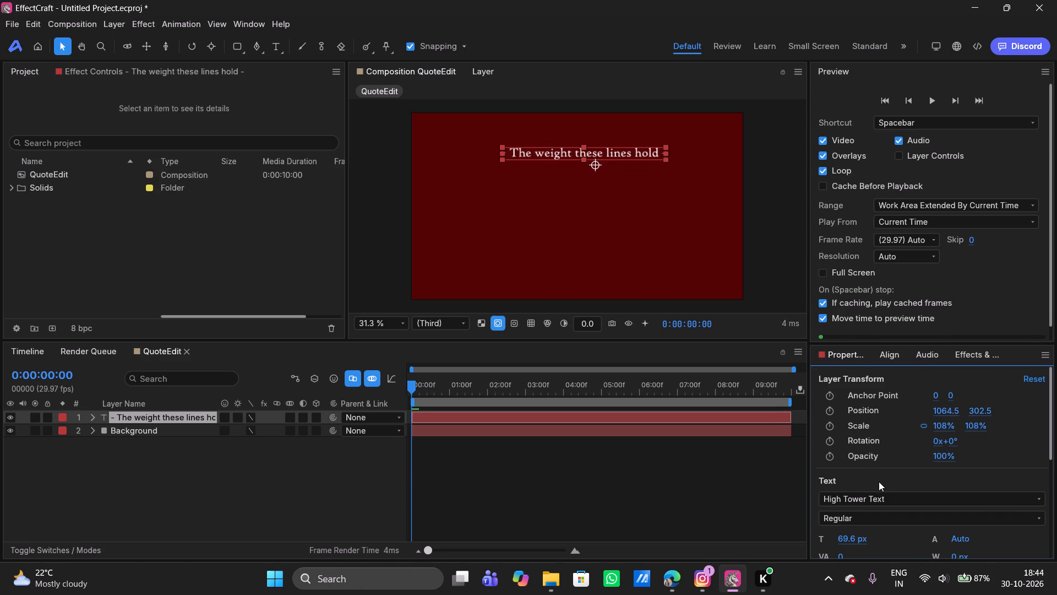
Change the quote text's fill to pale yellow FFEB88 and deselect the layer.
scroll(879, 482, down, 1)
click(846, 446)
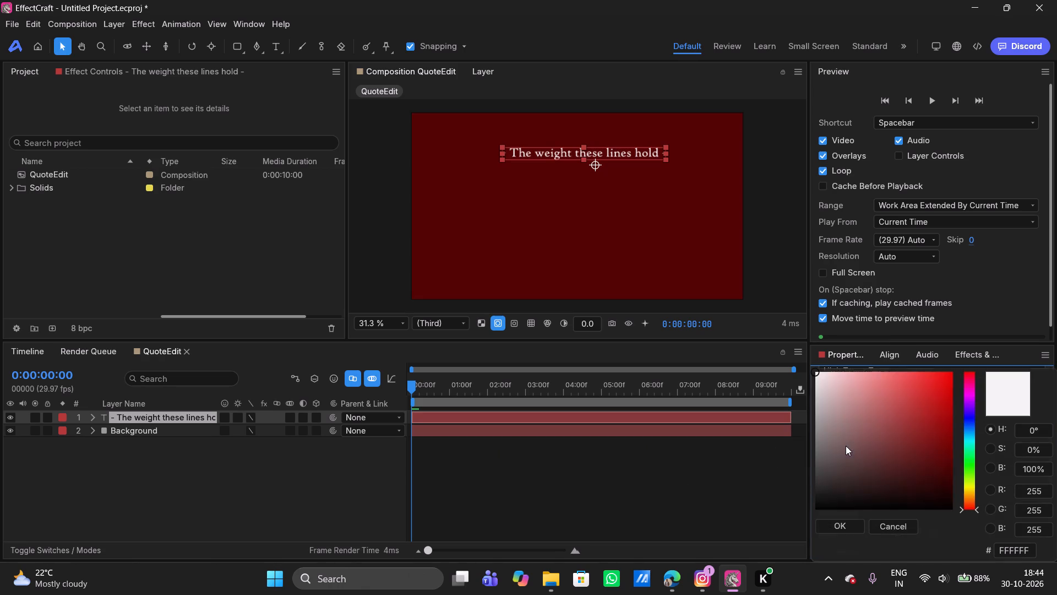
click(971, 496)
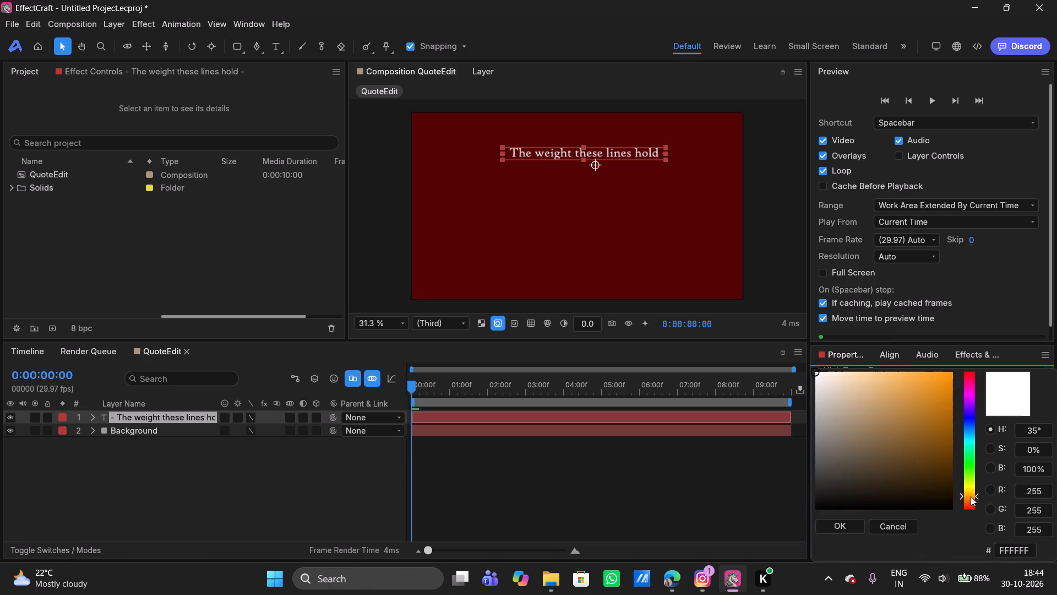
click(971, 496)
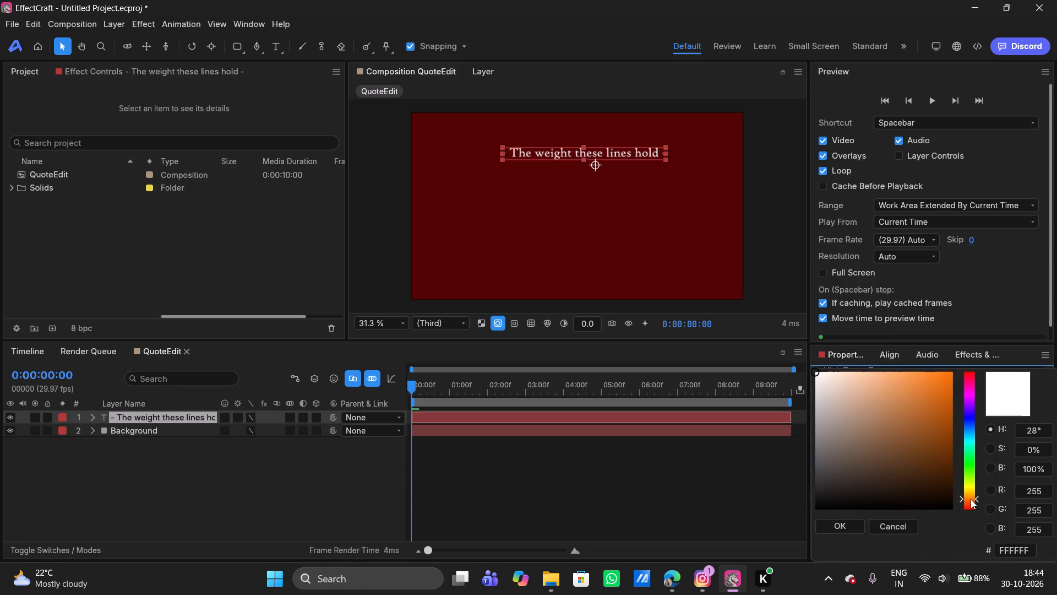
click(894, 400)
drag(894, 400, 914, 393)
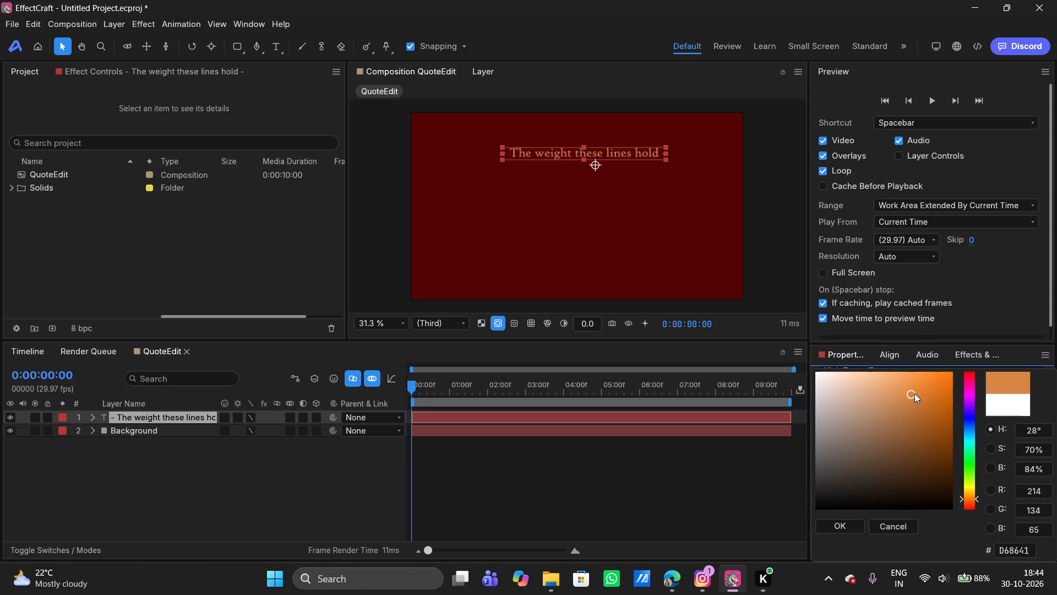
drag(914, 393, 916, 428)
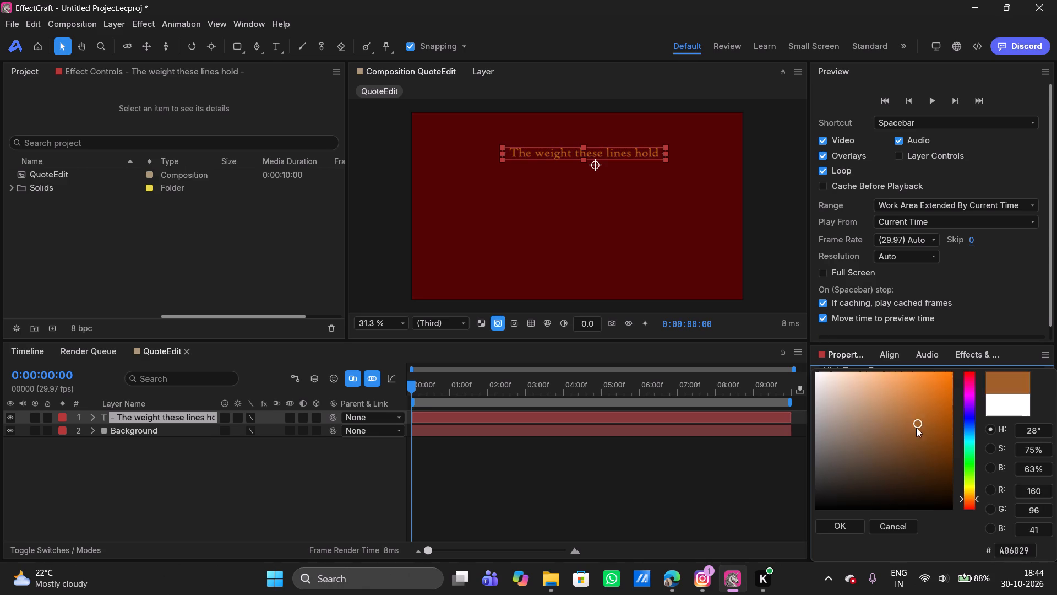
drag(916, 428, 879, 361)
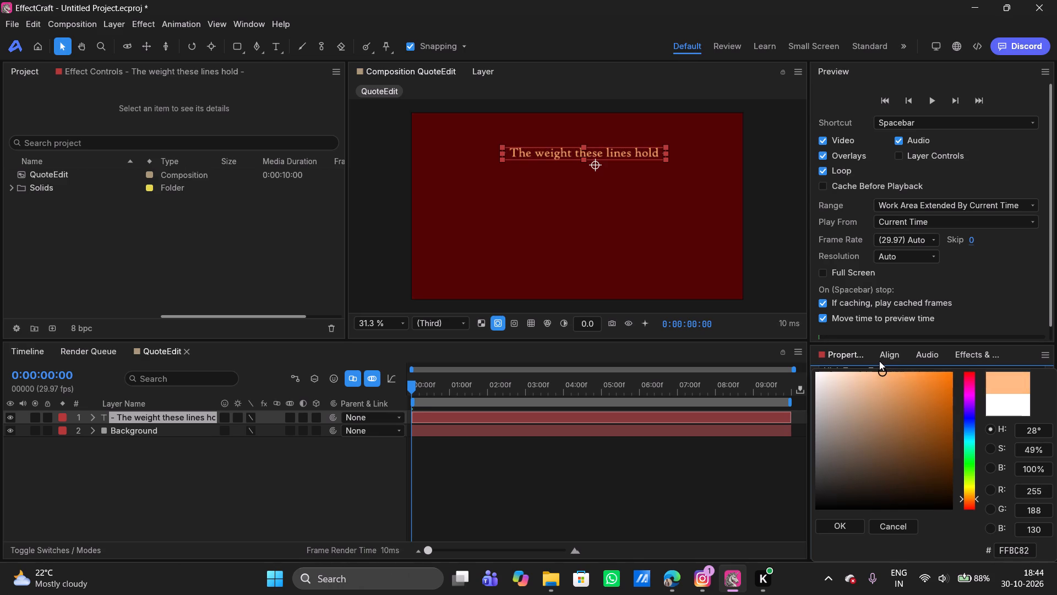
drag(879, 361, 879, 360)
drag(968, 497, 969, 493)
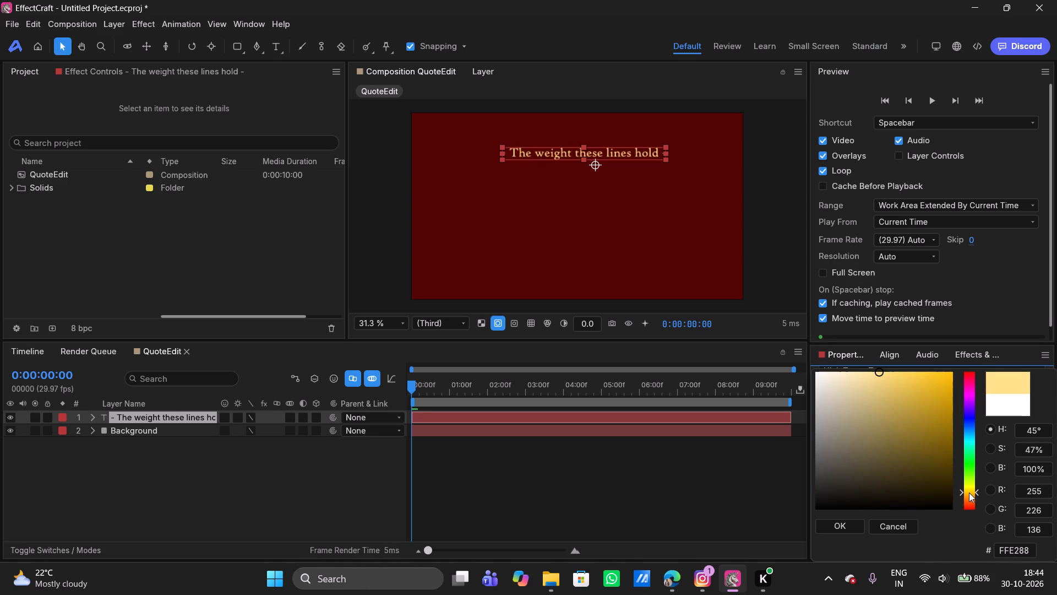
drag(969, 493, 970, 491)
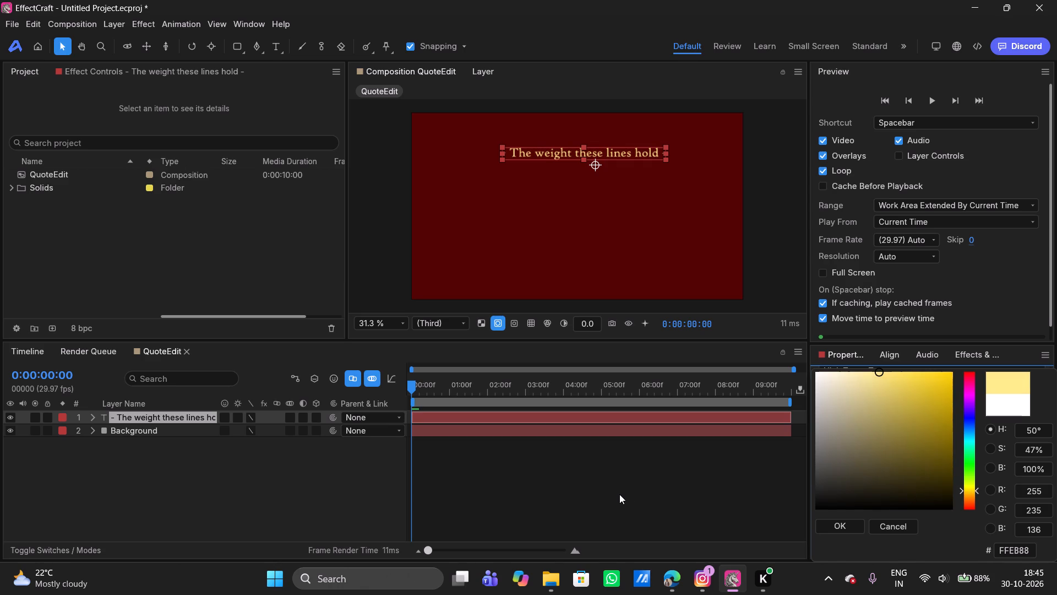
click(619, 494)
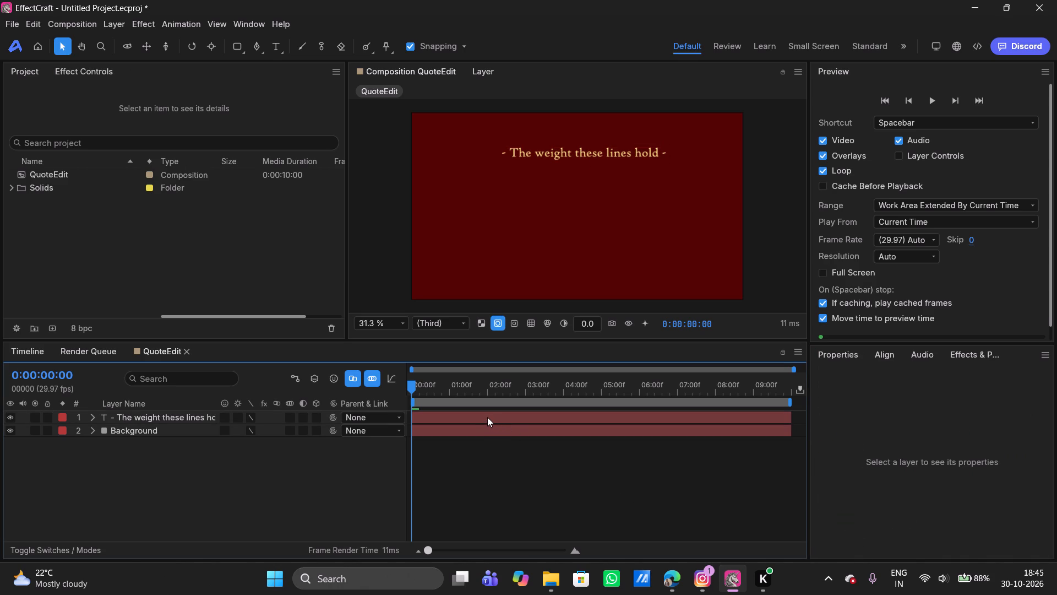
Center the quote text layer horizontally in the composition and deselect it.
click(487, 417)
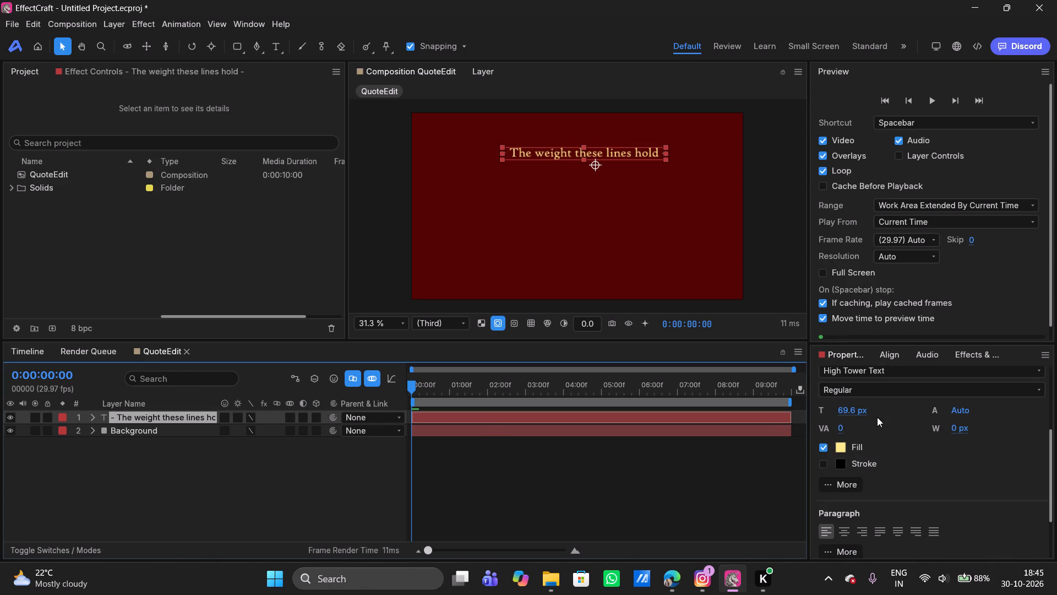
click(892, 358)
click(843, 397)
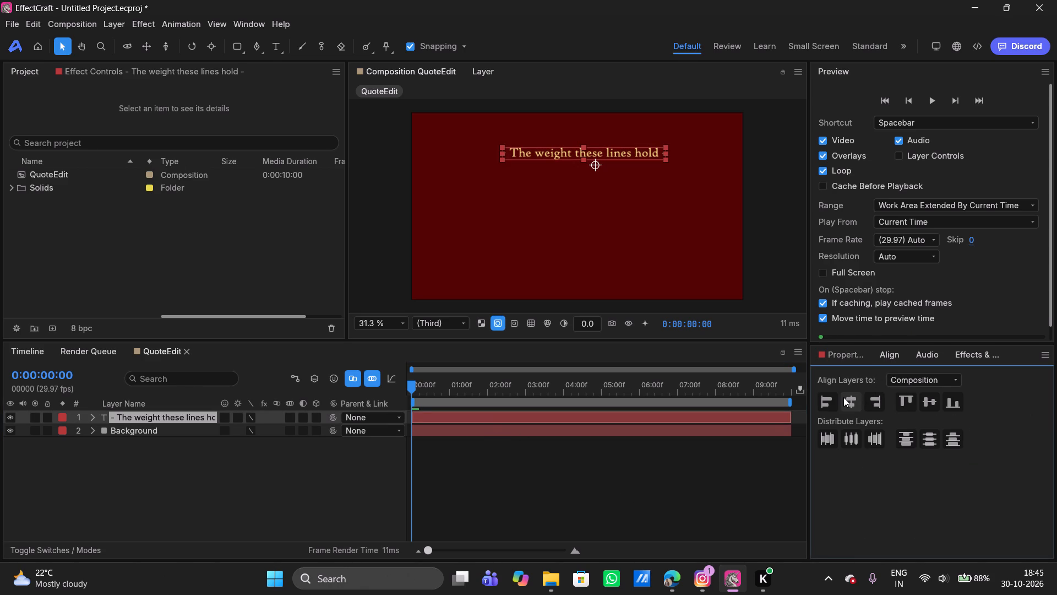
click(679, 481)
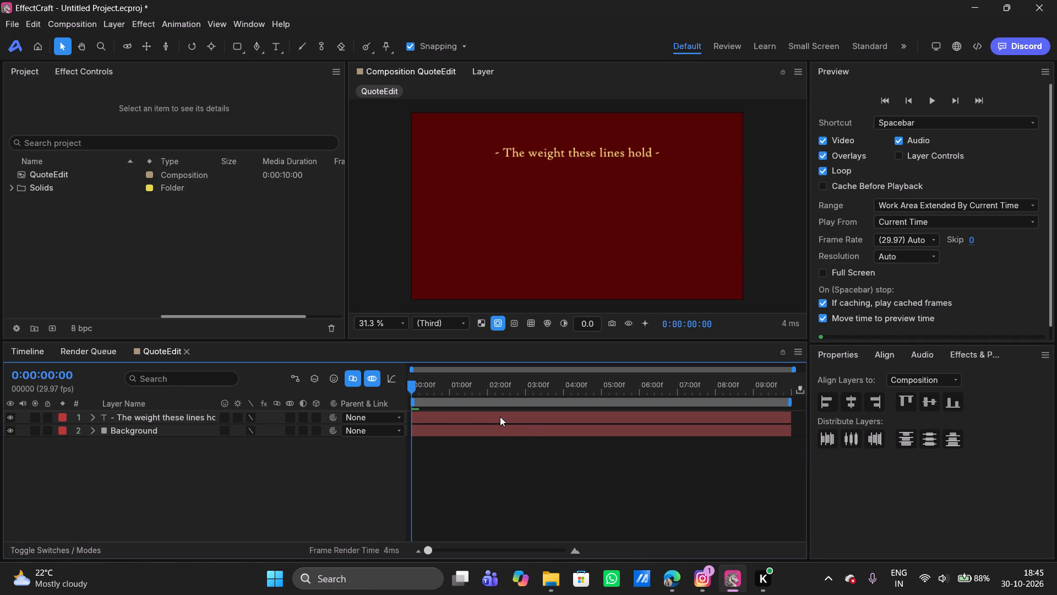
Raise the quote text layer to a vertical position of 253.7 and deselect it.
click(500, 416)
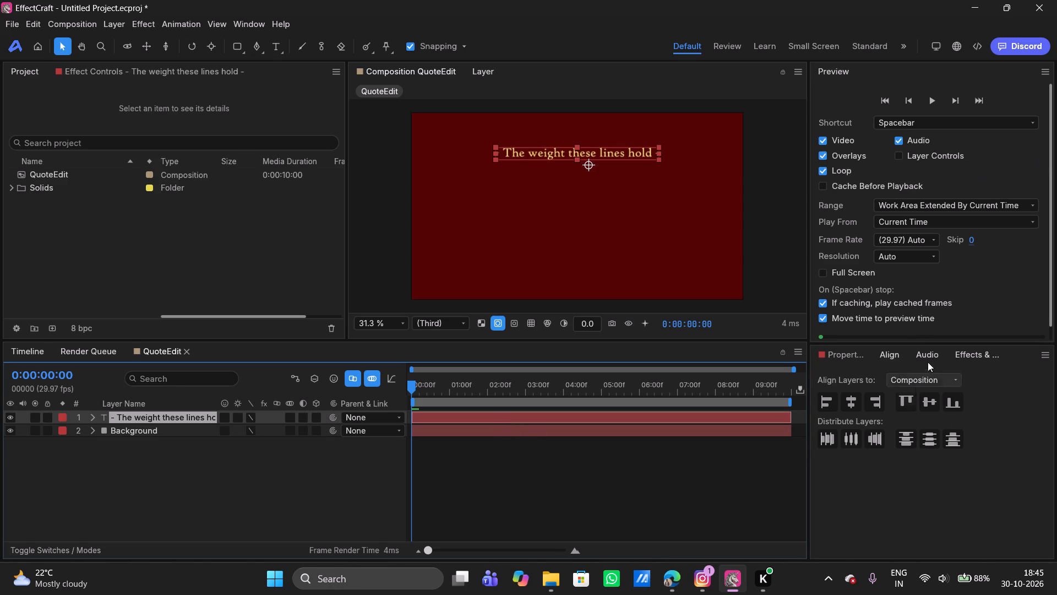
click(852, 357)
scroll(909, 429, up, 2)
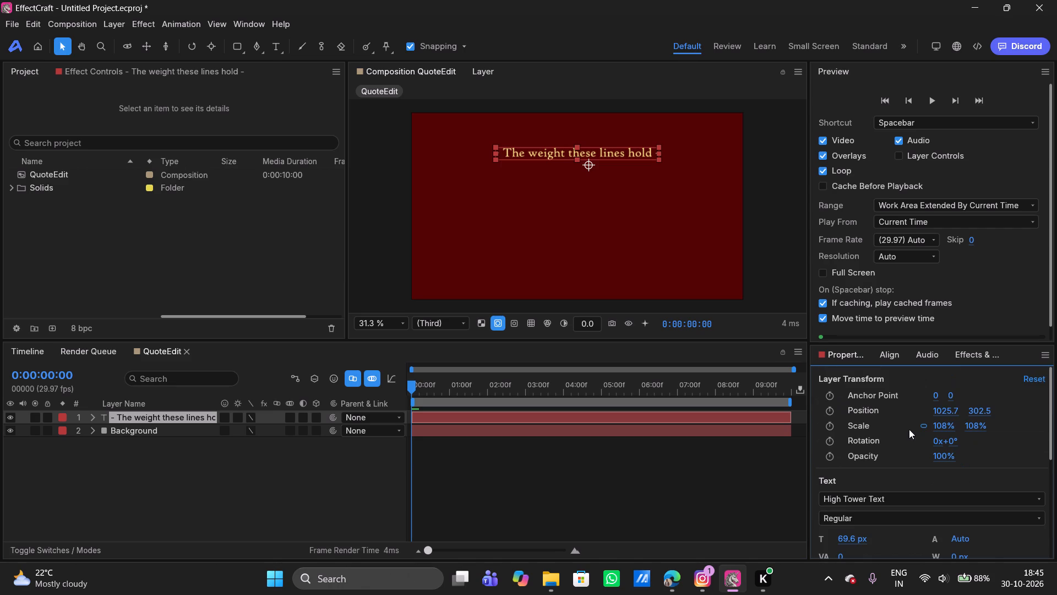
drag(987, 410, 972, 412)
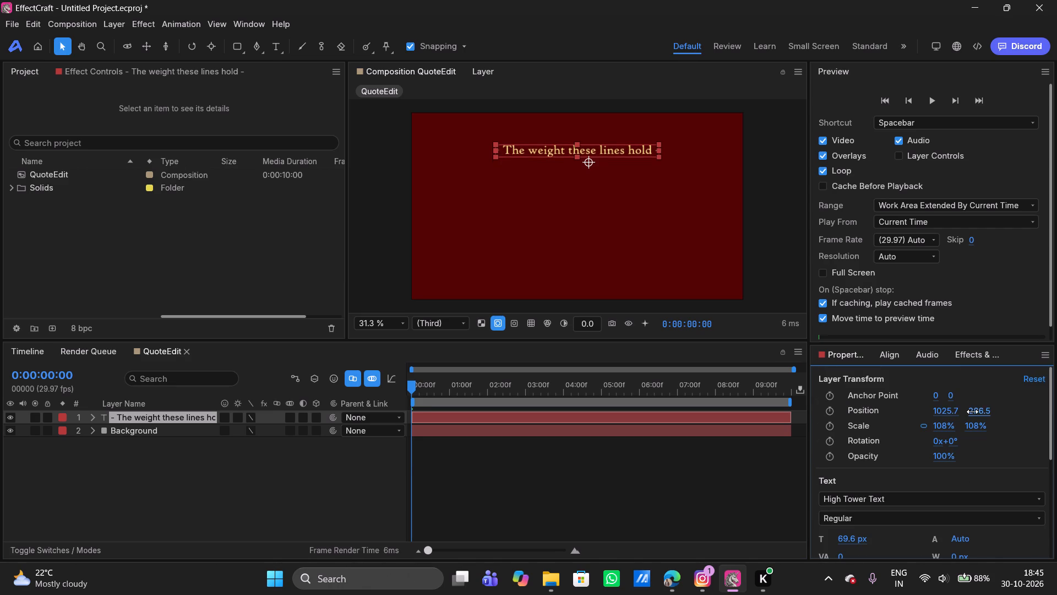
drag(972, 412, 963, 412)
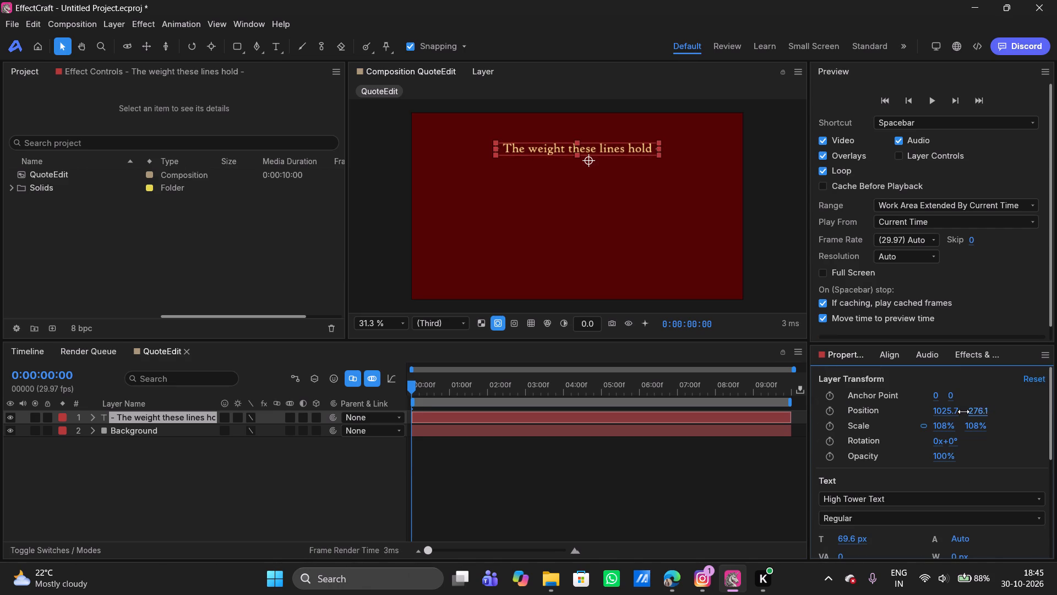
drag(963, 412, 950, 415)
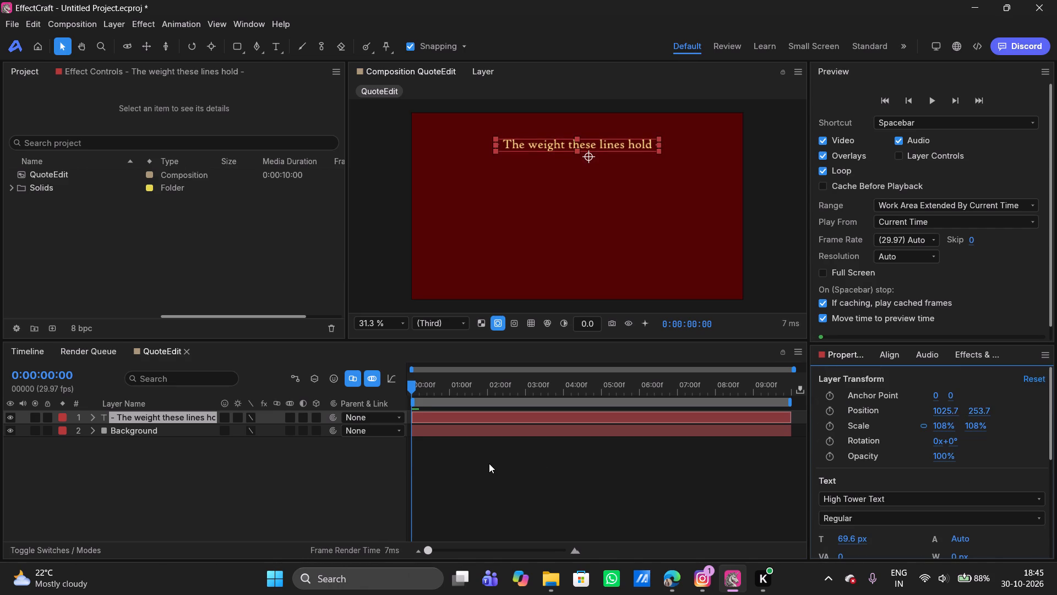
click(486, 465)
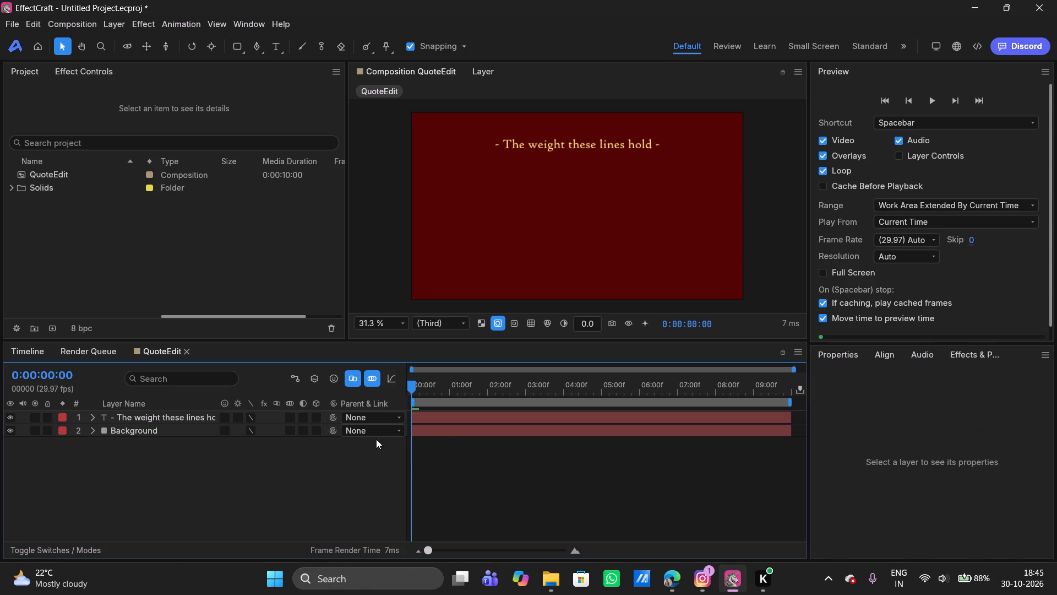
click(222, 478)
Import the SaveInta.com MP4 video from the ThirdEdit folder inside Video Editing Practice into the project.
right_click(108, 230)
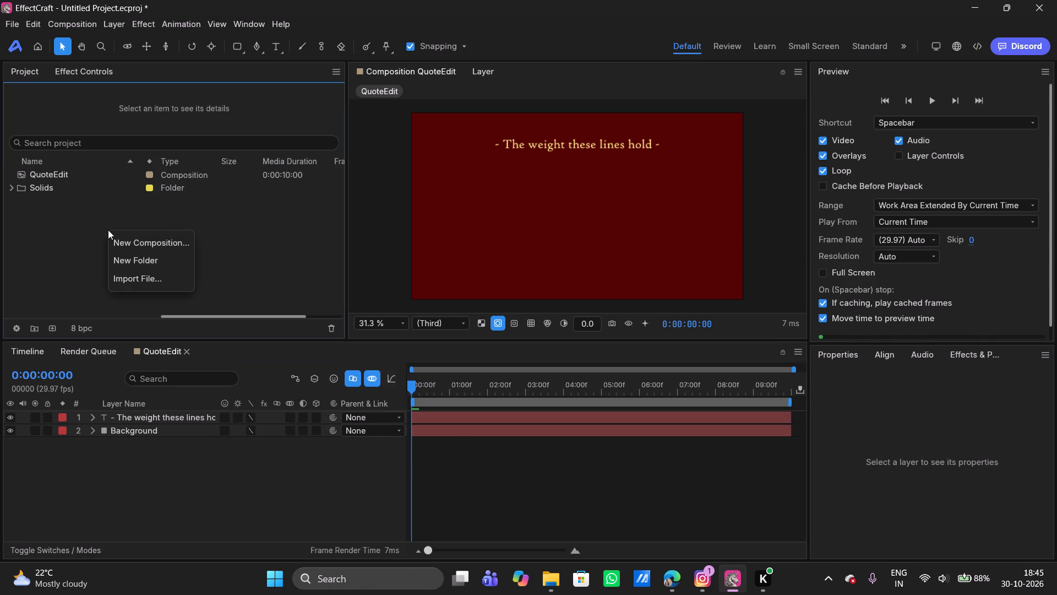
click(124, 278)
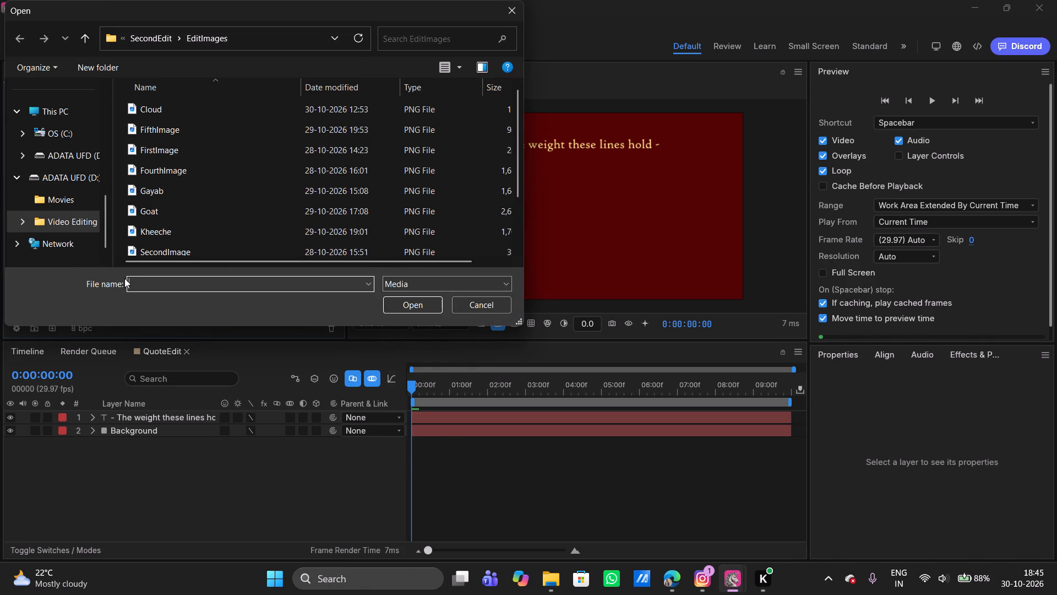
scroll(194, 199, down, 4)
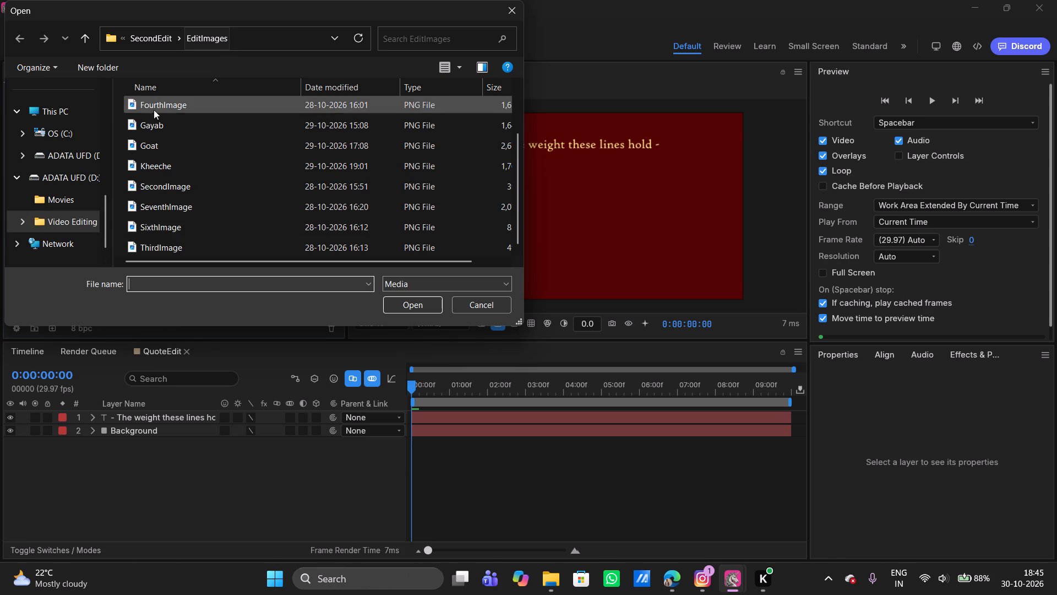
scroll(152, 123, up, 6)
click(58, 220)
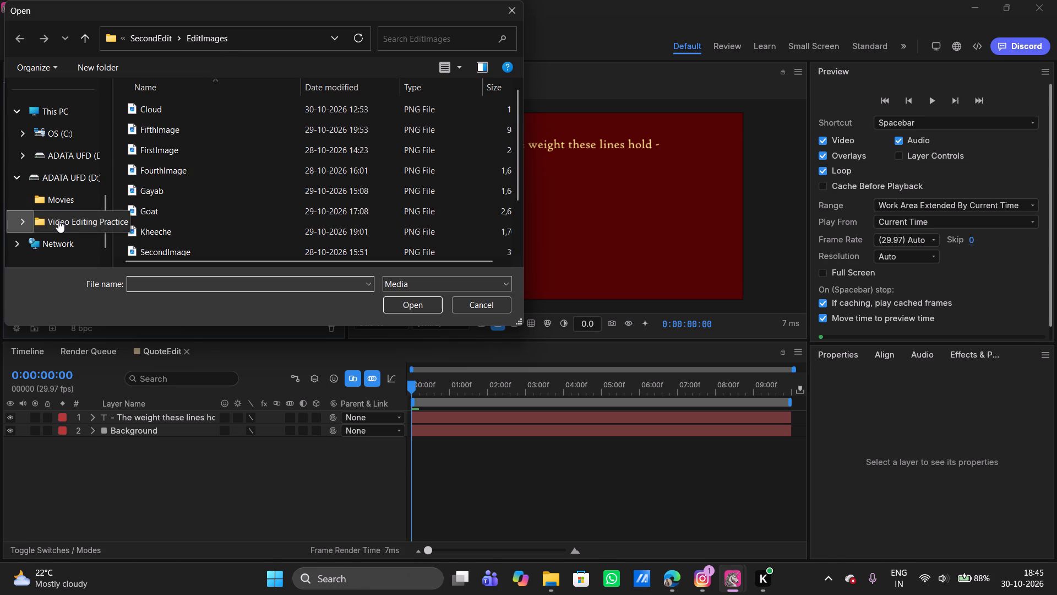
double_click(155, 172)
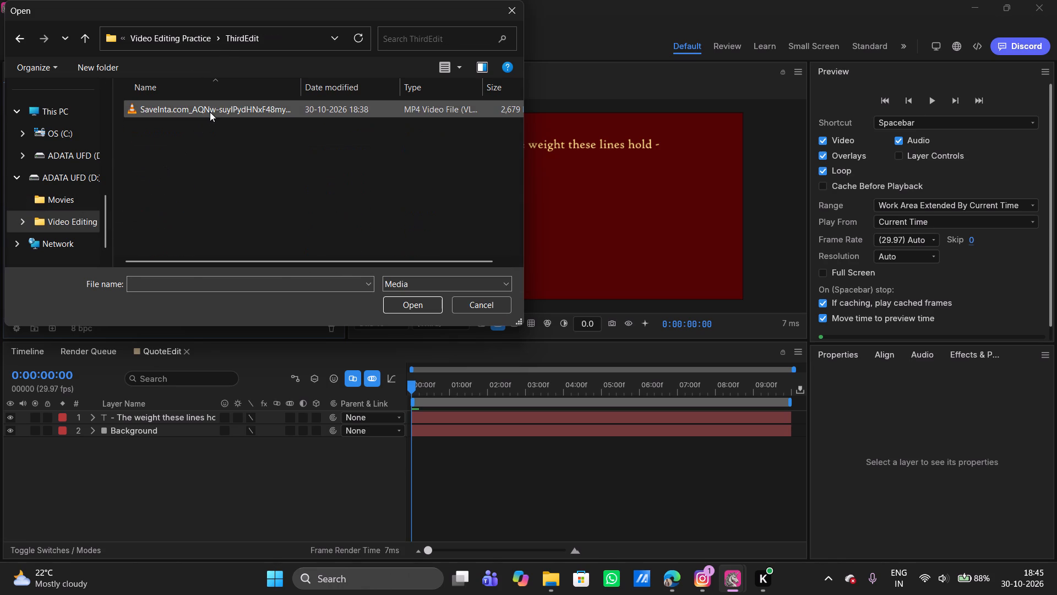
click(217, 107)
key(Return)
click(86, 256)
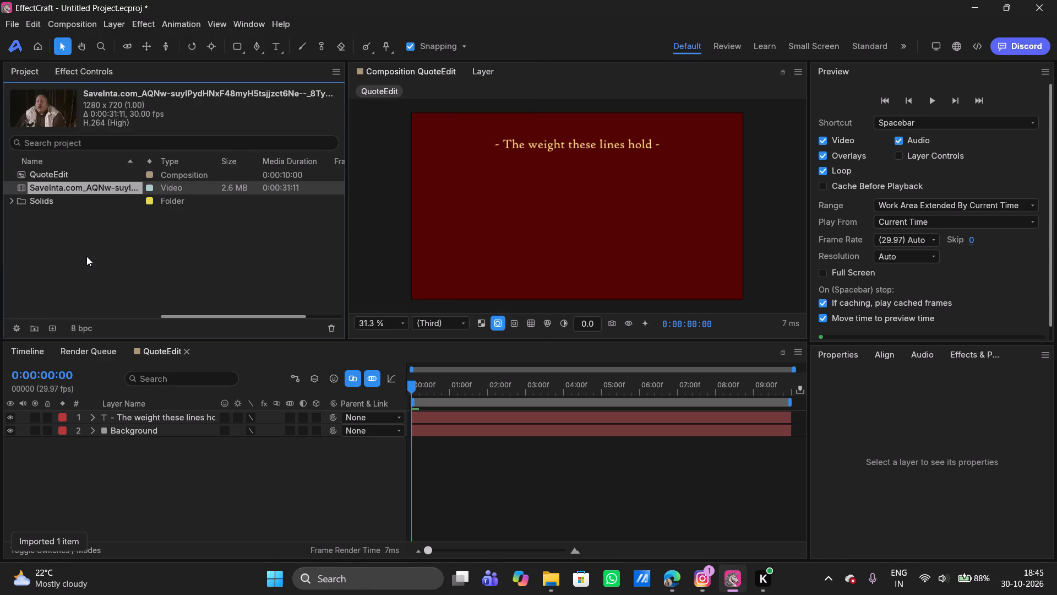
Add the imported SaveInta.com video to the QuoteEdit timeline and place it at the top of the layer stack.
click(79, 185)
right_click(79, 185)
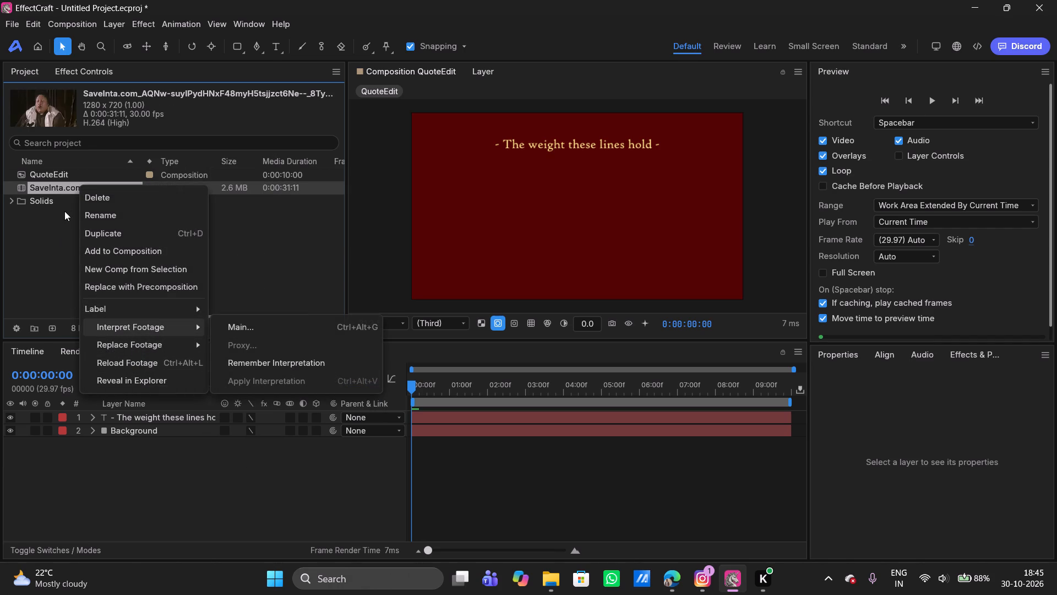
drag(60, 185, 145, 463)
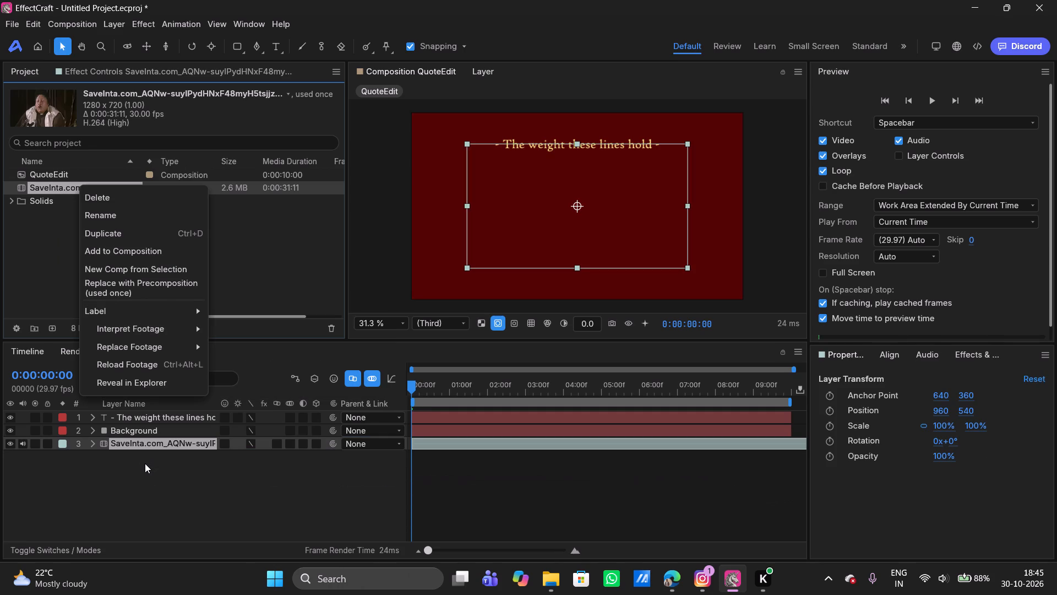
click(522, 494)
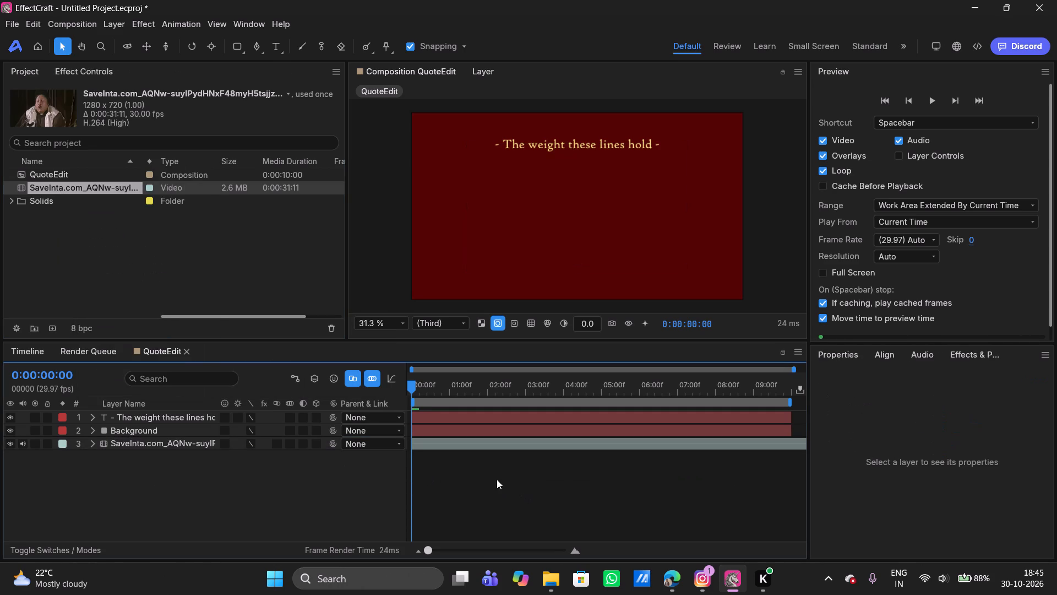
drag(177, 446, 179, 415)
click(460, 415)
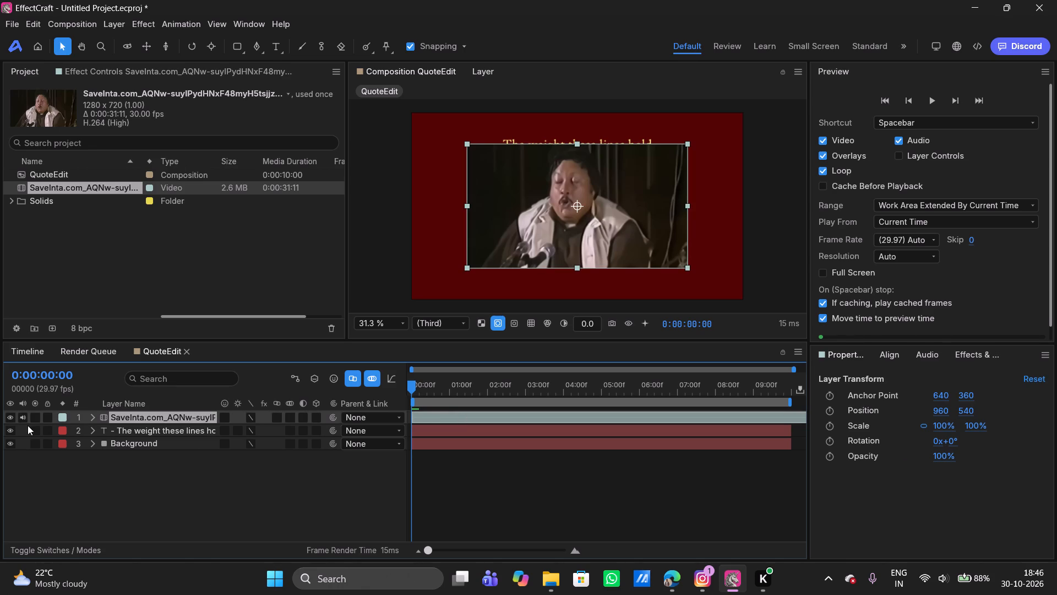
Hide the video layer's picture while keeping its audio on.
click(9, 417)
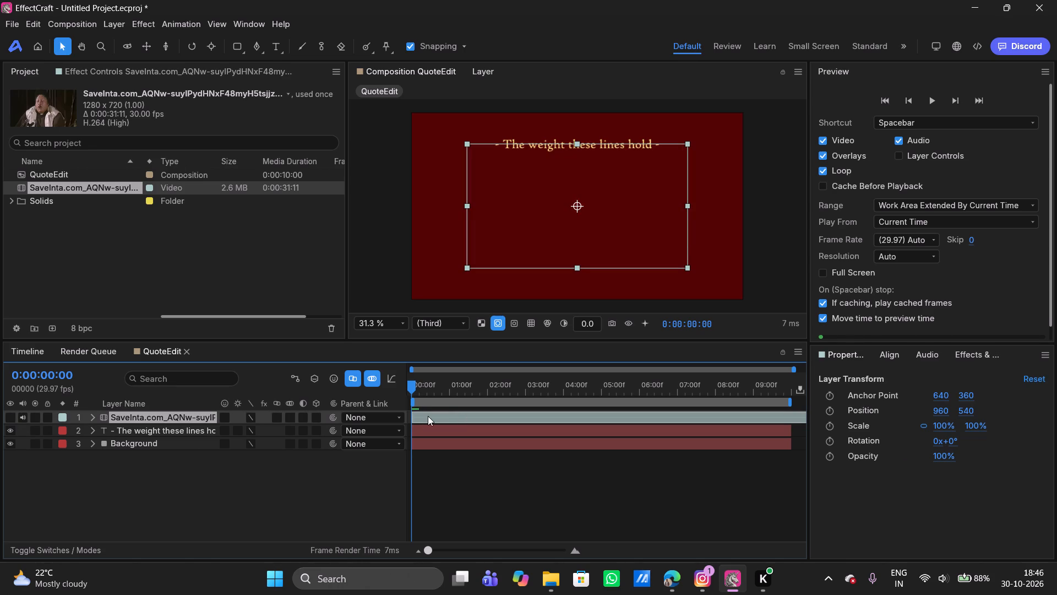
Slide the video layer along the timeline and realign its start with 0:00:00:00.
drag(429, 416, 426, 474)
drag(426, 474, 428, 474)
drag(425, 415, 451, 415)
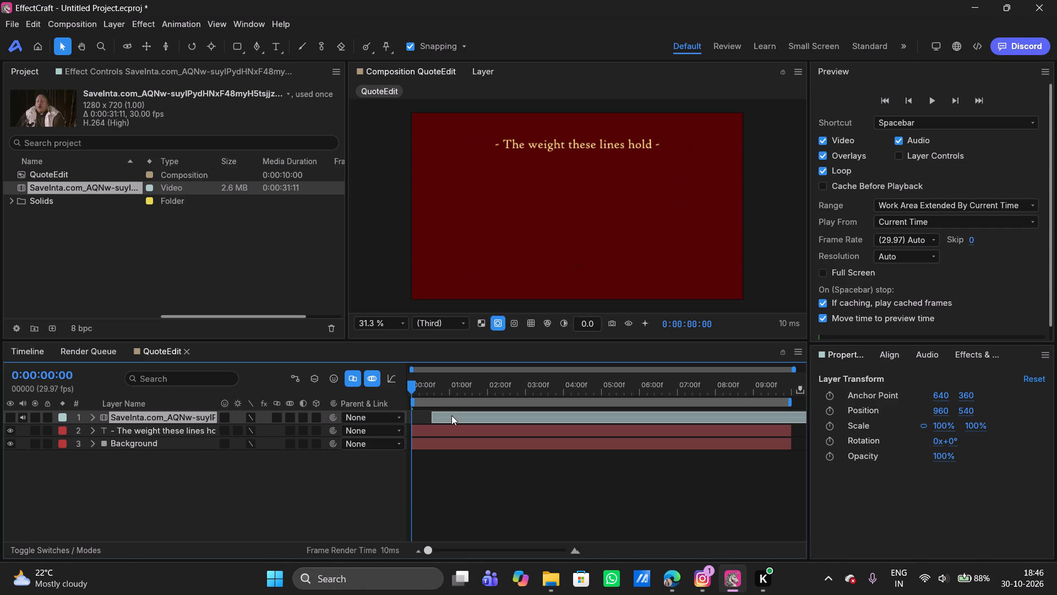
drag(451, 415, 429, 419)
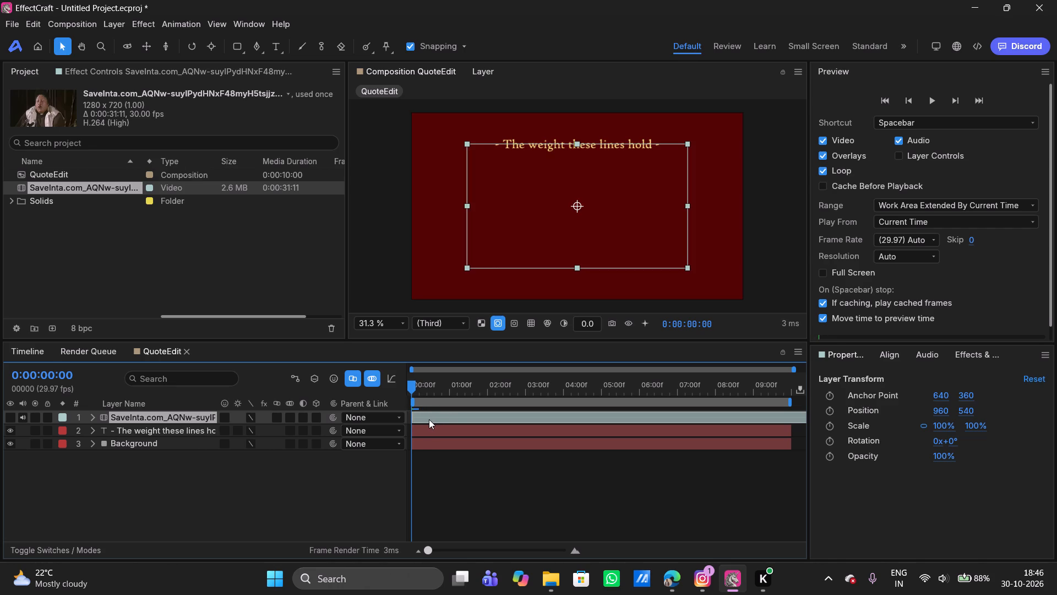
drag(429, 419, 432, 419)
Play the composition from the start, split the video layer at 0:00:08:03 and delete the earlier part.
key(space)
drag(445, 384, 334, 397)
key(space)
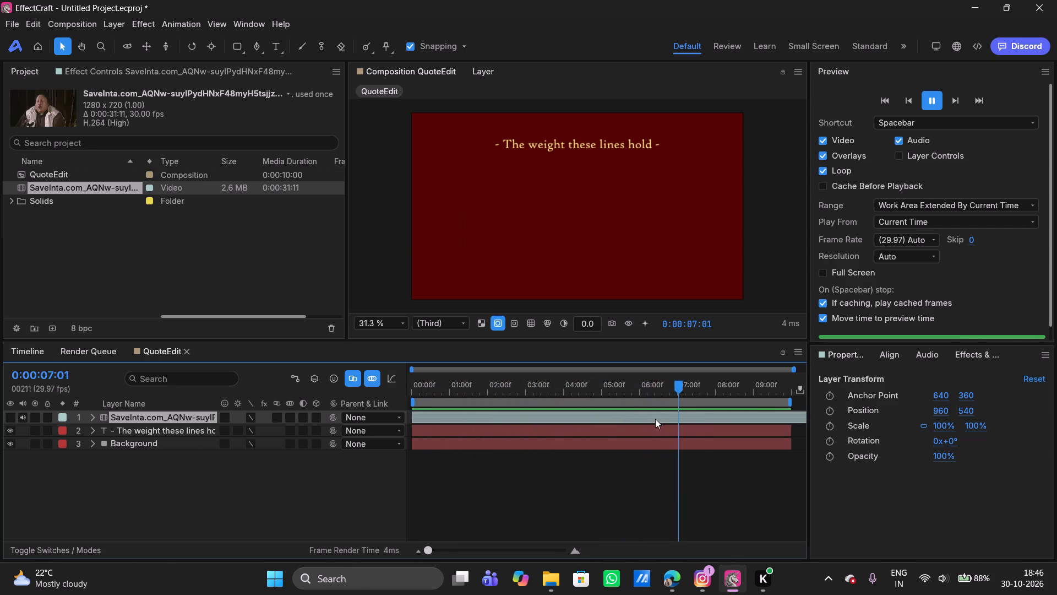
key(space)
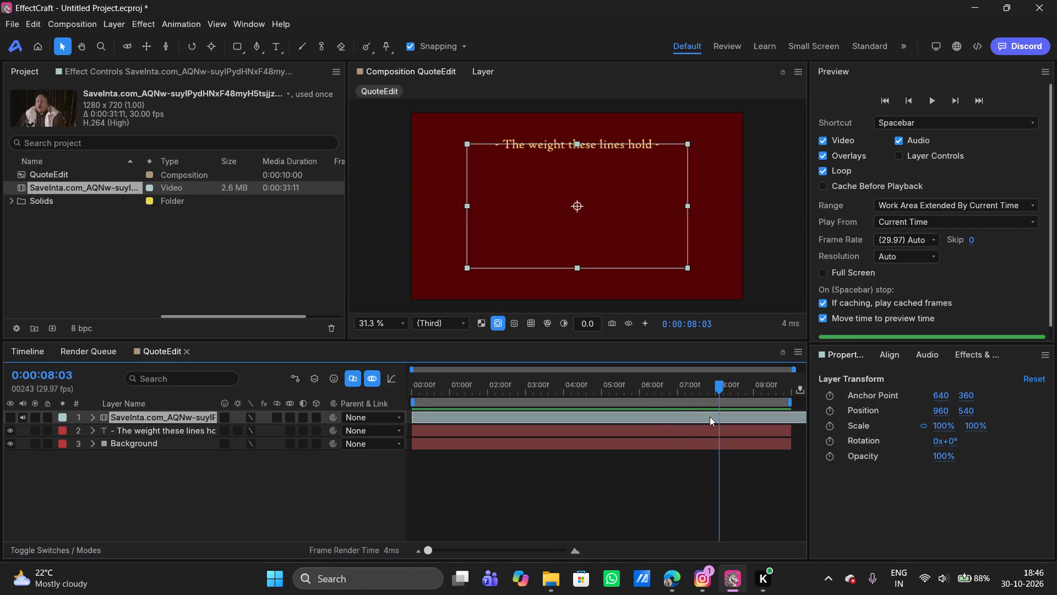
right_click(710, 416)
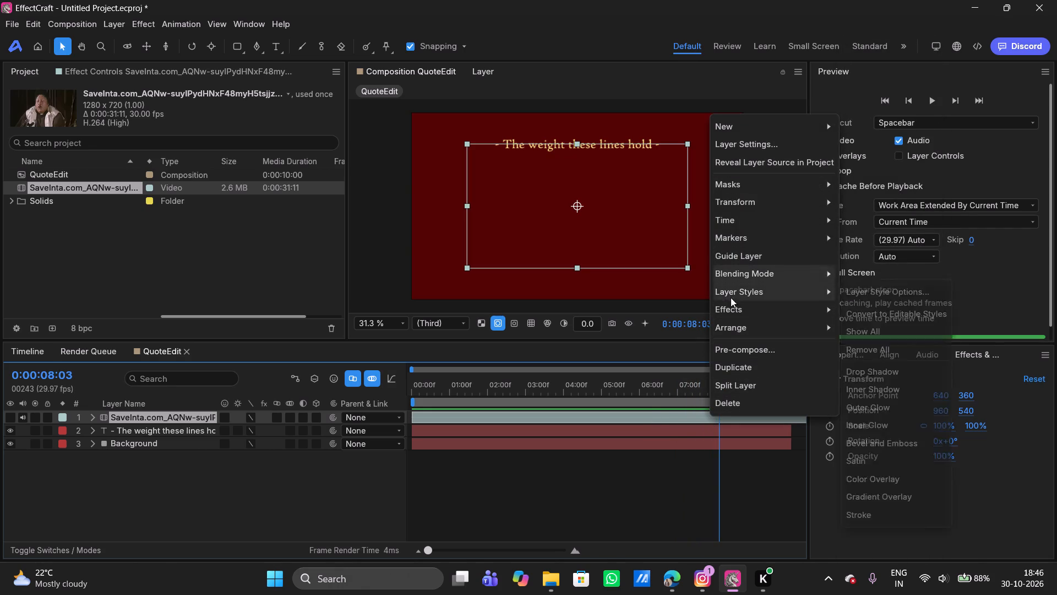
click(748, 383)
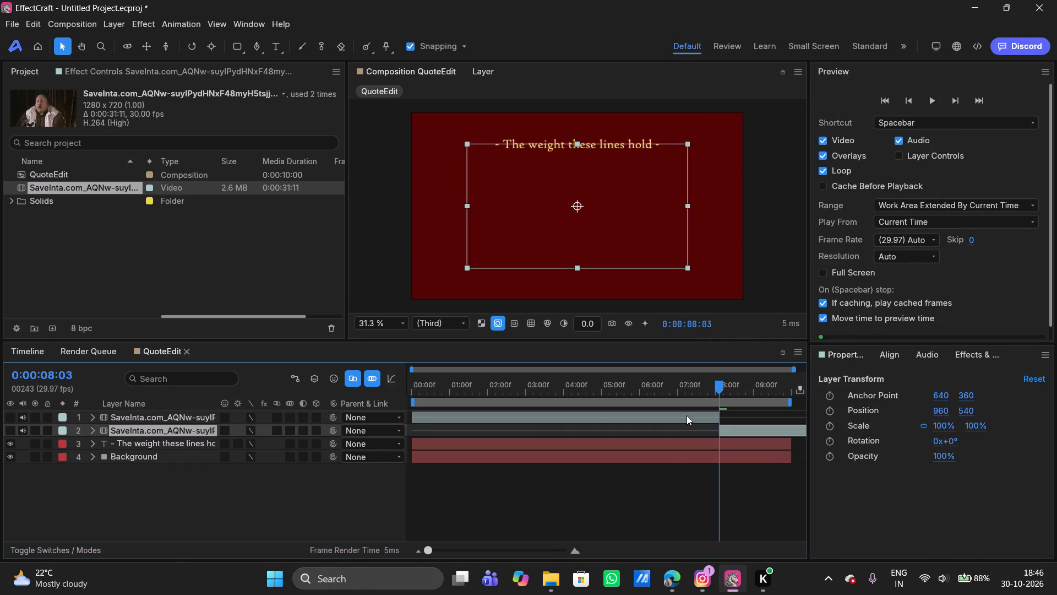
click(685, 415)
key(Delete)
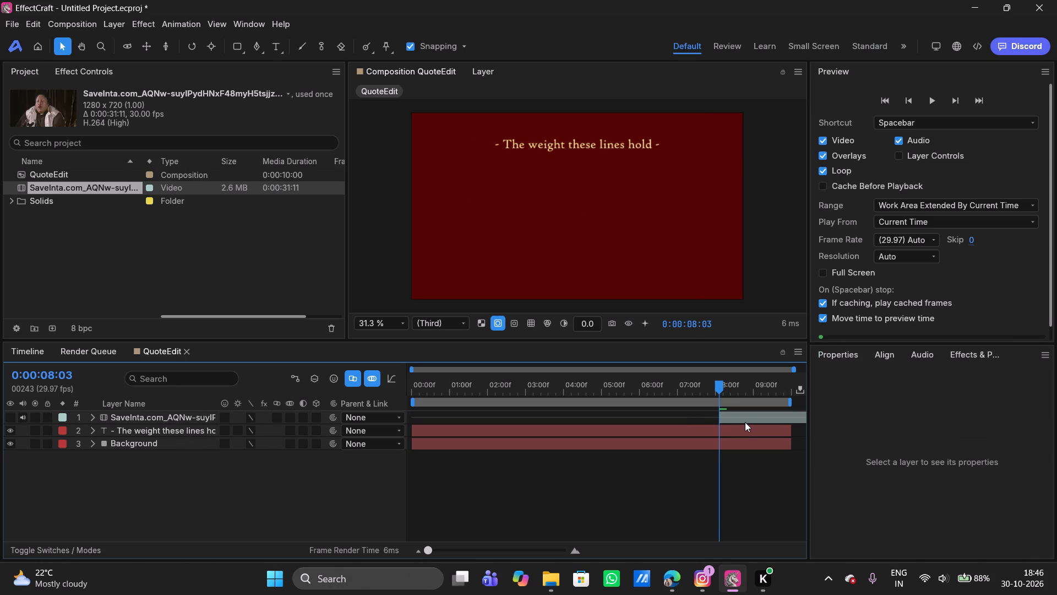
Move the remaining video clip back to the beginning of the timeline.
click(748, 421)
drag(748, 421, 429, 422)
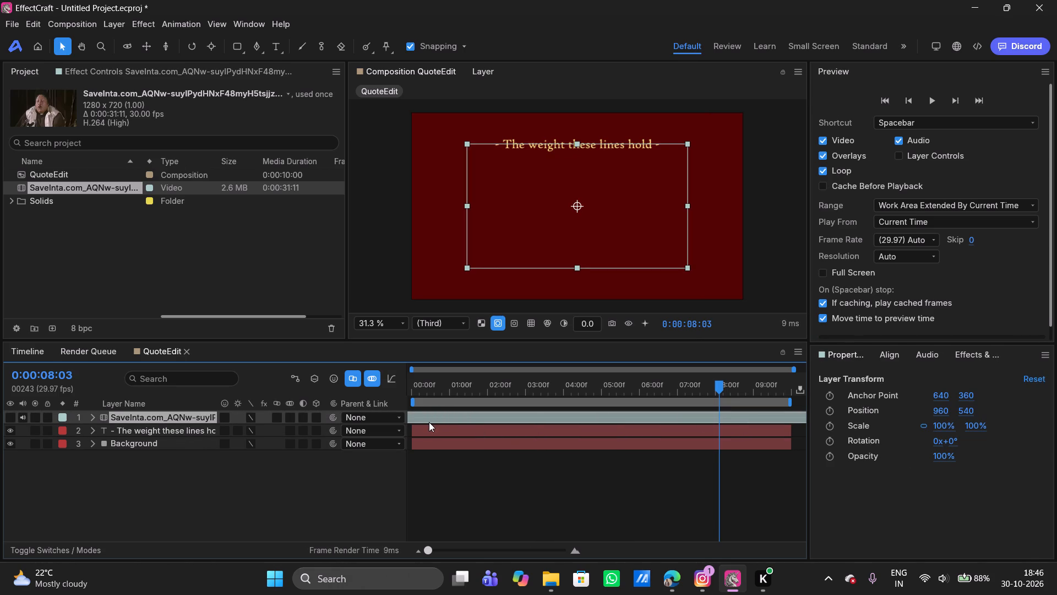
drag(429, 422, 439, 419)
Play the composition from the beginning and split the video layer at 0:00:08:21.
click(413, 387)
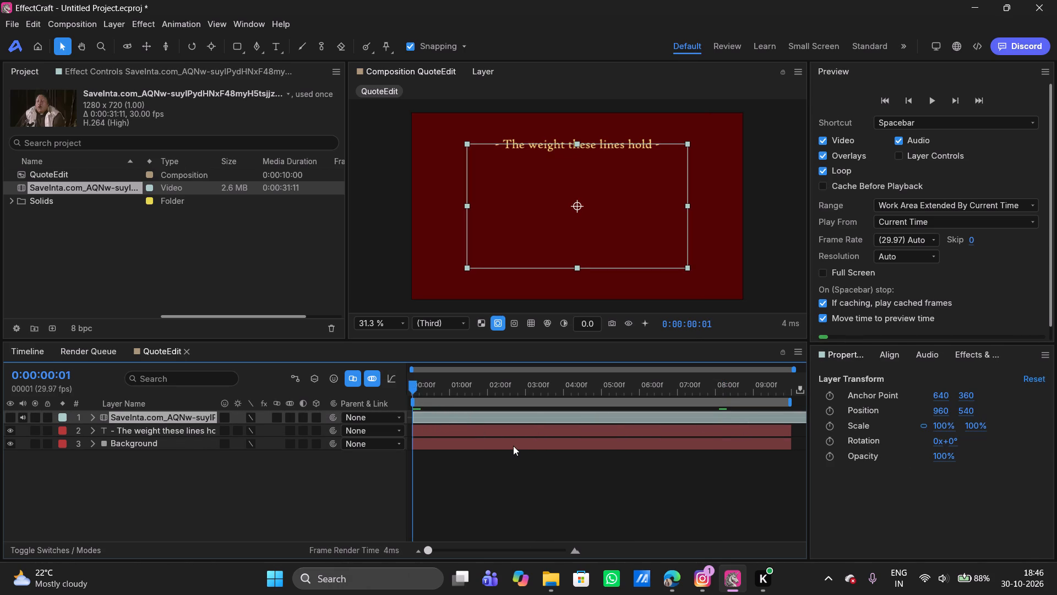
key(space)
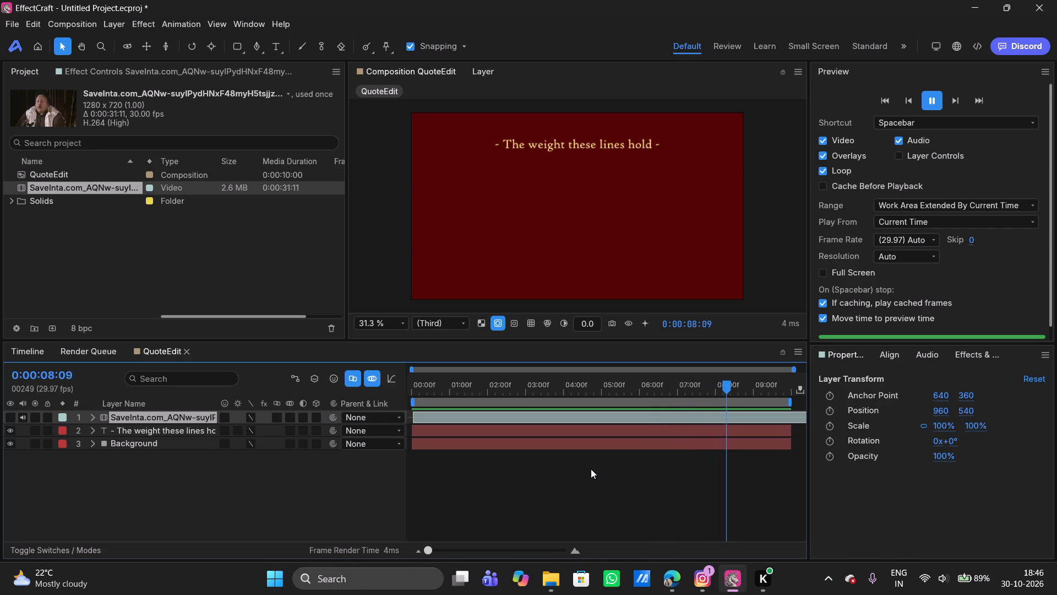
key(space)
click(722, 415)
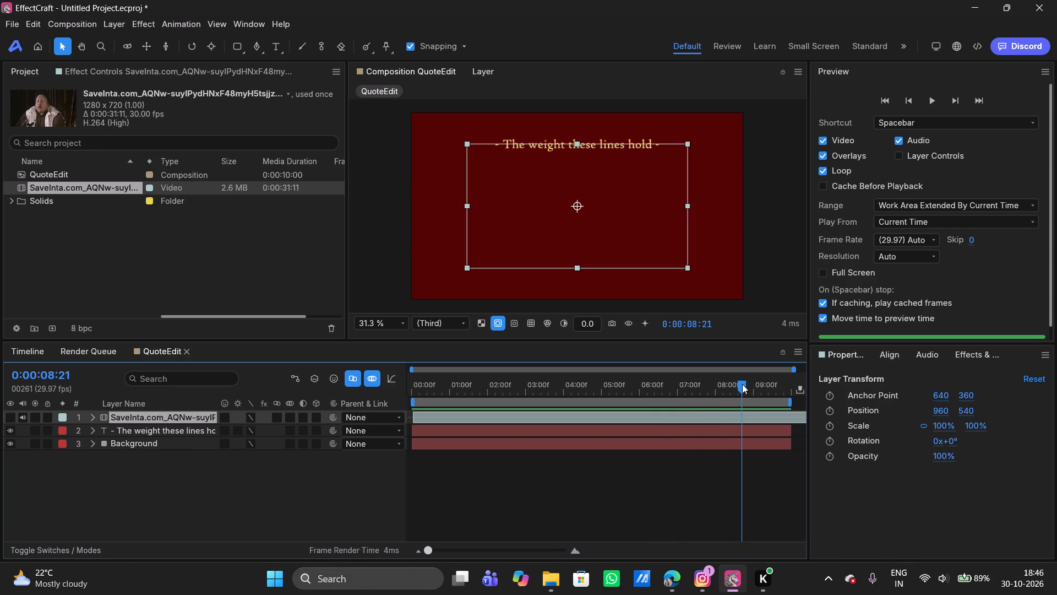
right_click(725, 415)
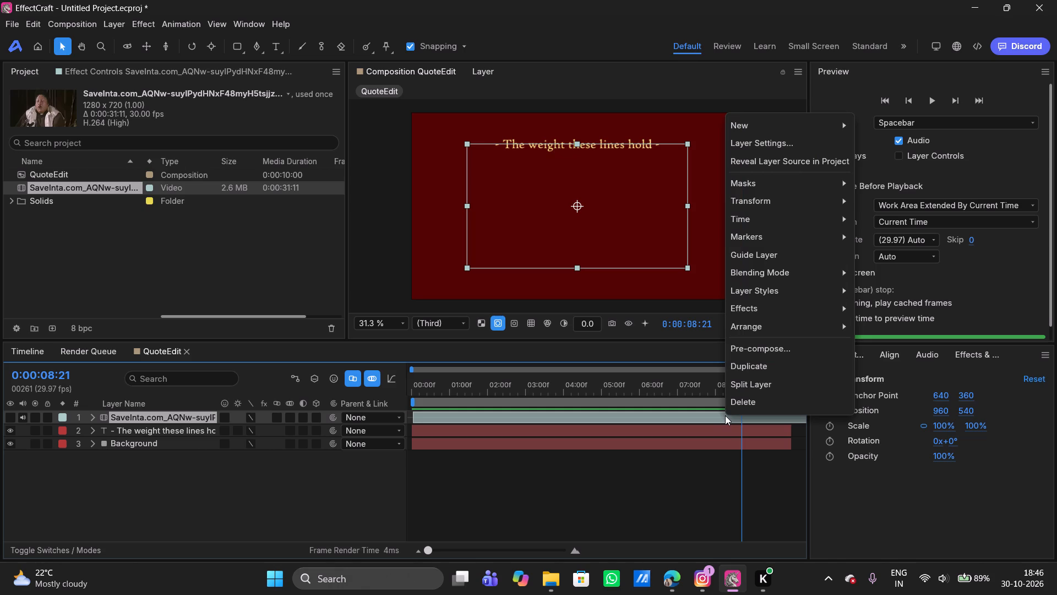
click(754, 387)
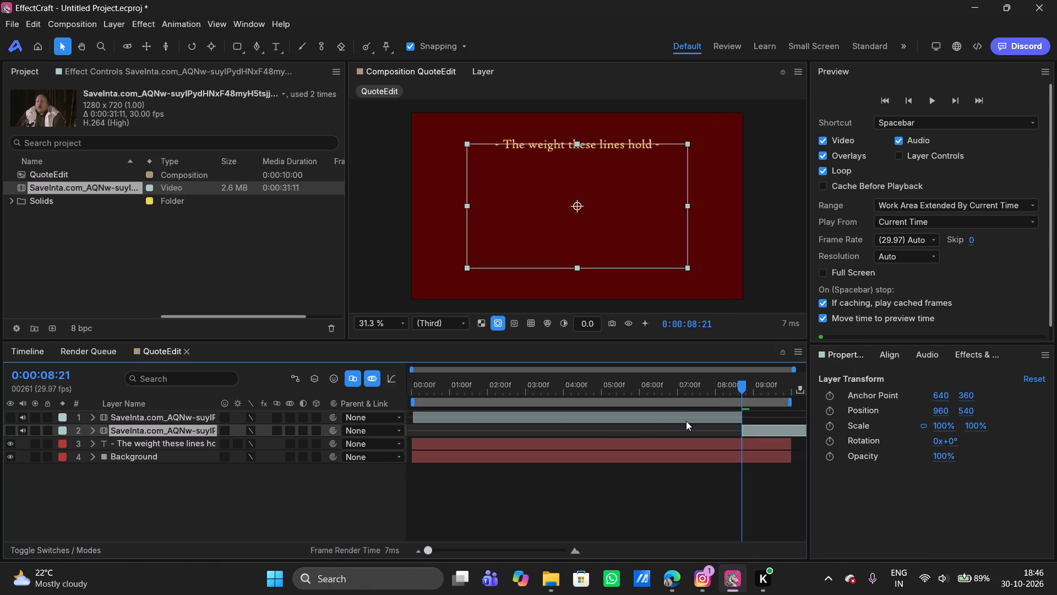
Play the composition from about 0:00:03:06 and delete the video segment before the 0:00:08:21 split.
click(547, 386)
key(space)
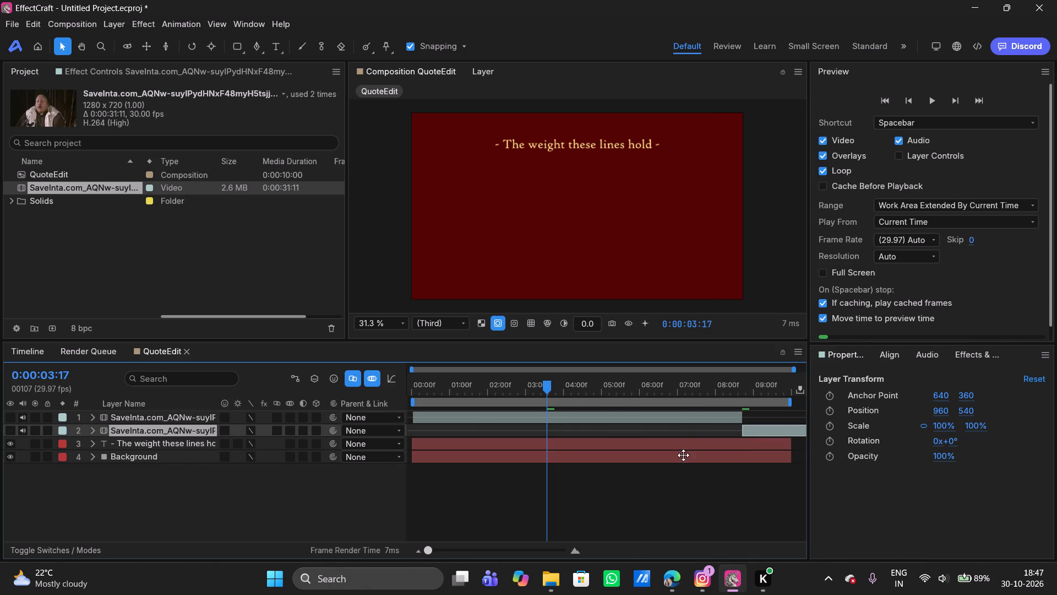
drag(563, 385, 533, 385)
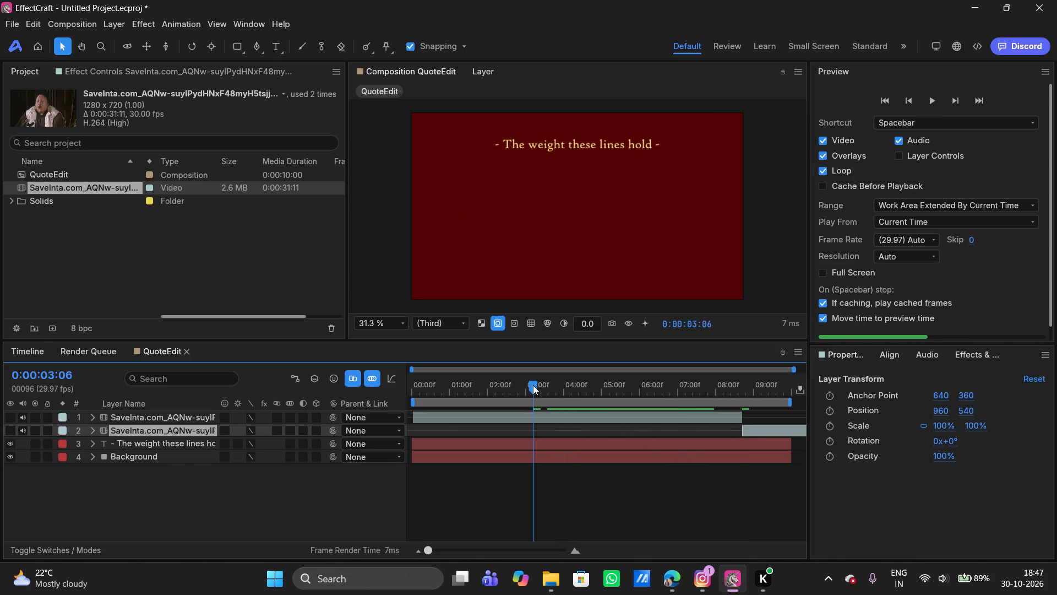
key(space)
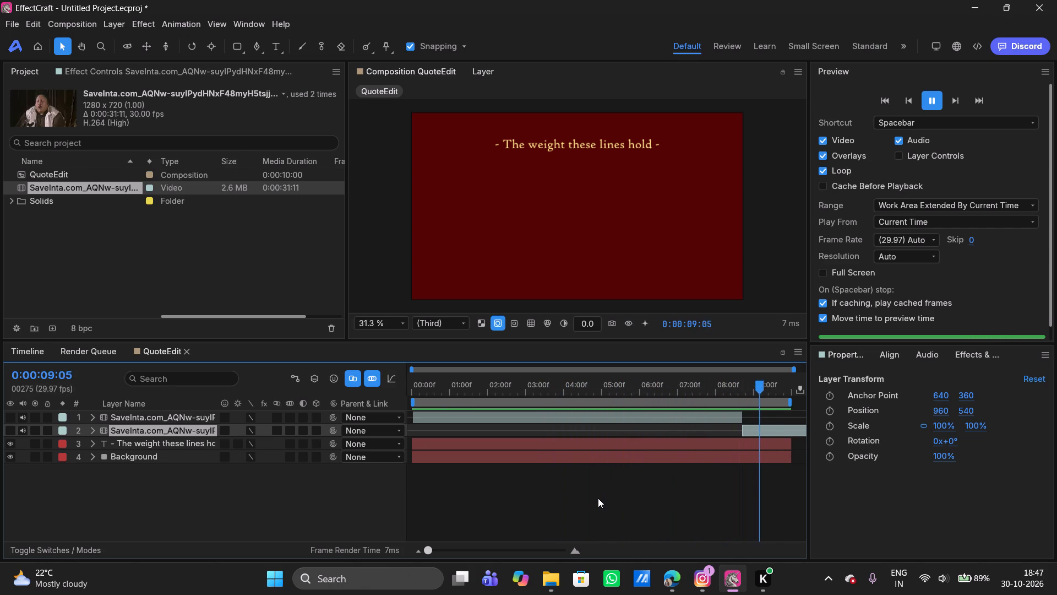
click(511, 417)
key(Delete)
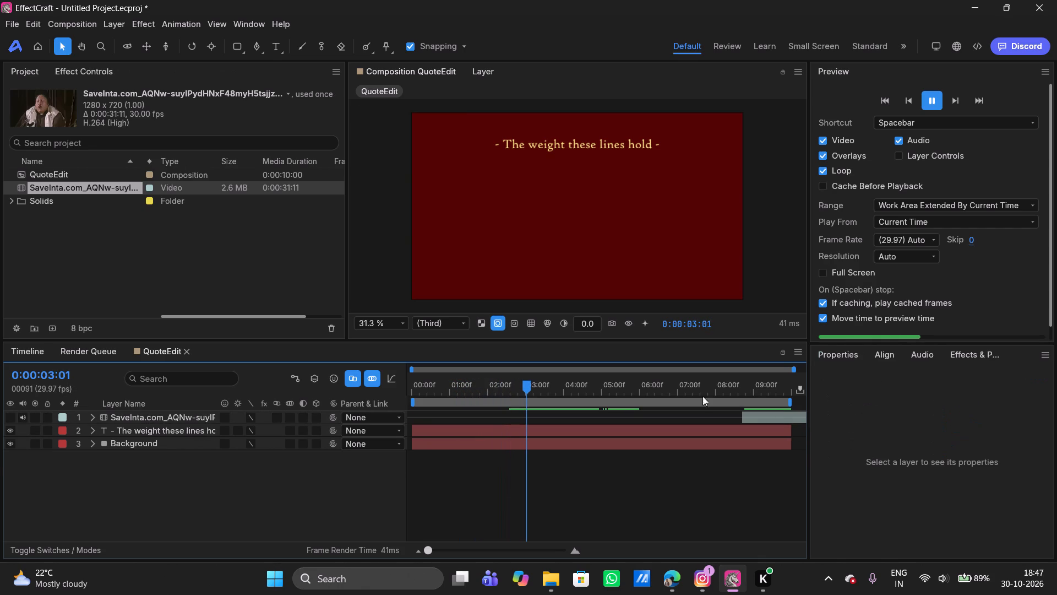
Move the remaining video clip to start at 0:00:00:00 on the timeline.
click(770, 418)
drag(770, 418, 759, 420)
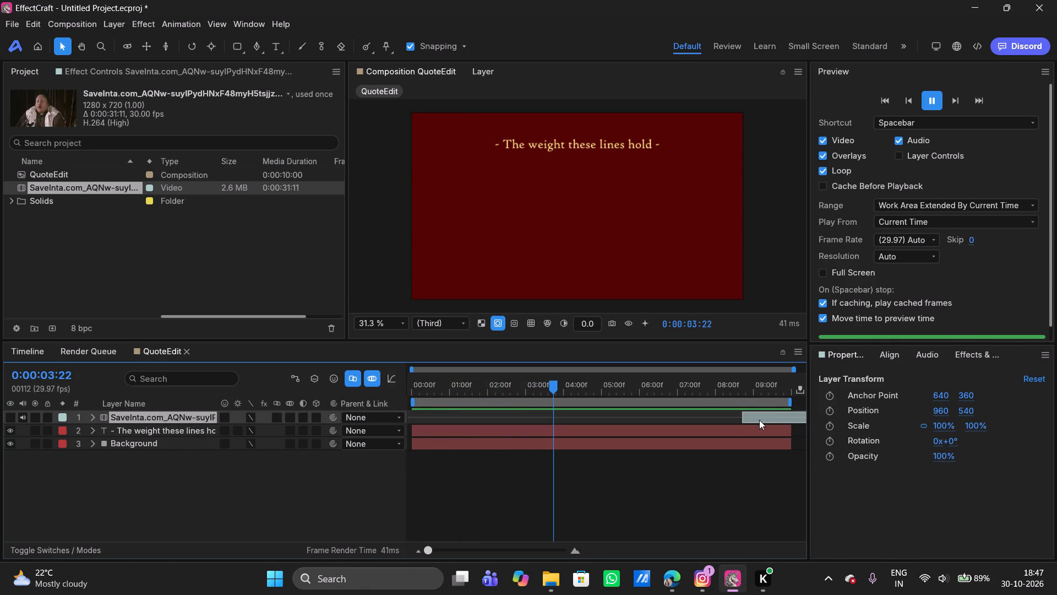
drag(759, 420, 436, 428)
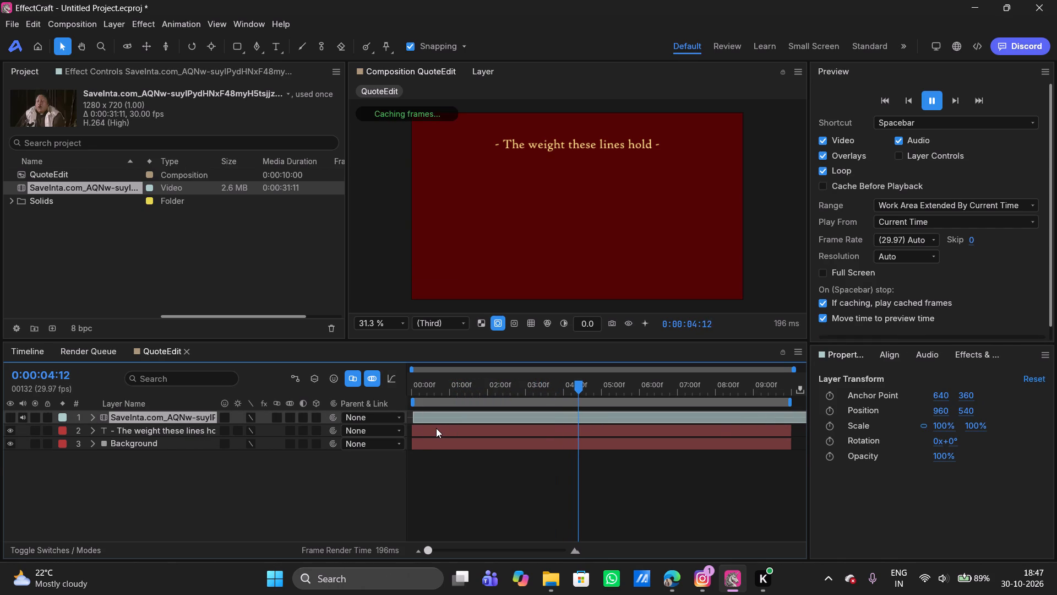
drag(436, 428, 436, 428)
Play the composition from the beginning to check the audio, and return the playhead to 0:00:00:00.
click(429, 385)
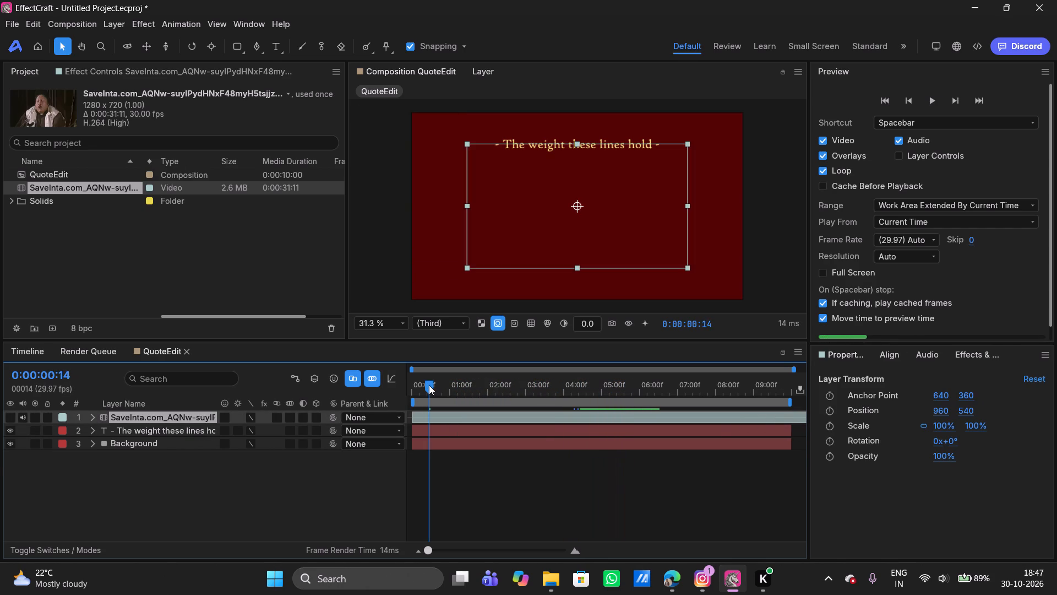
drag(429, 385, 378, 387)
click(501, 494)
key(space)
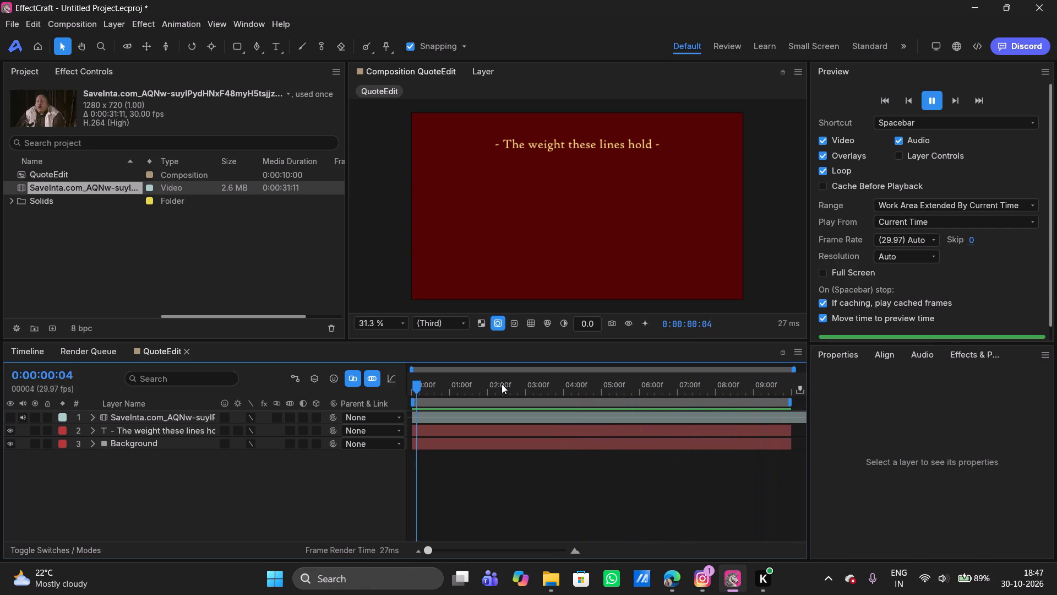
key(space)
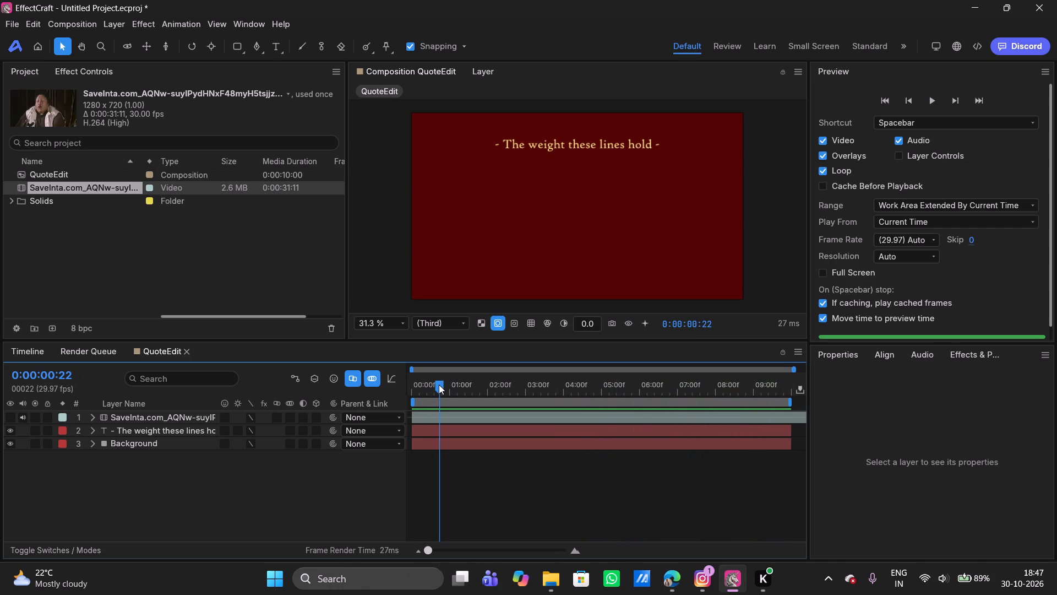
drag(439, 385, 387, 385)
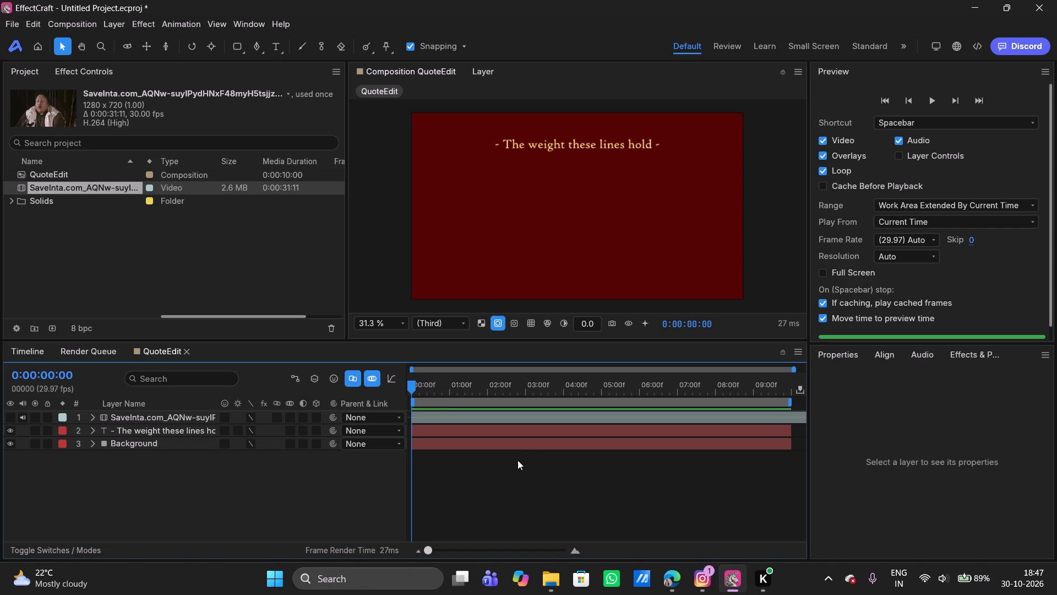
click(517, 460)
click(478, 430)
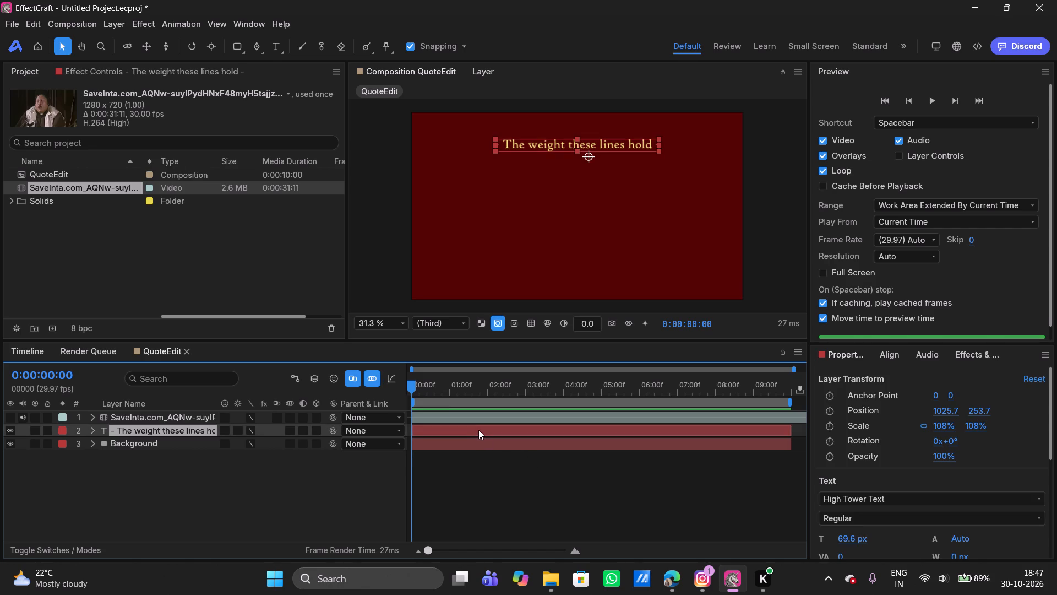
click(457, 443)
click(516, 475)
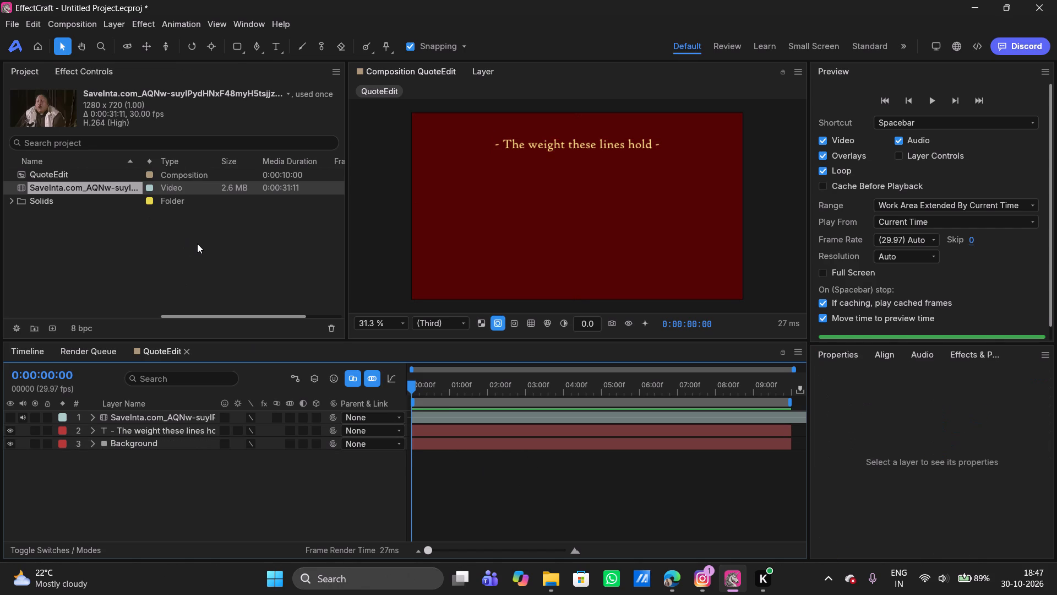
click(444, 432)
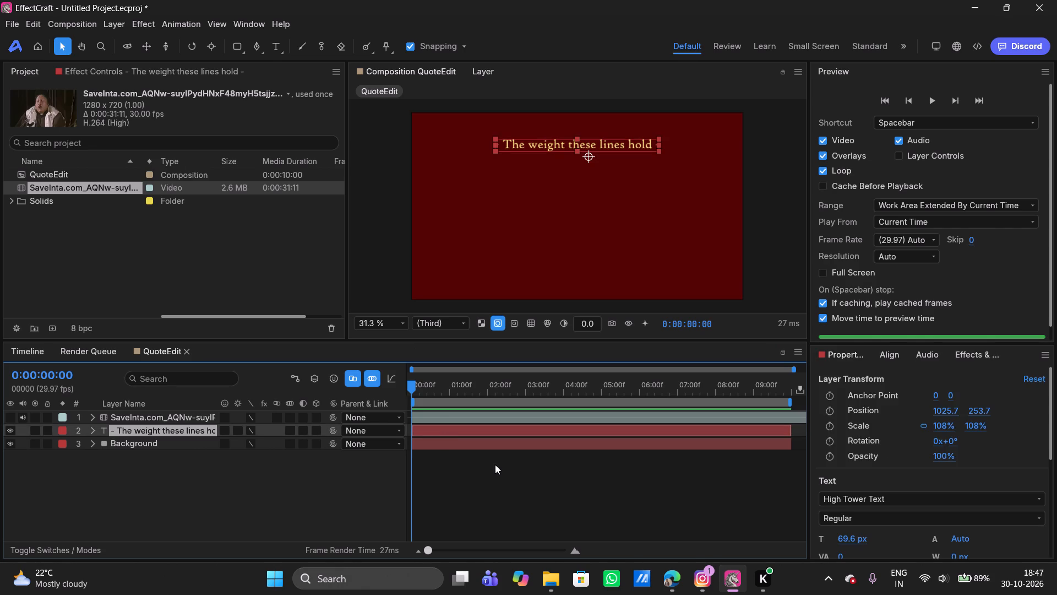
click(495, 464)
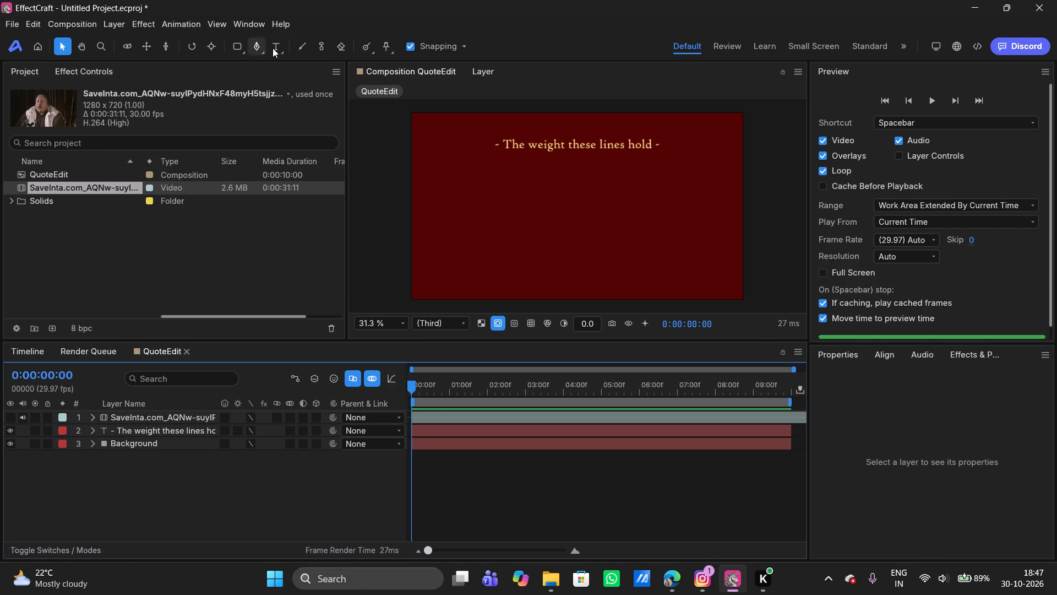
Draw a paragraph text box below the quote line, near the middle of the composition, and enter "Mujhko".
click(274, 48)
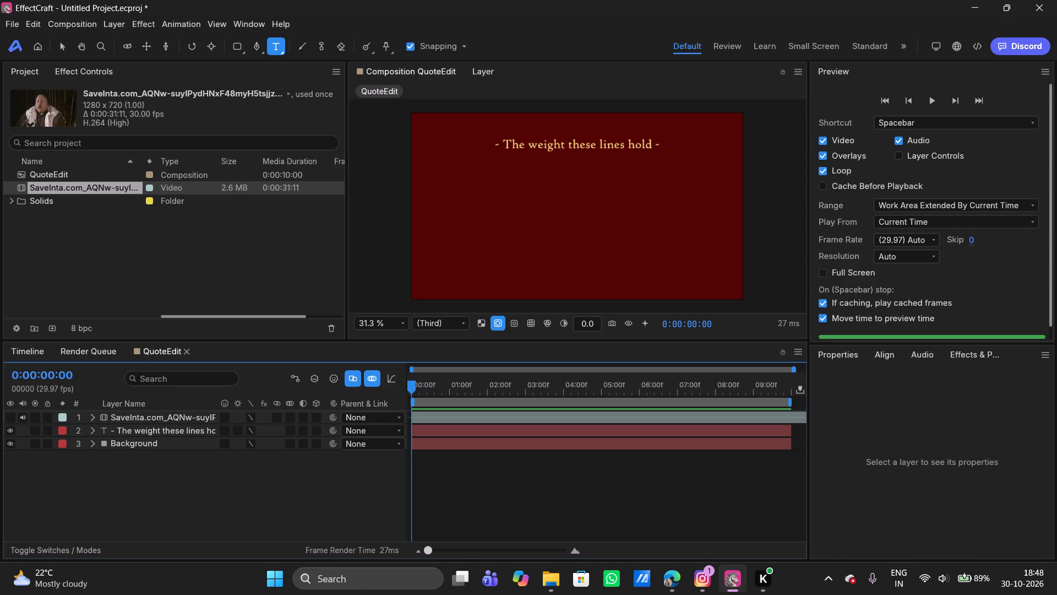
drag(542, 188, 619, 217)
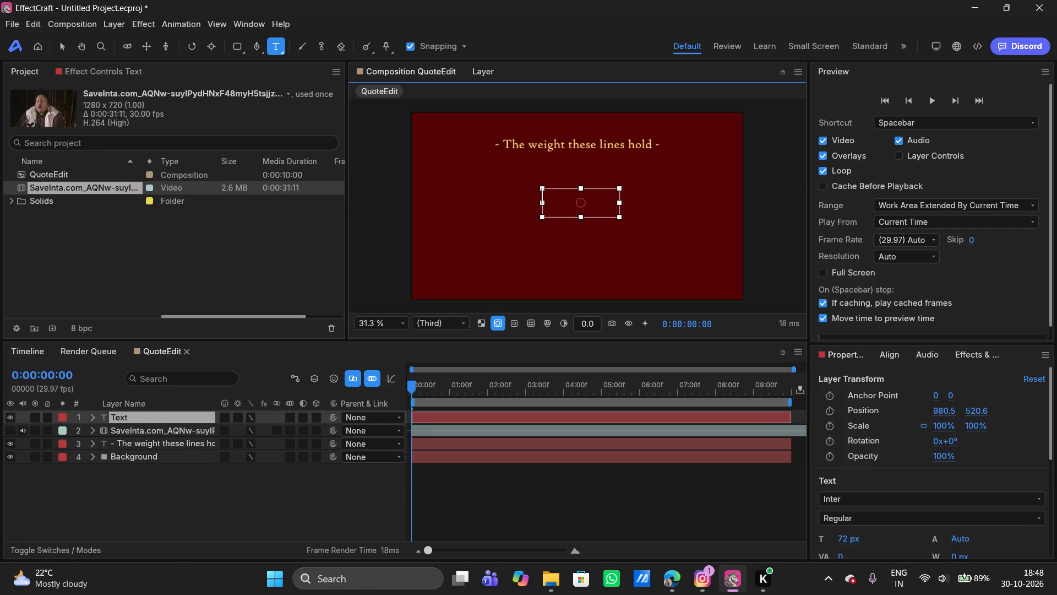
key(shift+m)
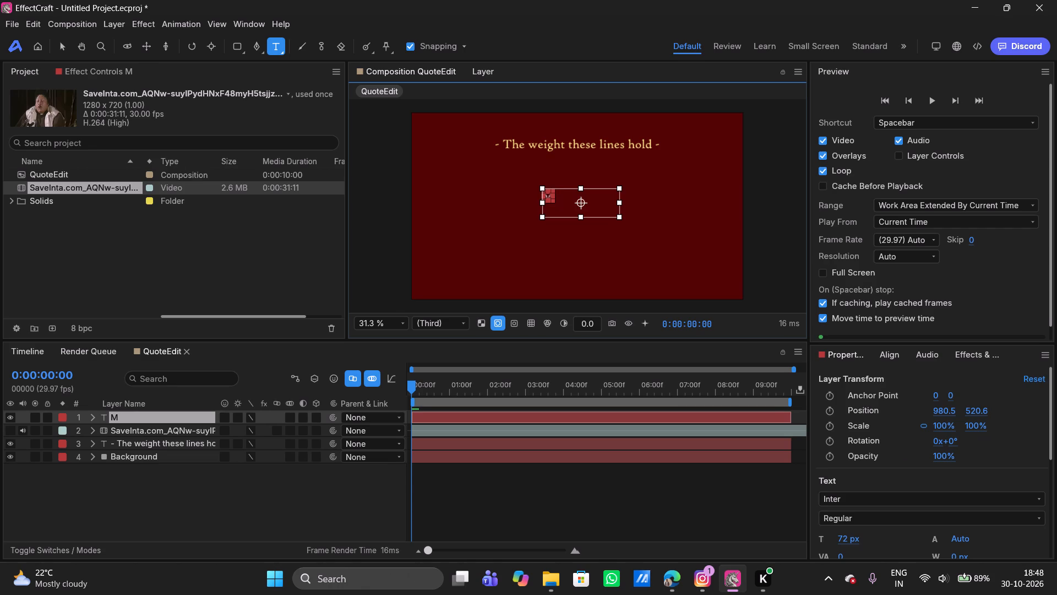
text(ujhko)
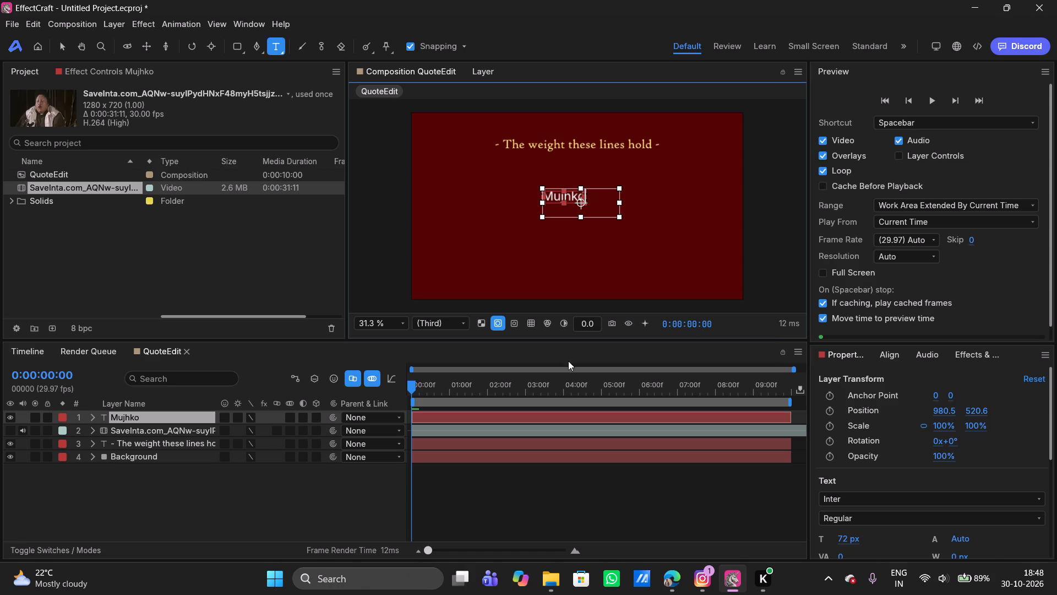
click(542, 485)
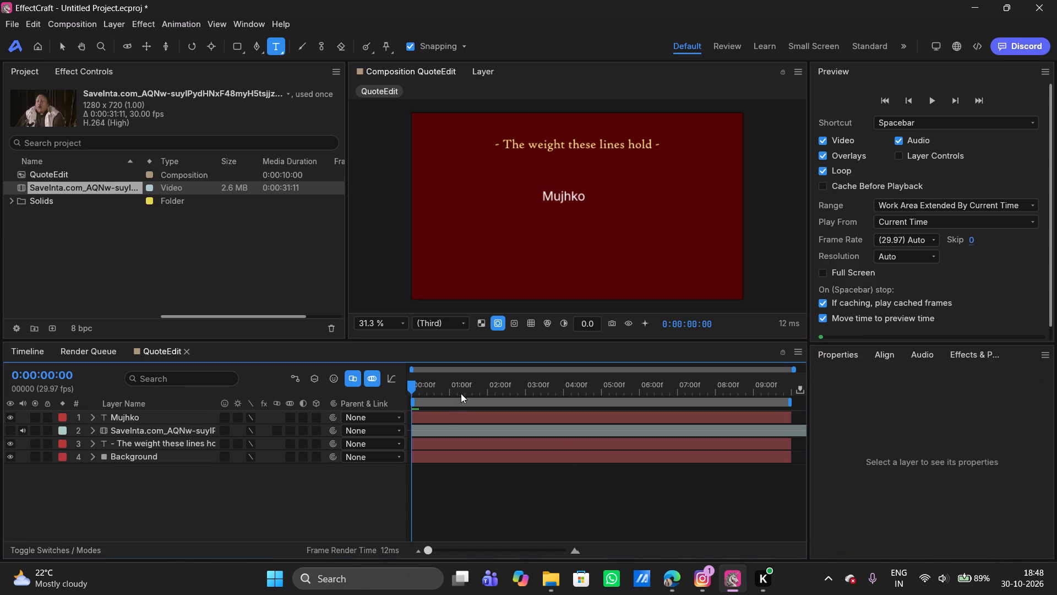
Apply the Fade Up Characters text animation preset to the Mujhko layer at 0:00:00:00.
click(435, 421)
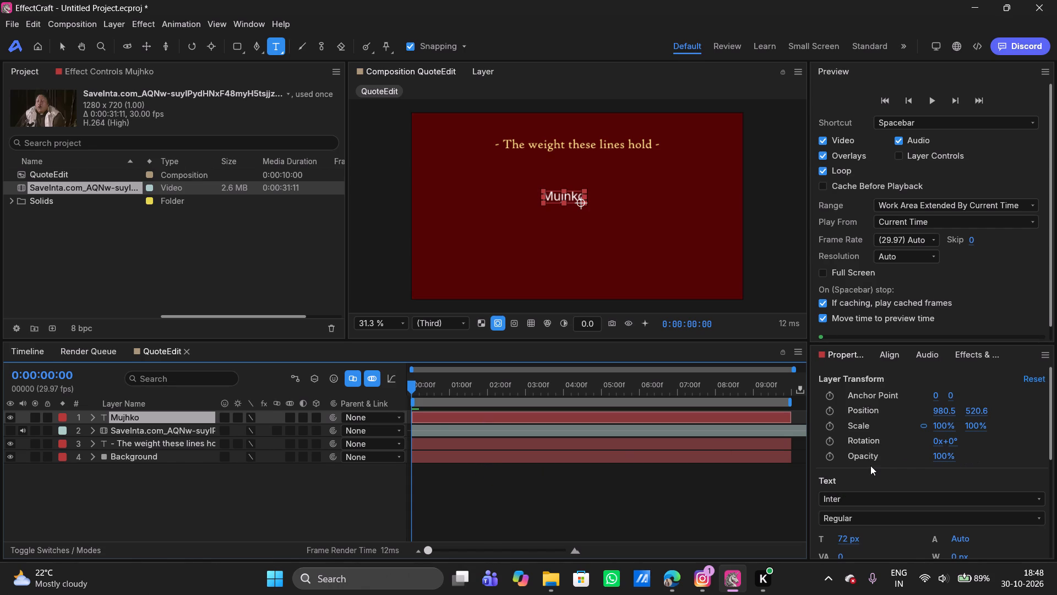
click(111, 74)
click(25, 73)
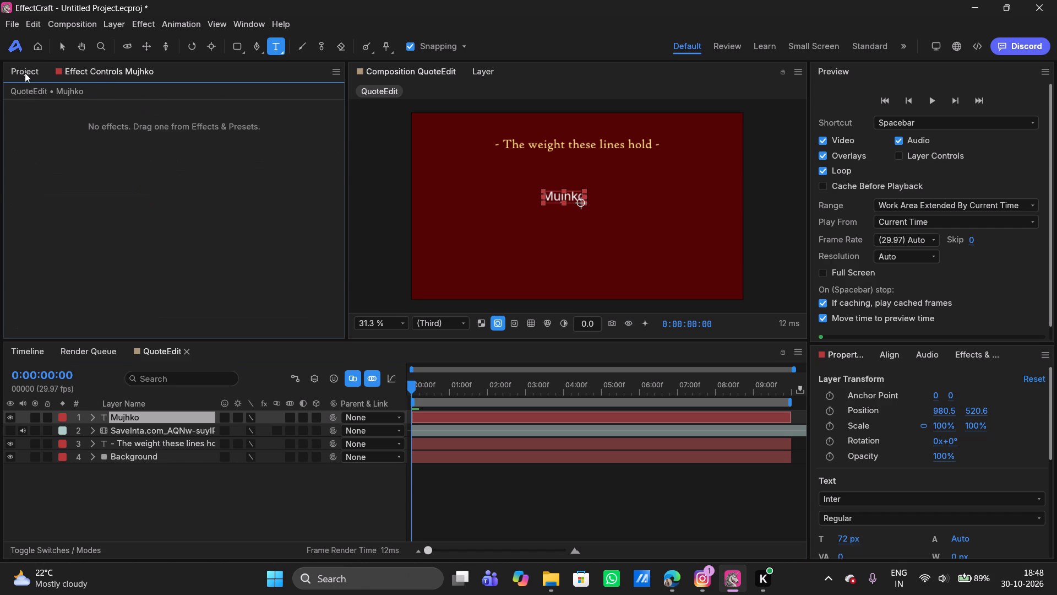
click(969, 355)
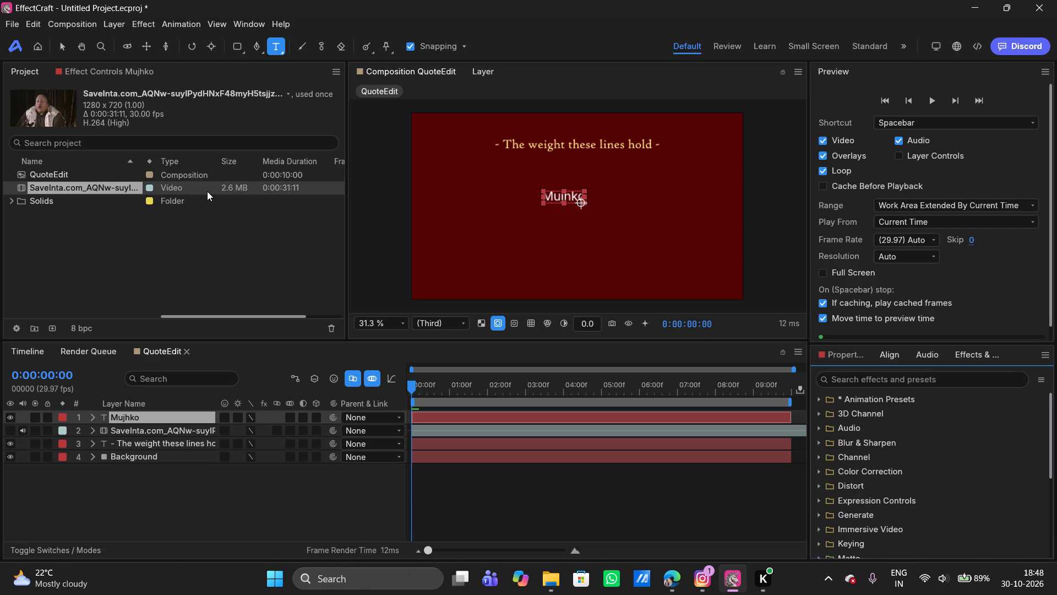
click(168, 20)
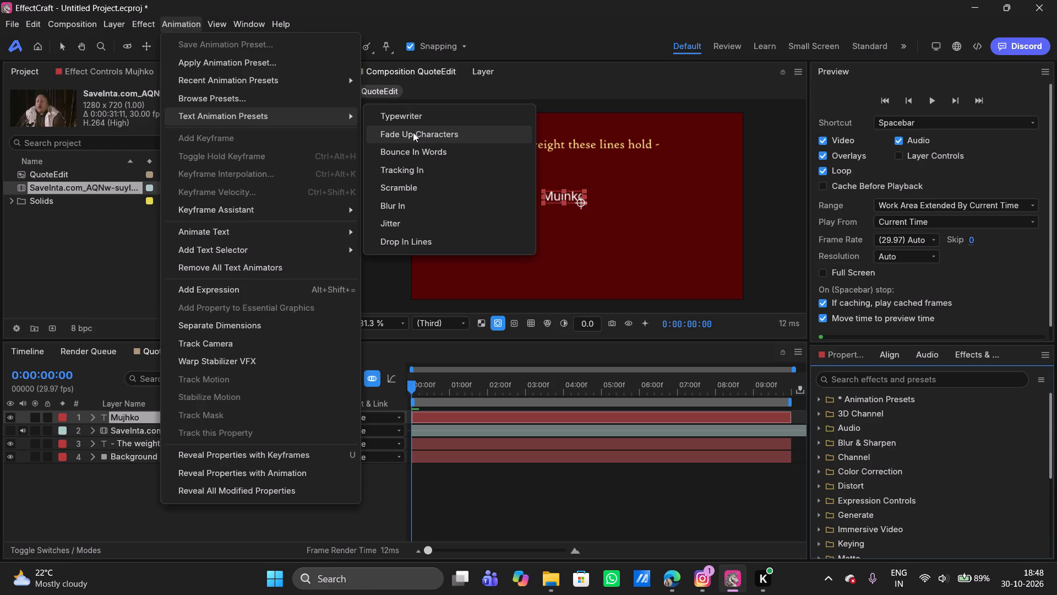
click(413, 132)
Scrub through the first second to preview the Mujhko fade-up, and return the playhead to 0:00:00:00.
drag(415, 387, 454, 385)
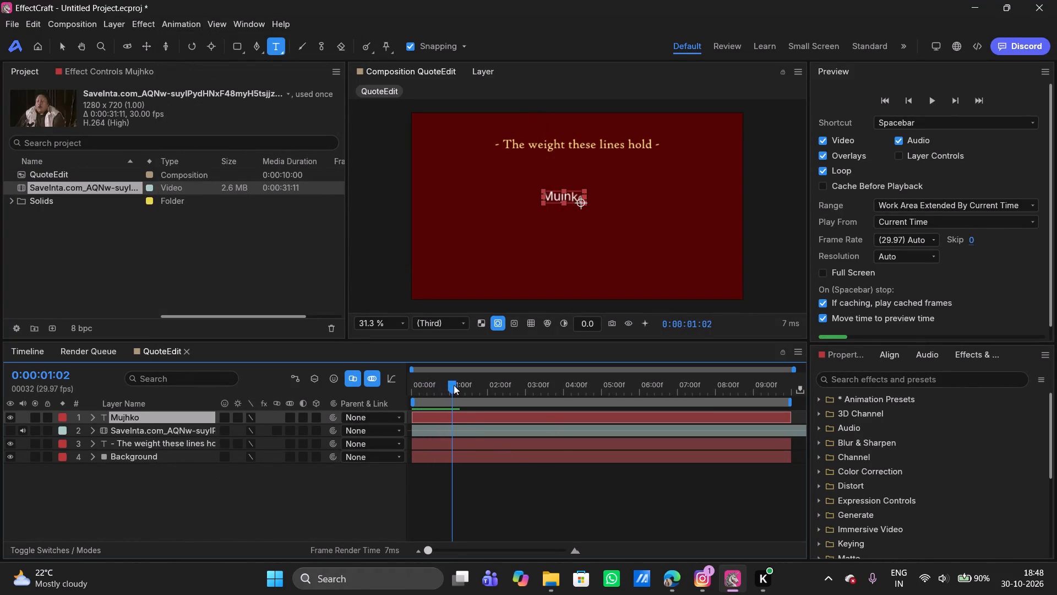
drag(454, 385, 402, 376)
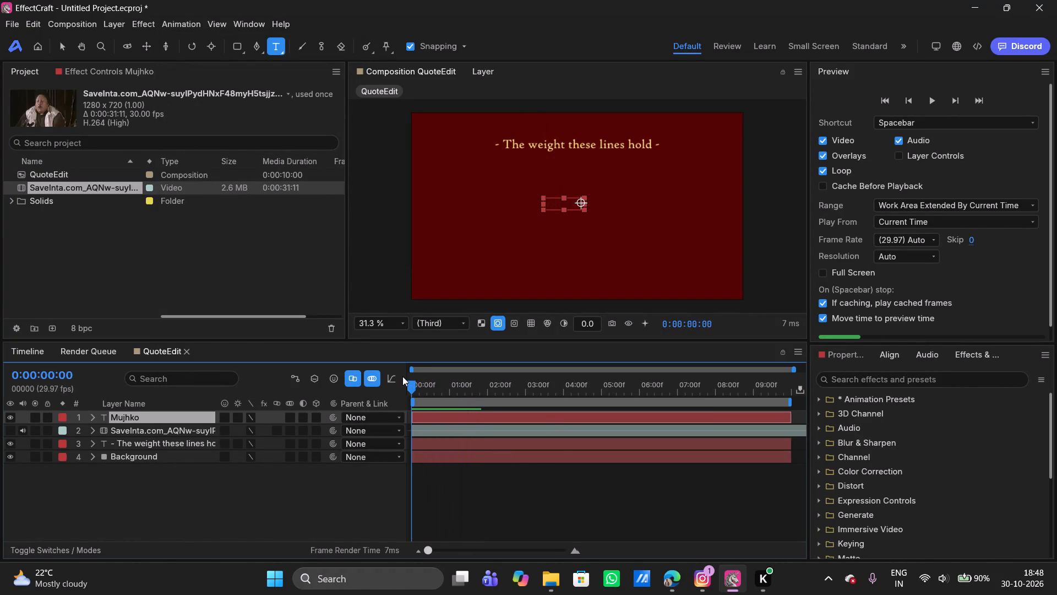
drag(402, 376, 399, 369)
drag(399, 369, 389, 370)
Reveal the Mujhko layer's keyframes and expand its Fade Up animator down to the Range Selector 1 properties for inspection.
click(431, 417)
key(u)
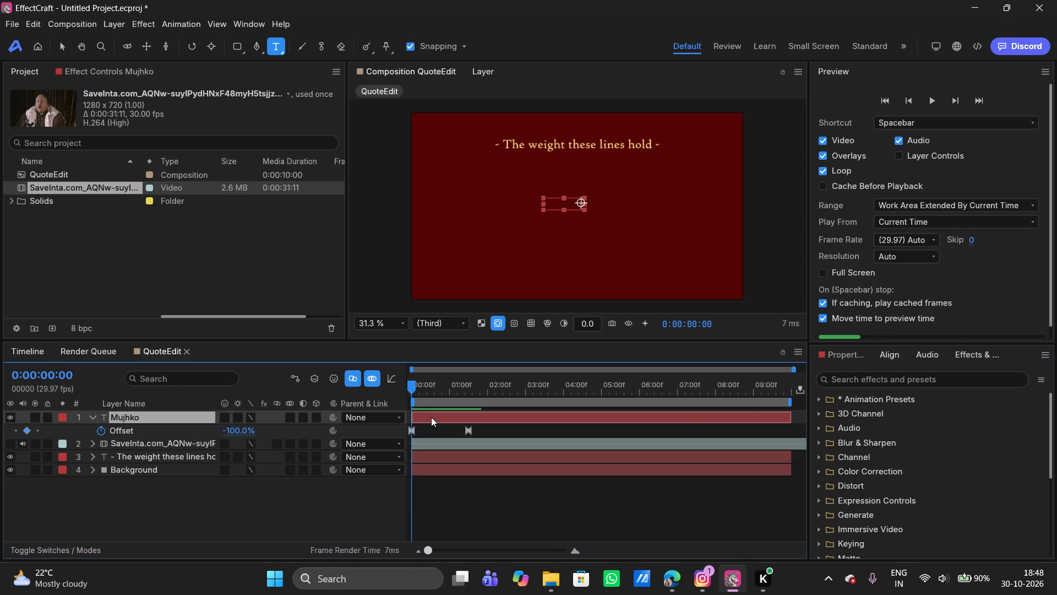
click(93, 418)
click(93, 418)
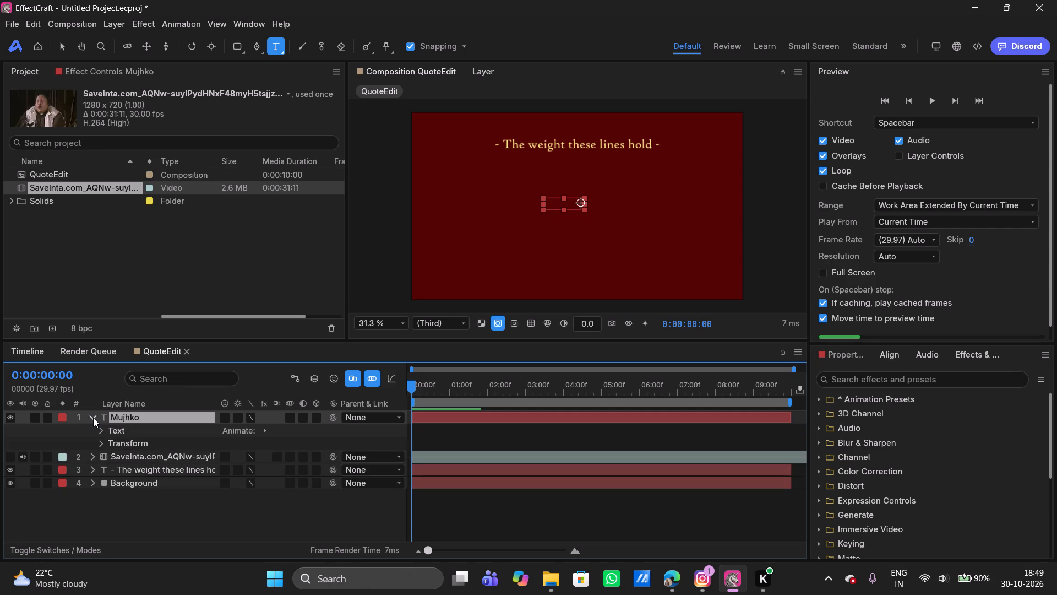
click(101, 430)
click(101, 430)
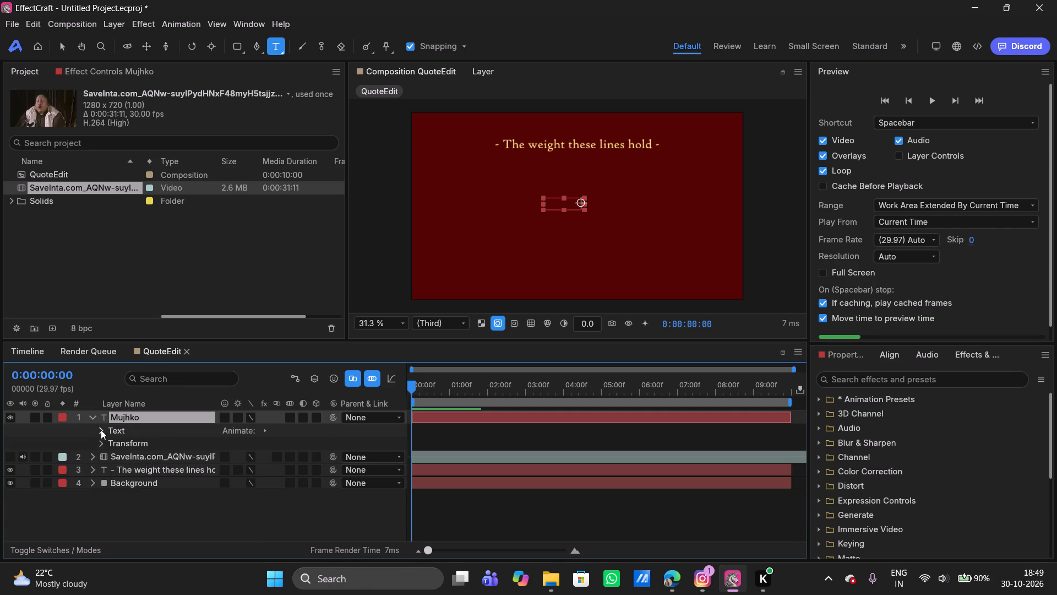
click(101, 430)
click(111, 484)
scroll(111, 484, down, 1)
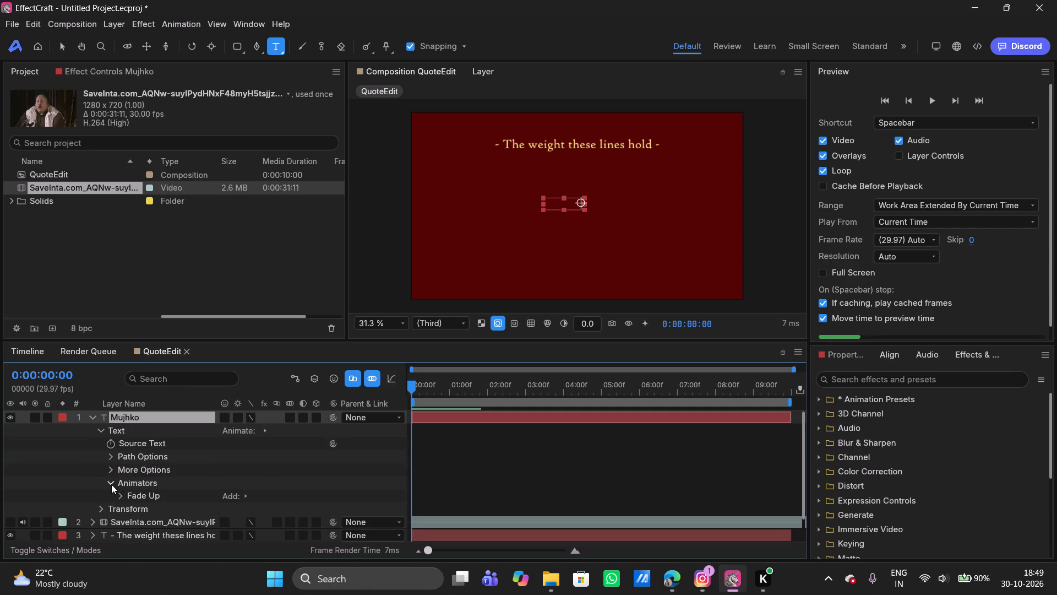
click(124, 493)
scroll(124, 493, down, 1)
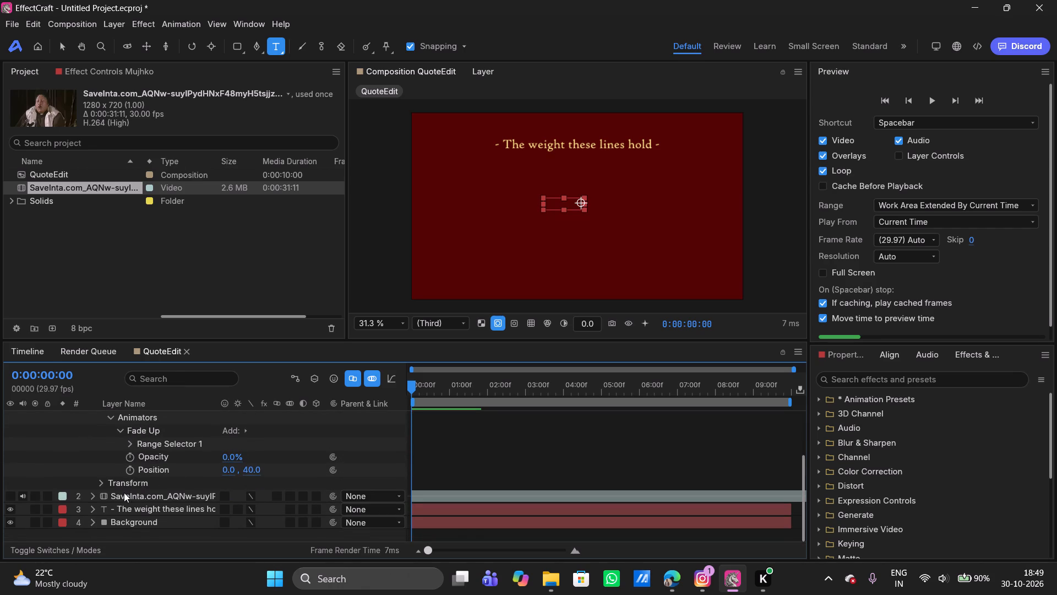
click(132, 441)
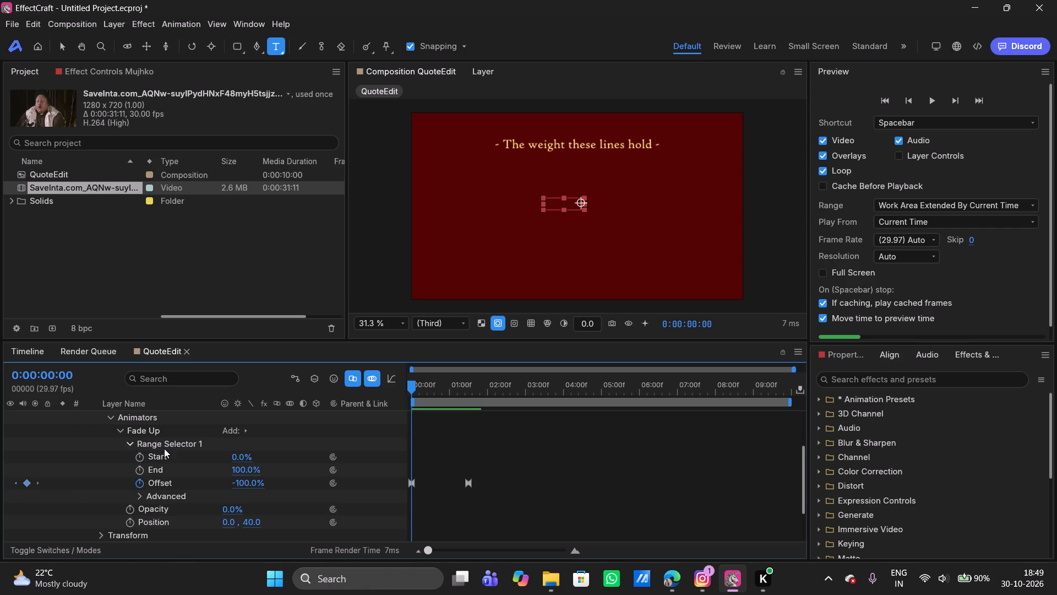
scroll(229, 468, down, 1)
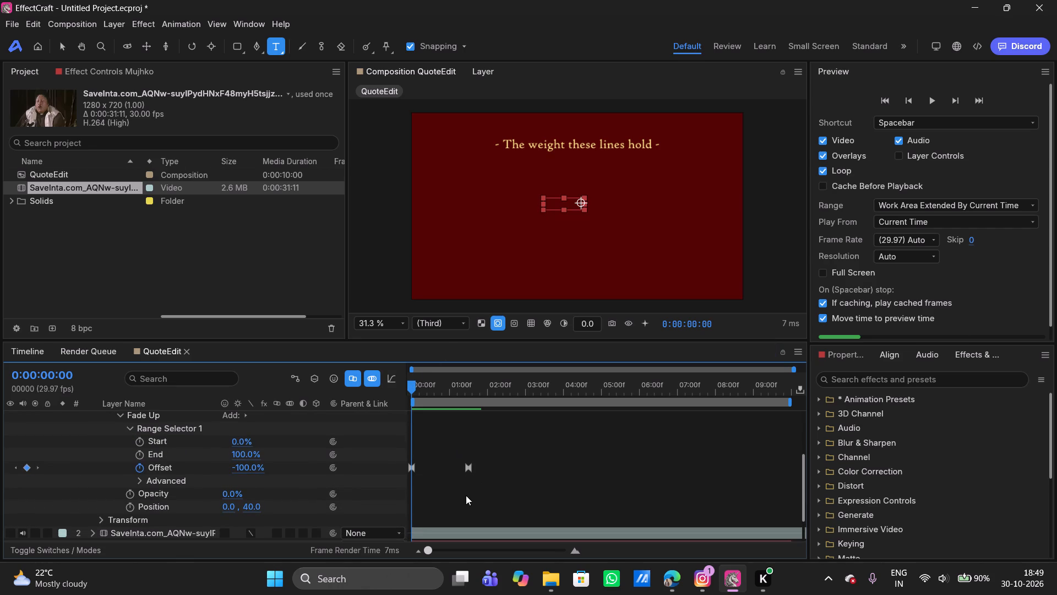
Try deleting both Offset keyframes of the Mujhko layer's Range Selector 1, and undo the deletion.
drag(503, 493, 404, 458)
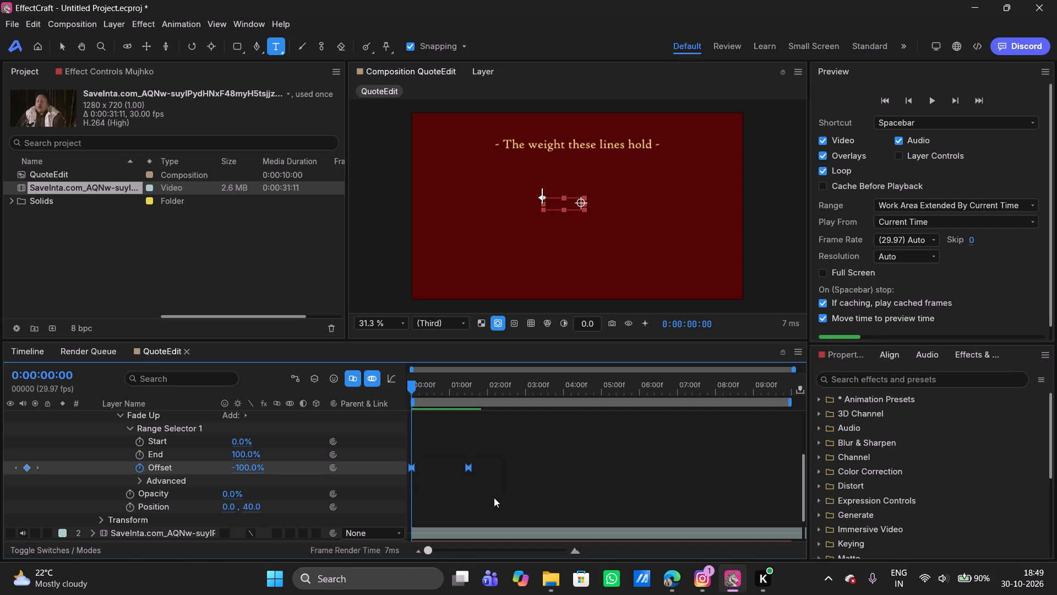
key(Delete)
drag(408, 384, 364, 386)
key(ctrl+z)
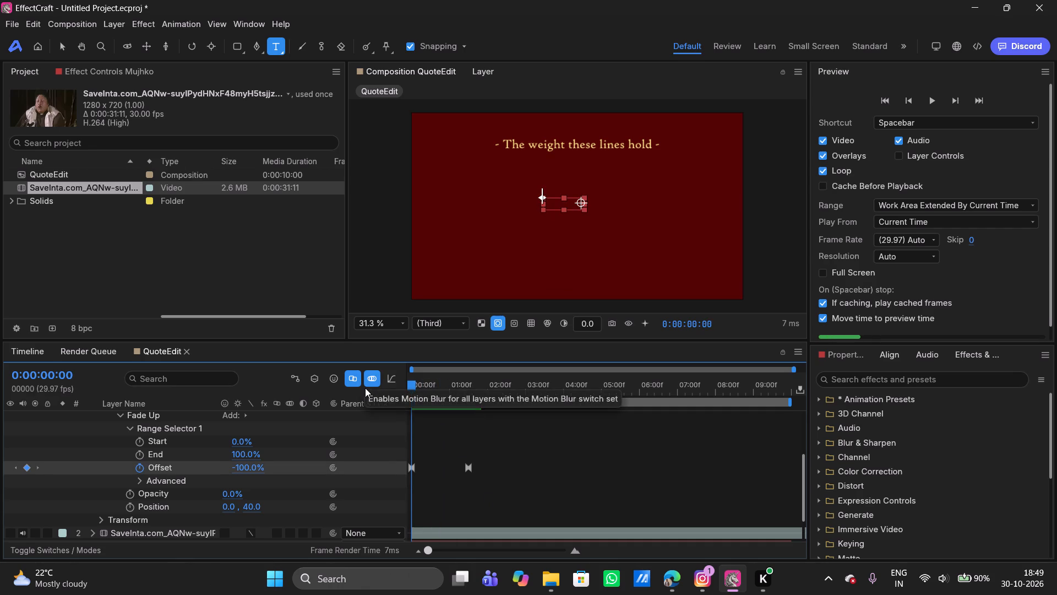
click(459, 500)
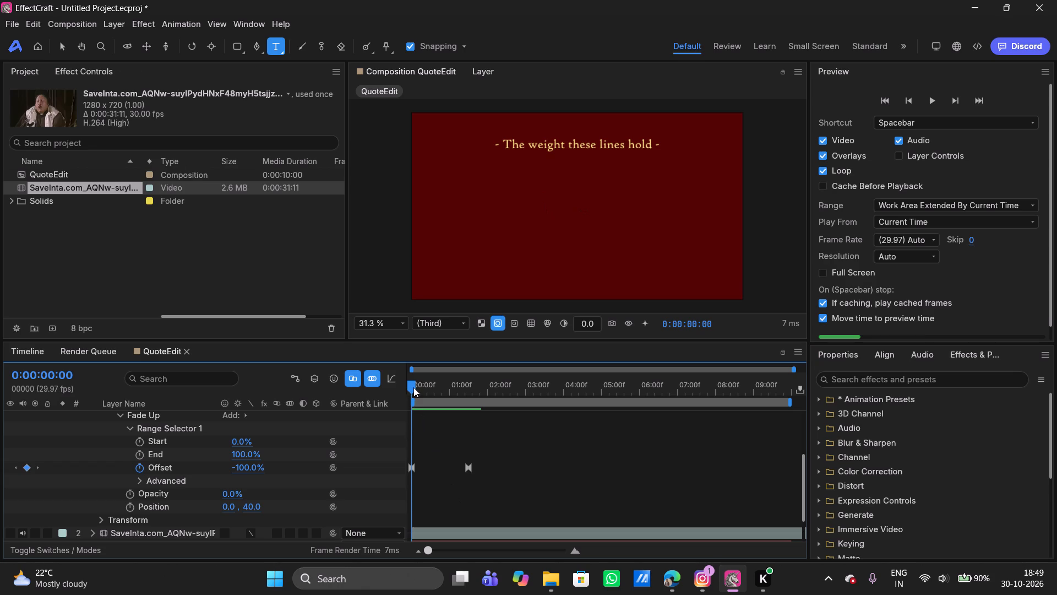
Scrub through the Mujhko fade-up to 0:00:01:15 and select the Offset keyframe there.
drag(413, 387, 453, 385)
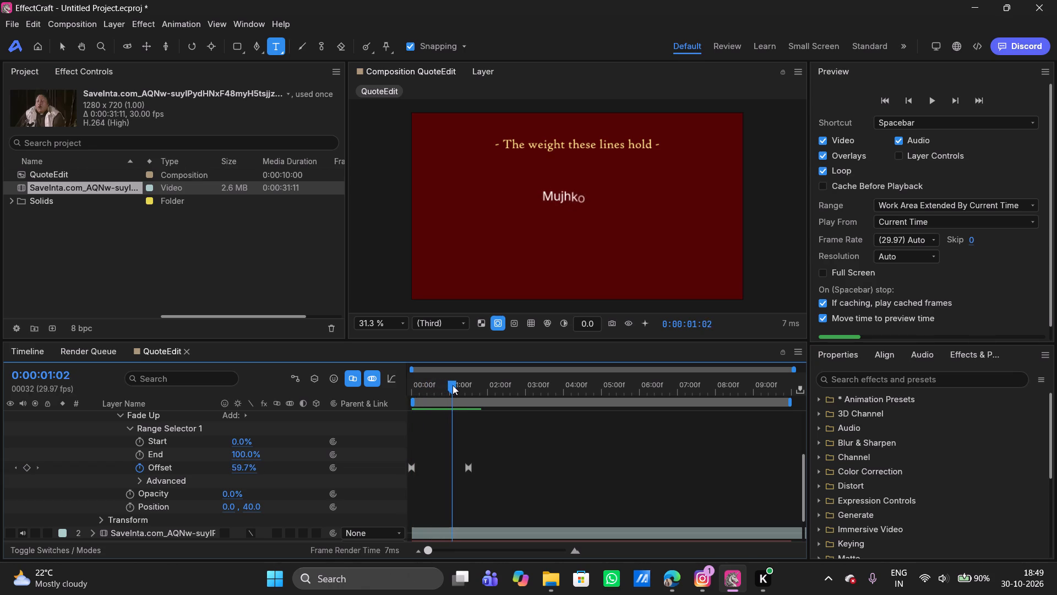
drag(453, 385, 439, 383)
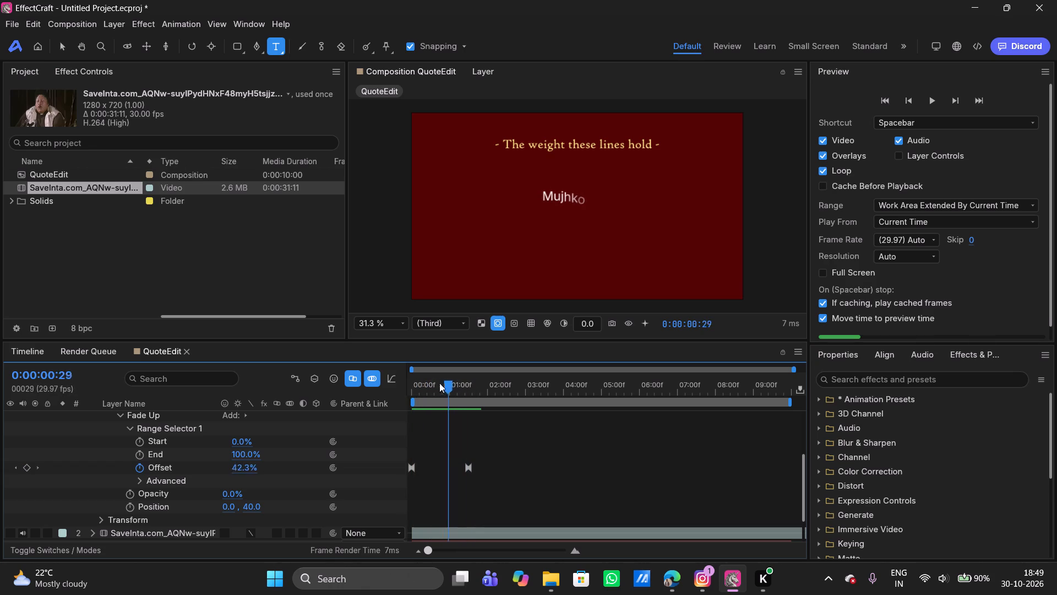
drag(439, 383, 465, 374)
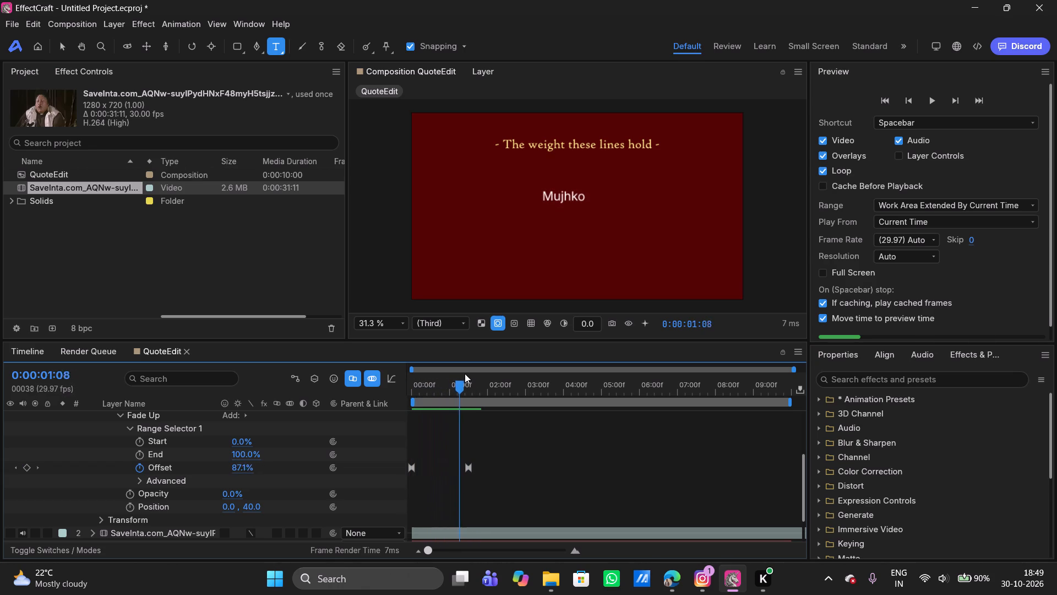
drag(465, 374, 468, 374)
click(468, 465)
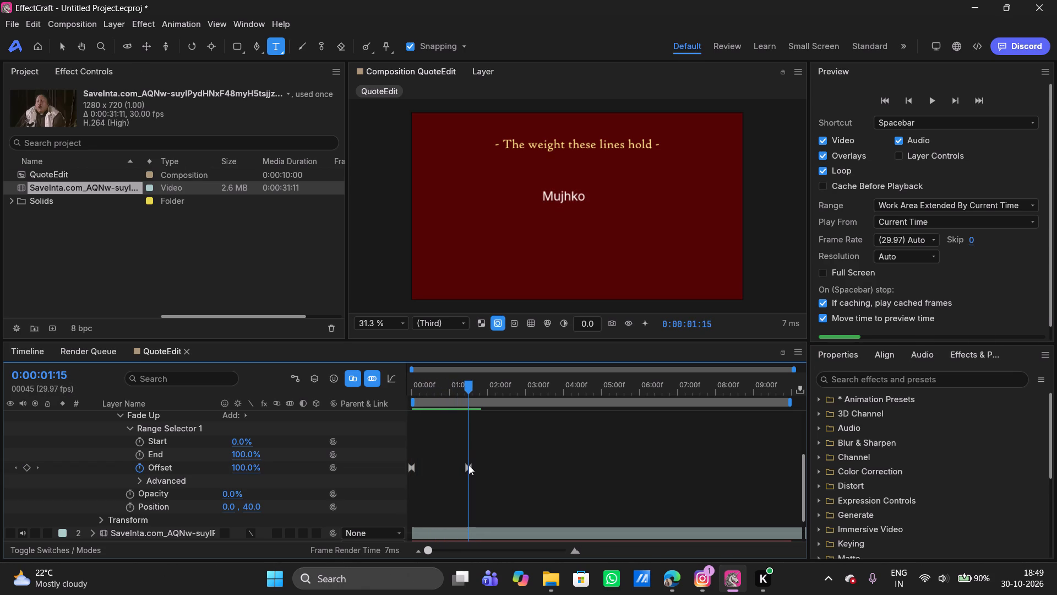
Examine the Advanced settings of Range Selector 1 on the Mujhko layer, and collapse them again.
scroll(508, 458, up, 2)
scroll(508, 458, down, 2)
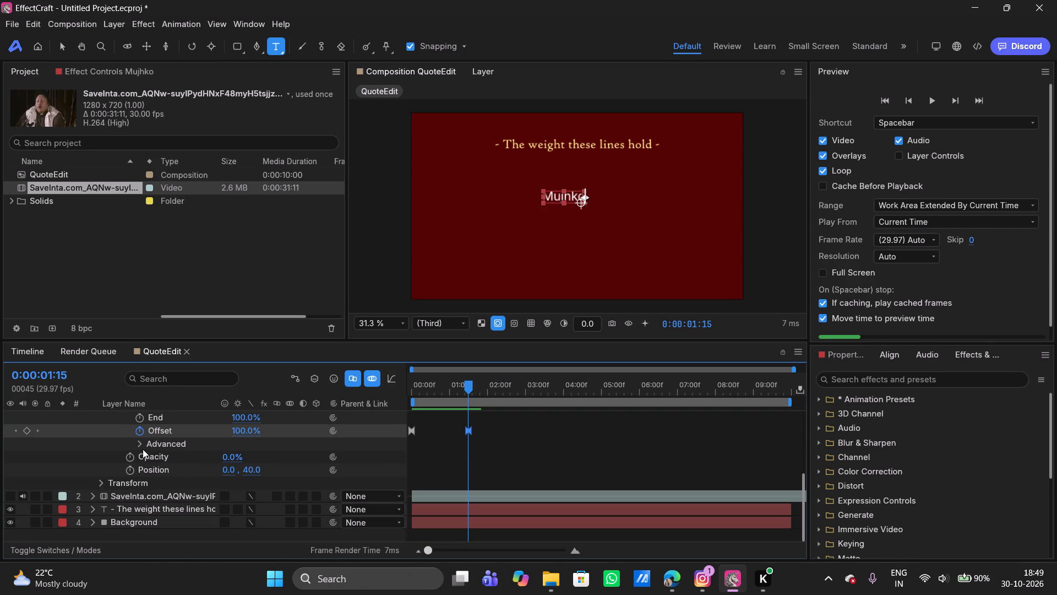
click(138, 443)
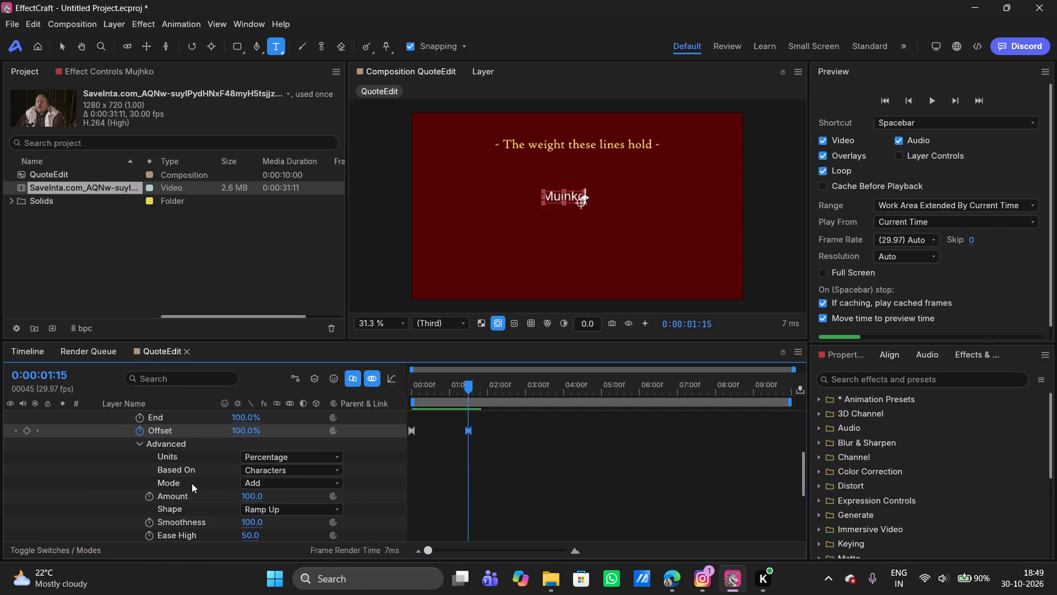
scroll(192, 483, down, 1)
scroll(192, 483, up, 2)
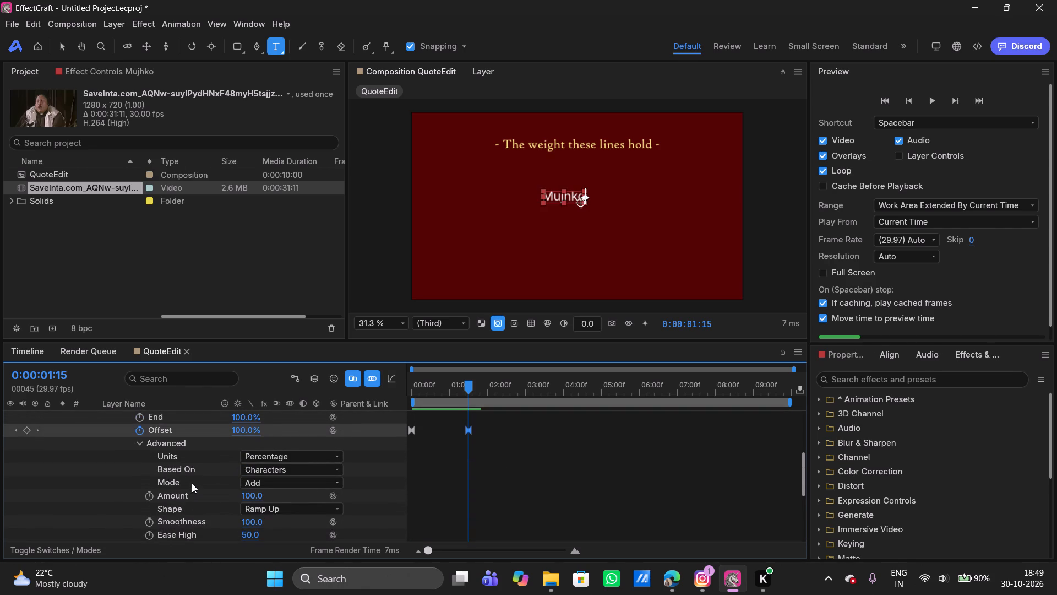
click(140, 443)
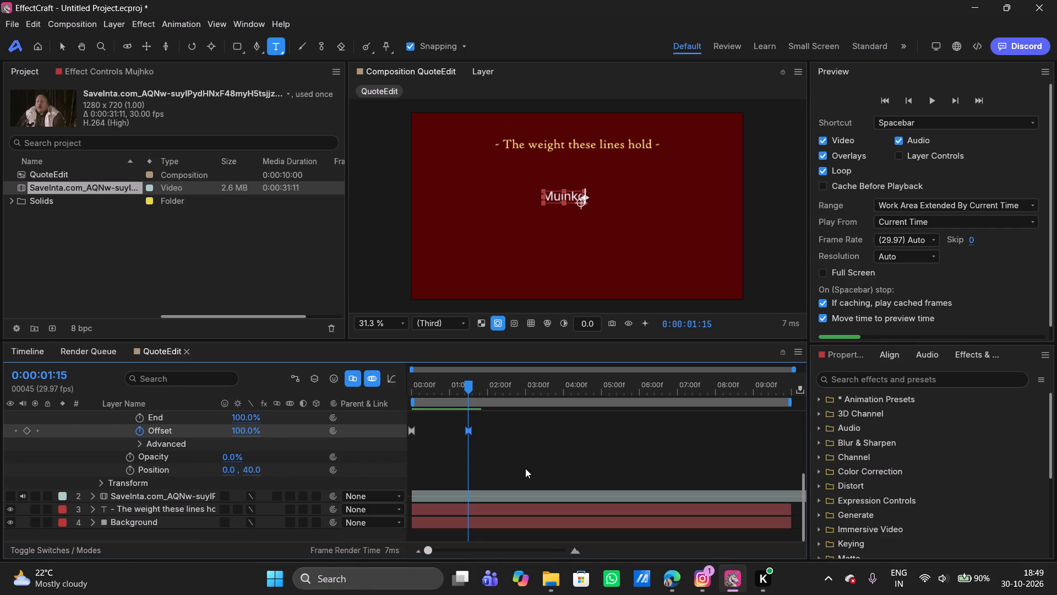
scroll(518, 473, up, 1)
scroll(181, 495, down, 1)
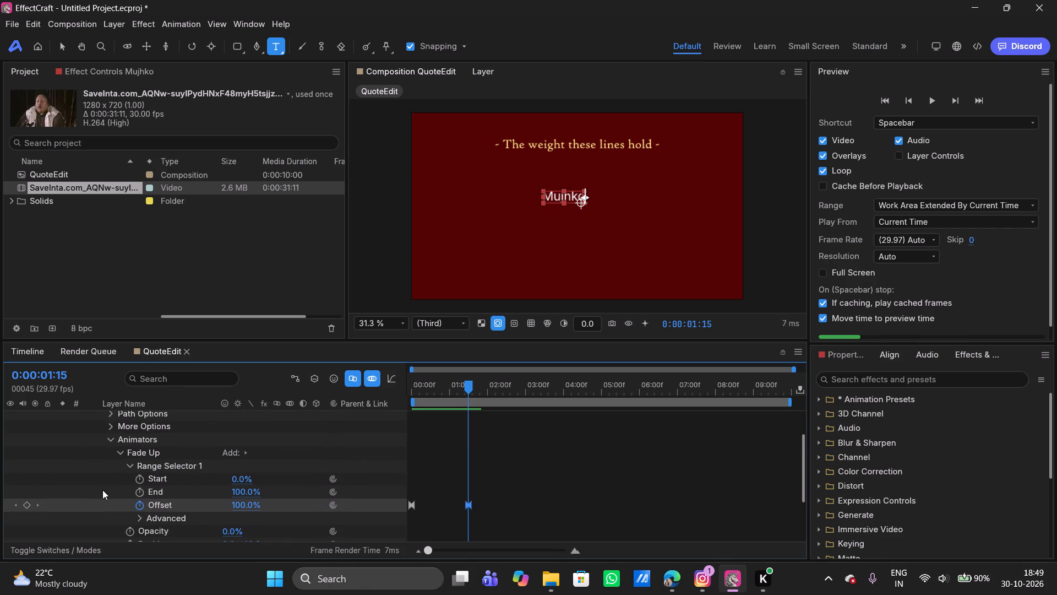
scroll(102, 490, down, 1)
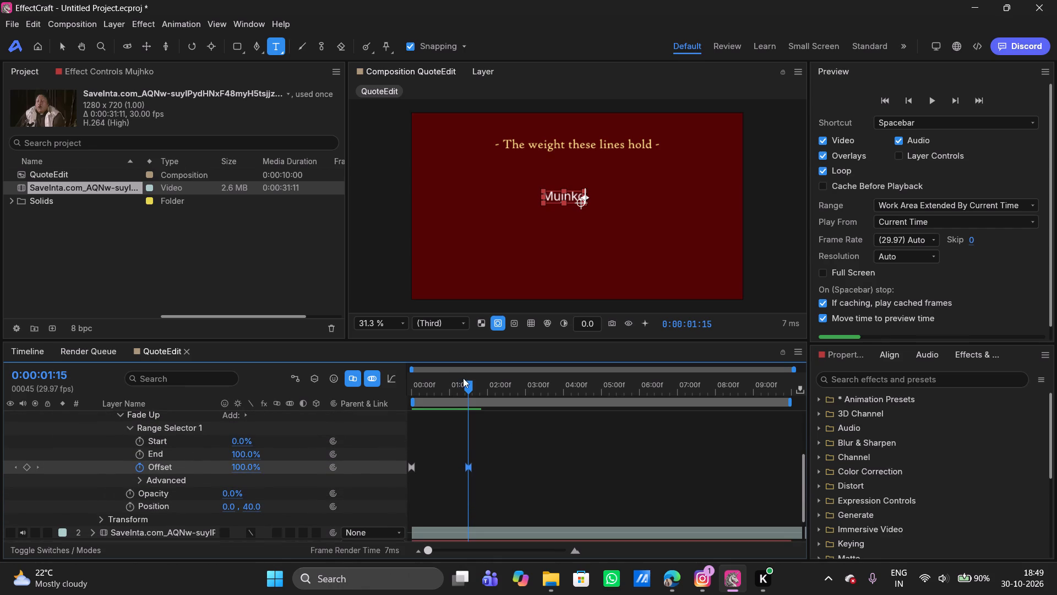
Scrub back to 0:00:00:00, select all Offset keyframes, and step to the 0:00:01:15 keyframe and back to compare them.
drag(466, 386, 424, 383)
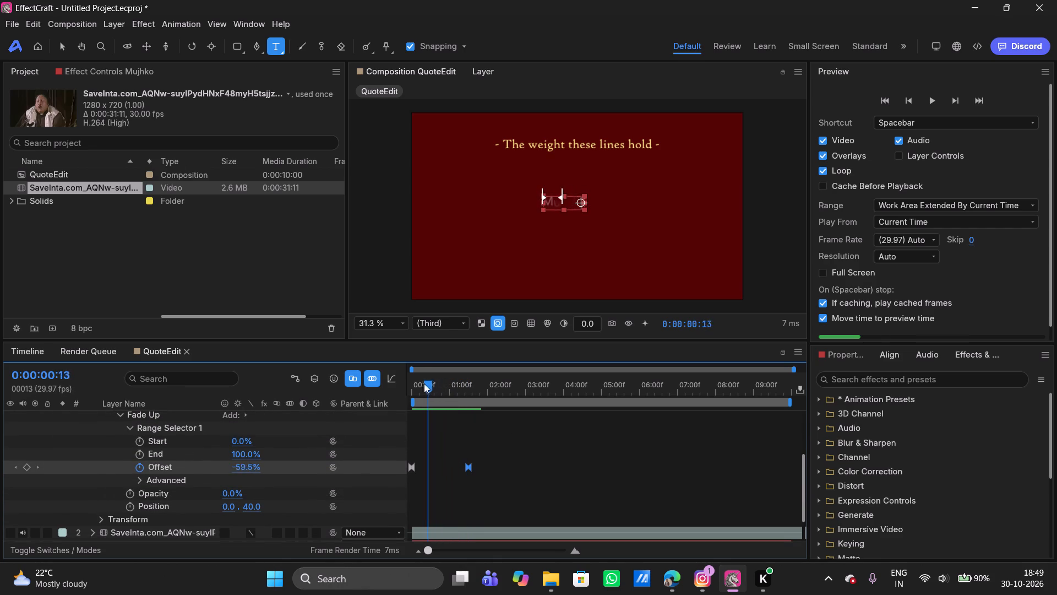
drag(424, 383, 383, 378)
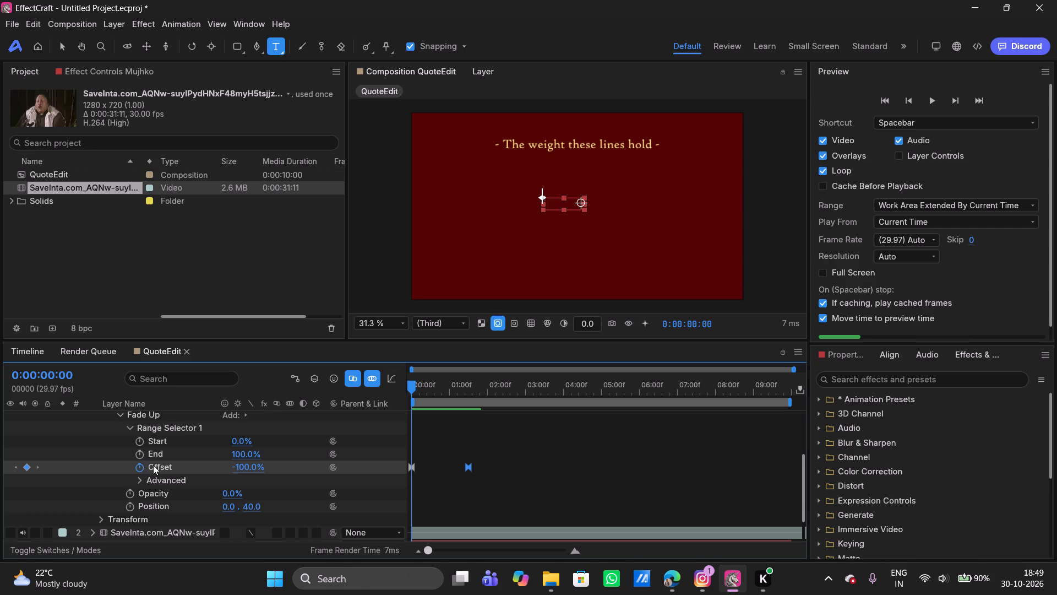
click(162, 467)
key(k)
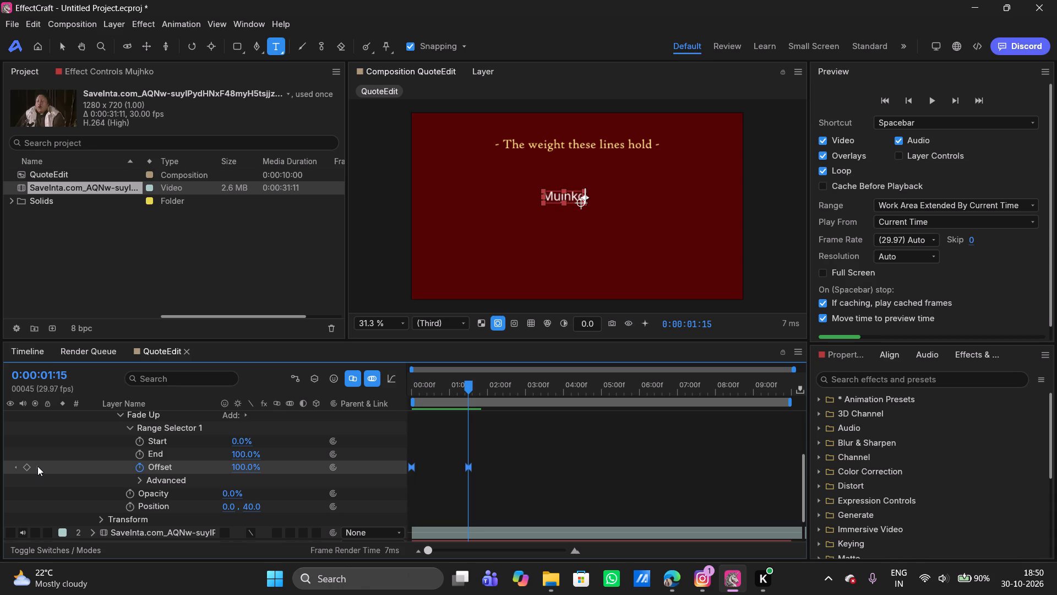
key(j)
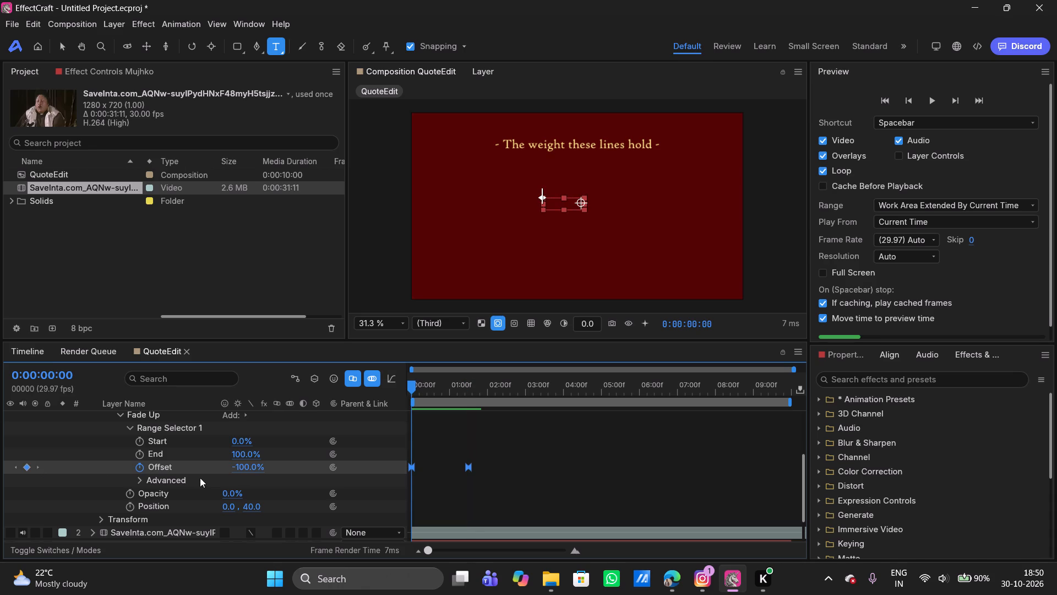
Keyframe the Fade Up animator's Opacity at 0% on 0:00:00:00 and 100% on 0:00:01:15.
click(129, 492)
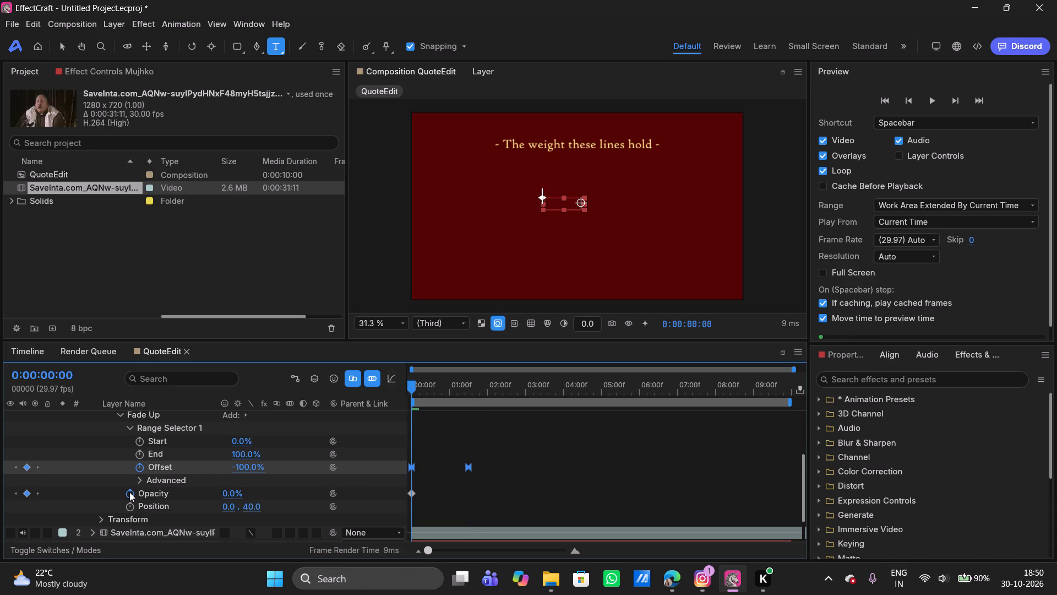
key(k)
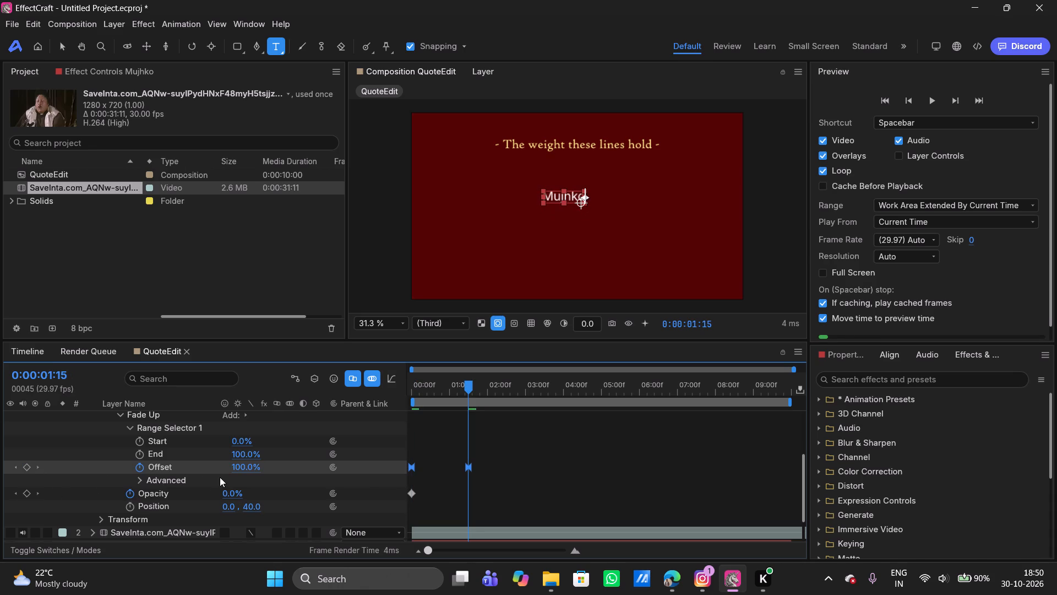
drag(232, 491, 492, 494)
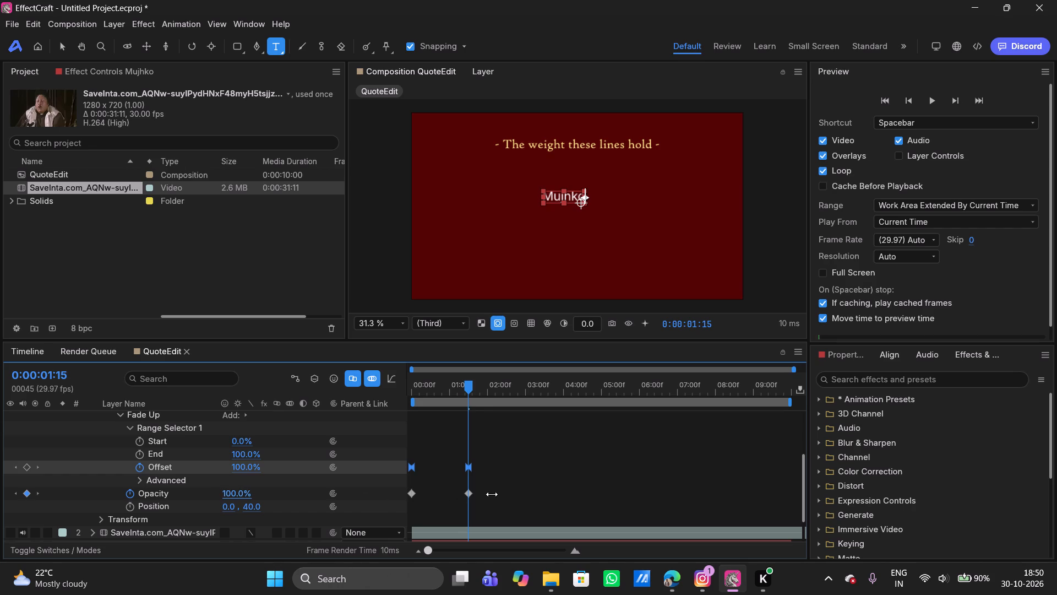
drag(492, 494, 513, 493)
click(504, 473)
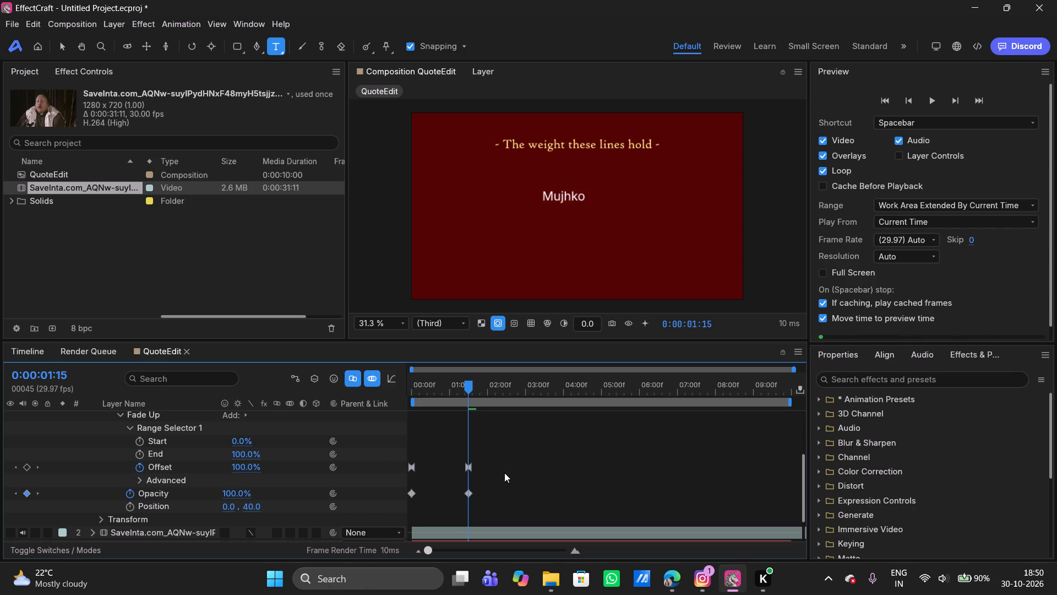
View the curve of the two Offset keyframes in the Graph Editor, and return to the keyframe view.
drag(504, 473, 403, 461)
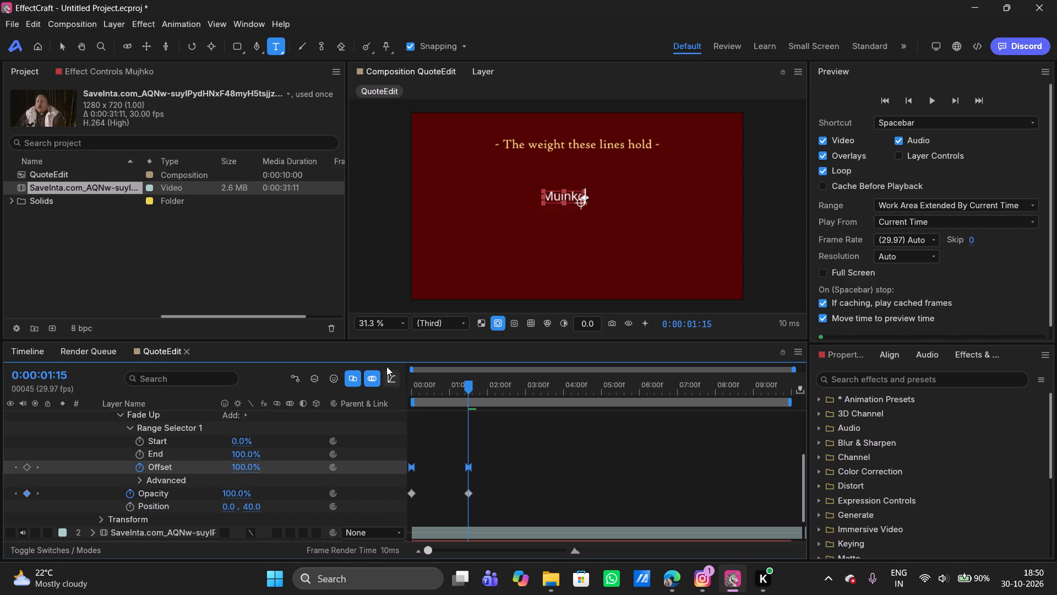
click(389, 383)
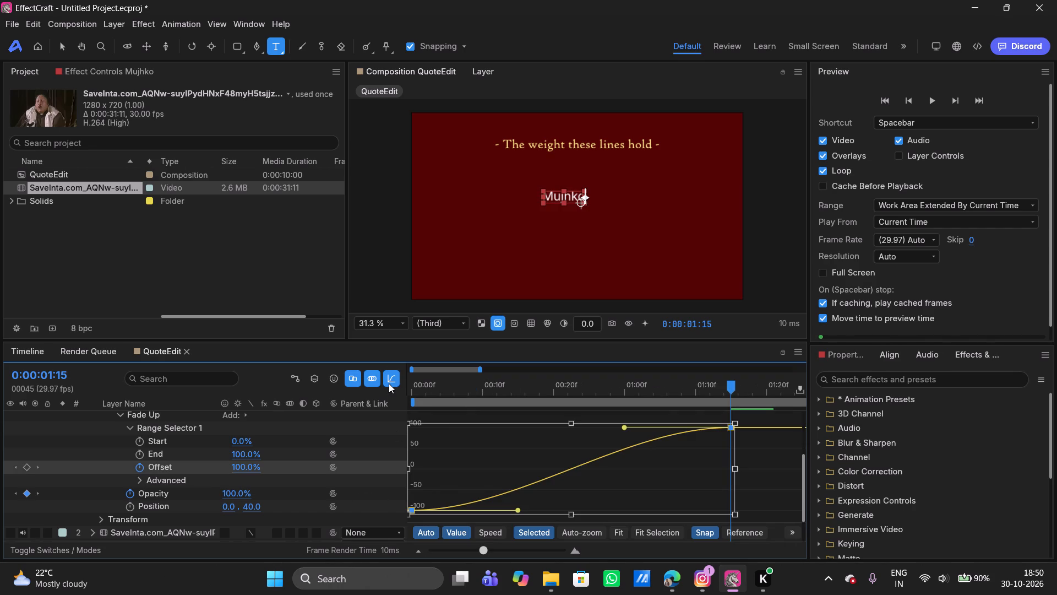
click(389, 383)
click(540, 503)
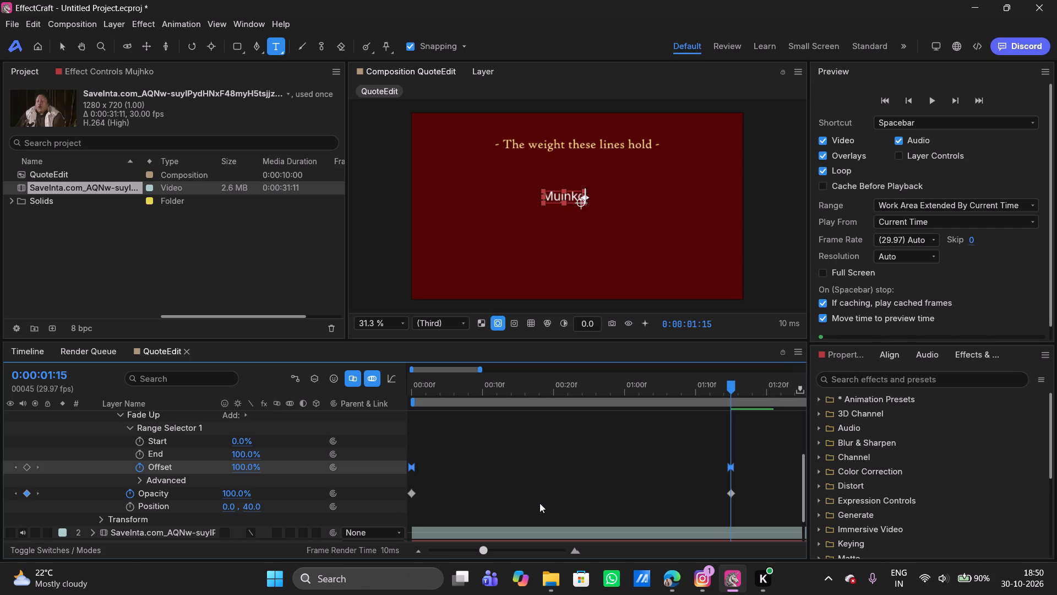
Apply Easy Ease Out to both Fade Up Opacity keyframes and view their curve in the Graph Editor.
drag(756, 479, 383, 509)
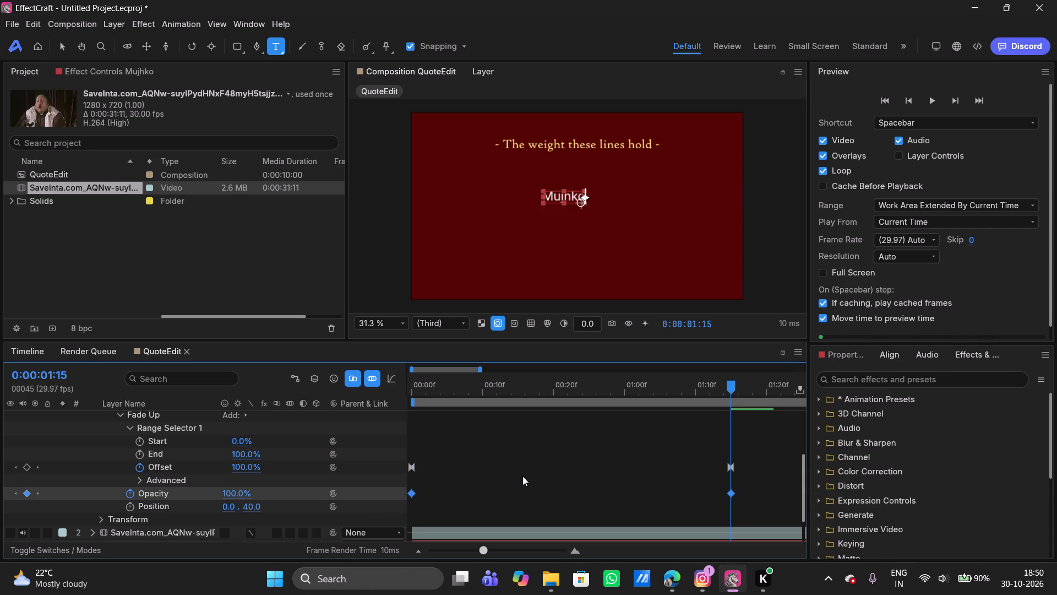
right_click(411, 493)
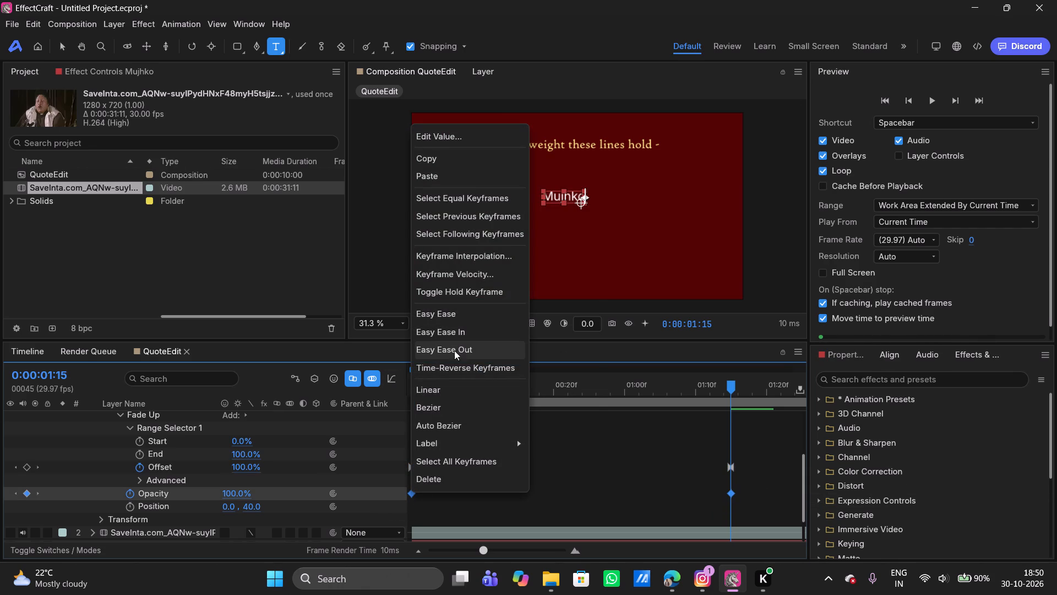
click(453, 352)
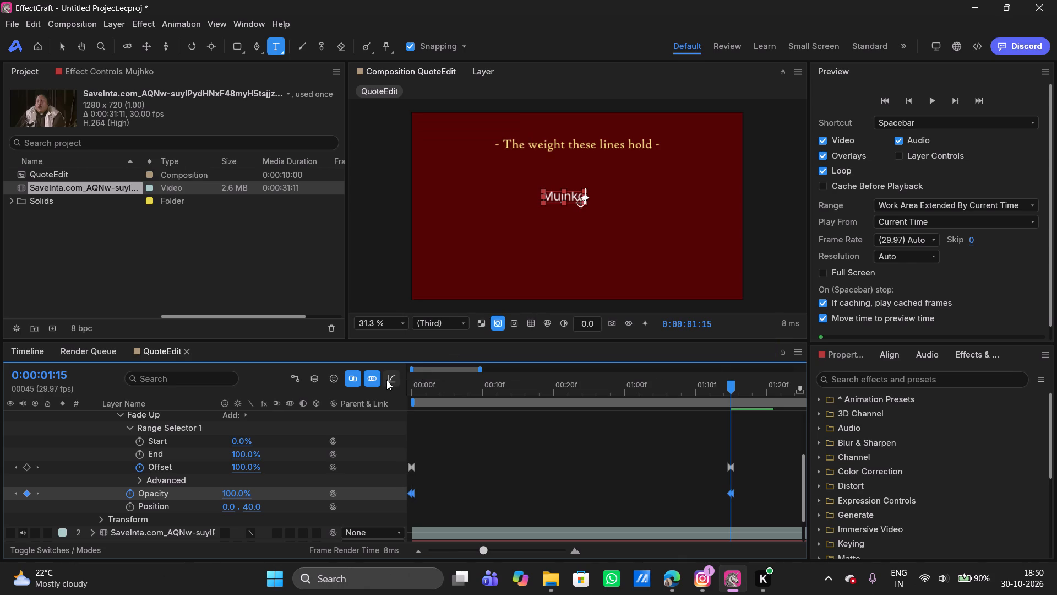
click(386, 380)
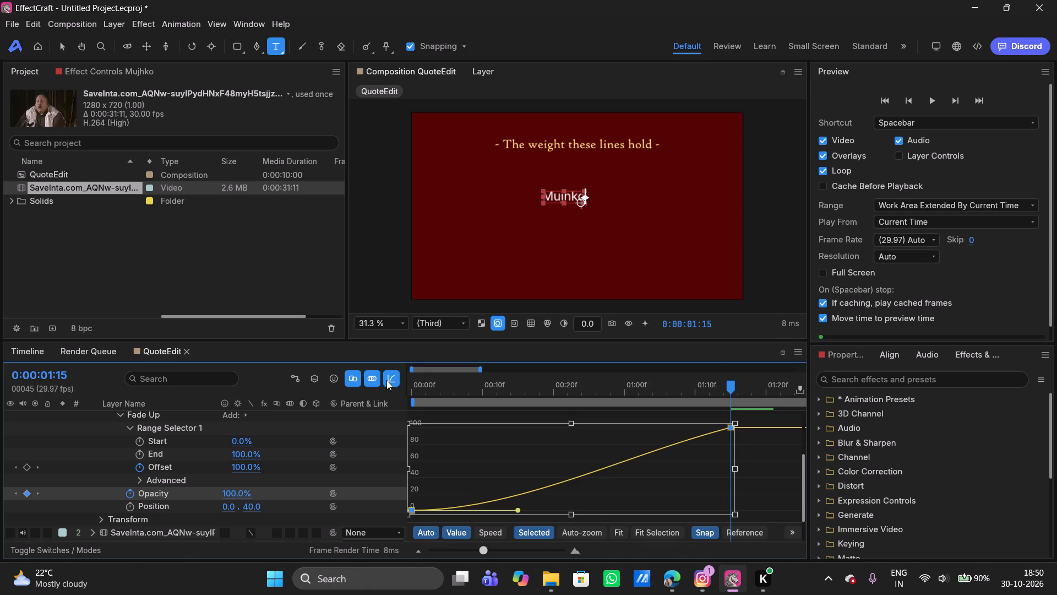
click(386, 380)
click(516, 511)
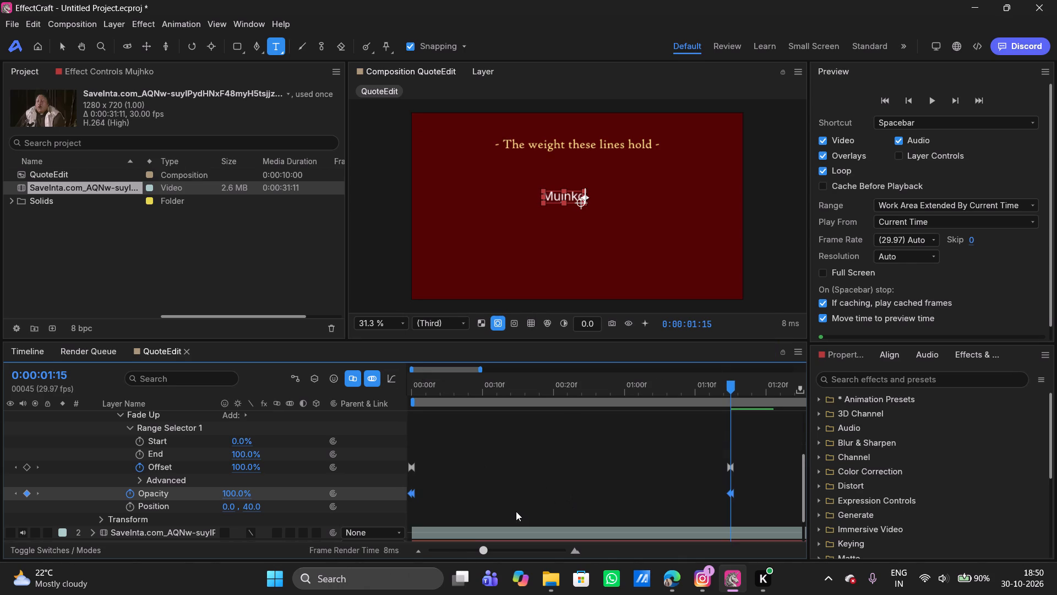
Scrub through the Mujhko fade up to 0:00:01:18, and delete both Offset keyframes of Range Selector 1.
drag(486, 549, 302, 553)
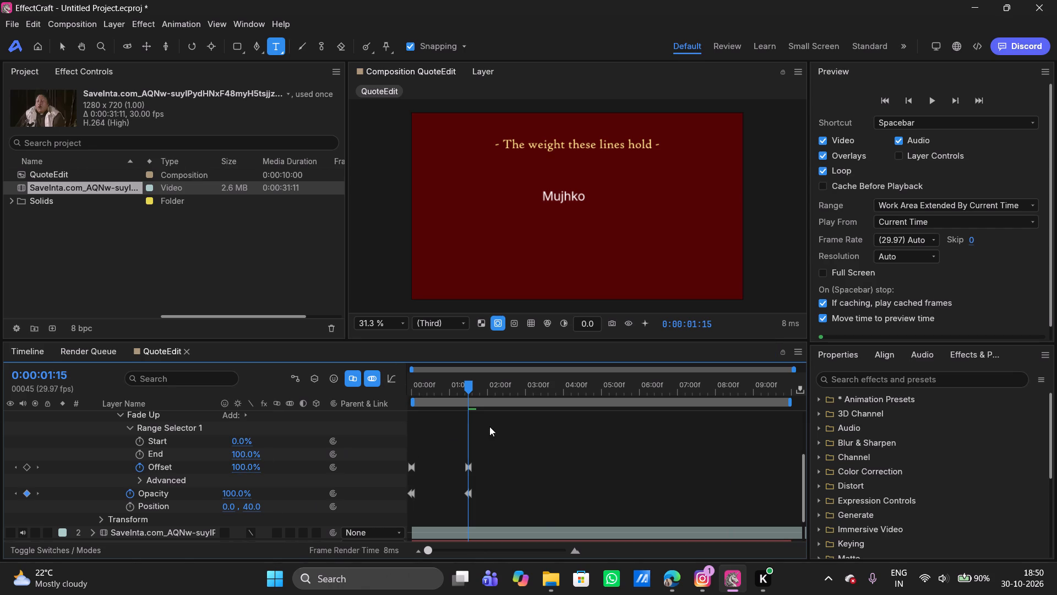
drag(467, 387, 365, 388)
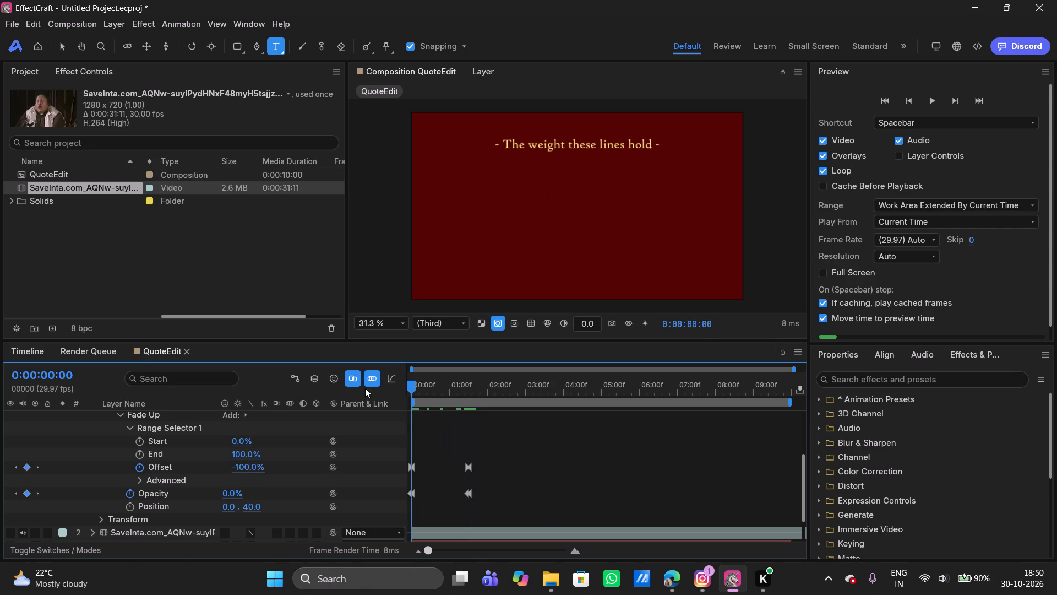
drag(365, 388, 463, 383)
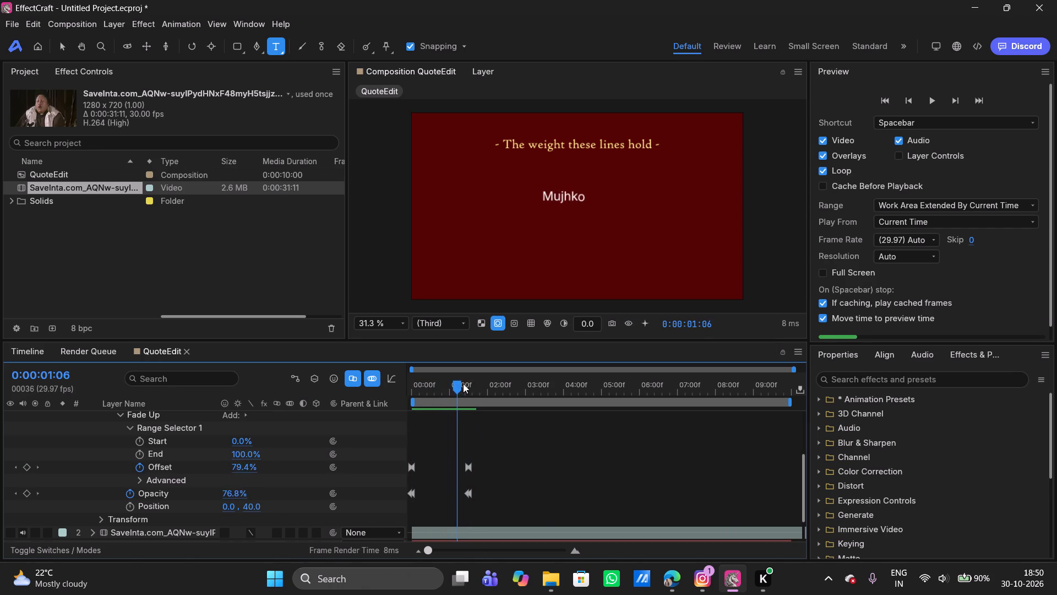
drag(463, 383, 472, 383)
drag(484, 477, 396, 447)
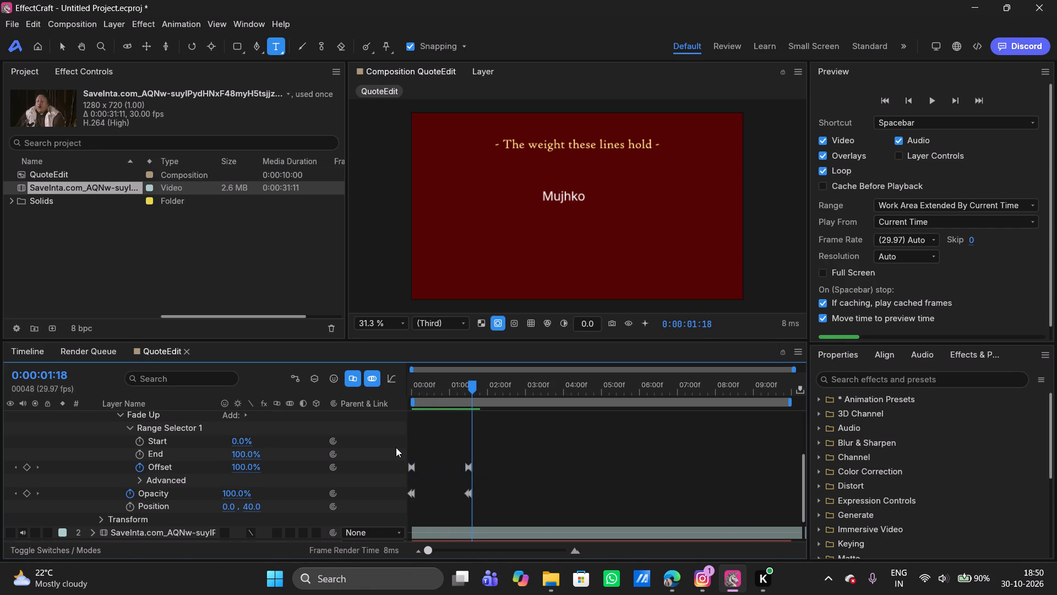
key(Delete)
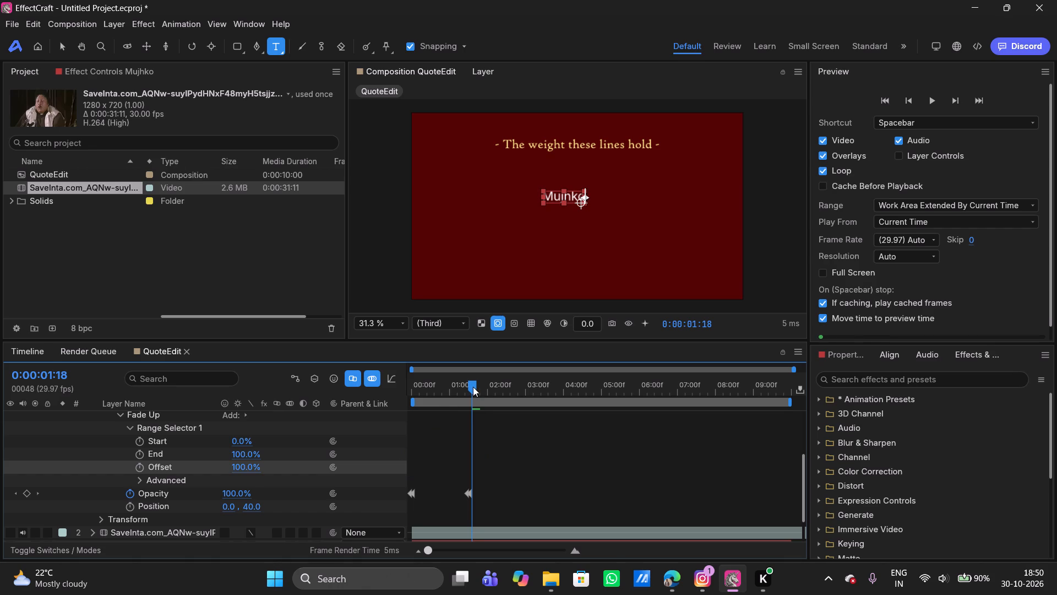
Scrub back to 0:00:00:00 and delete the Fade Up animator from the Mujhko text layer.
drag(473, 387, 388, 378)
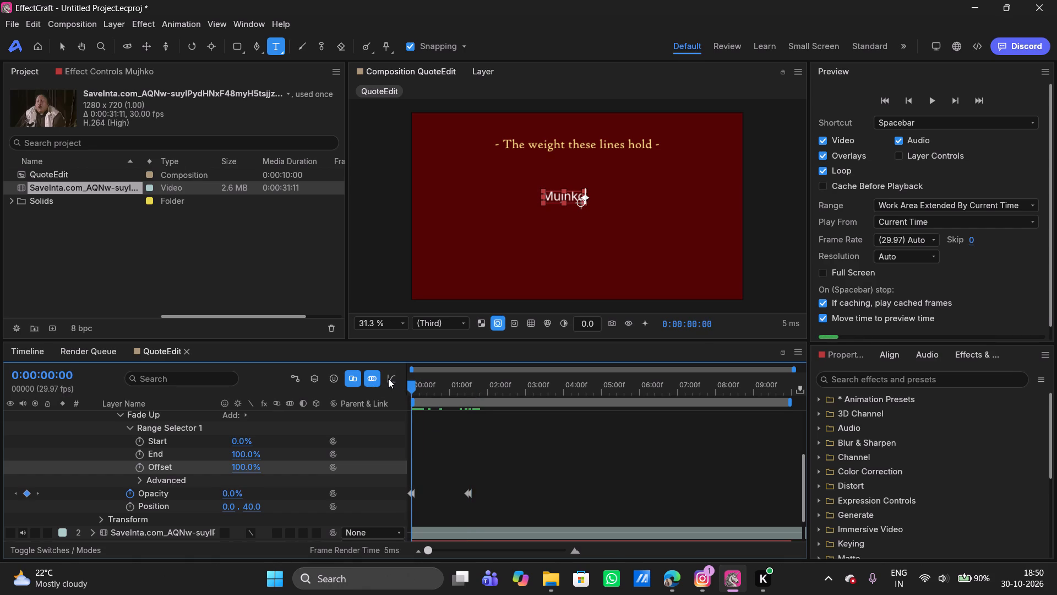
drag(388, 378, 385, 378)
click(507, 425)
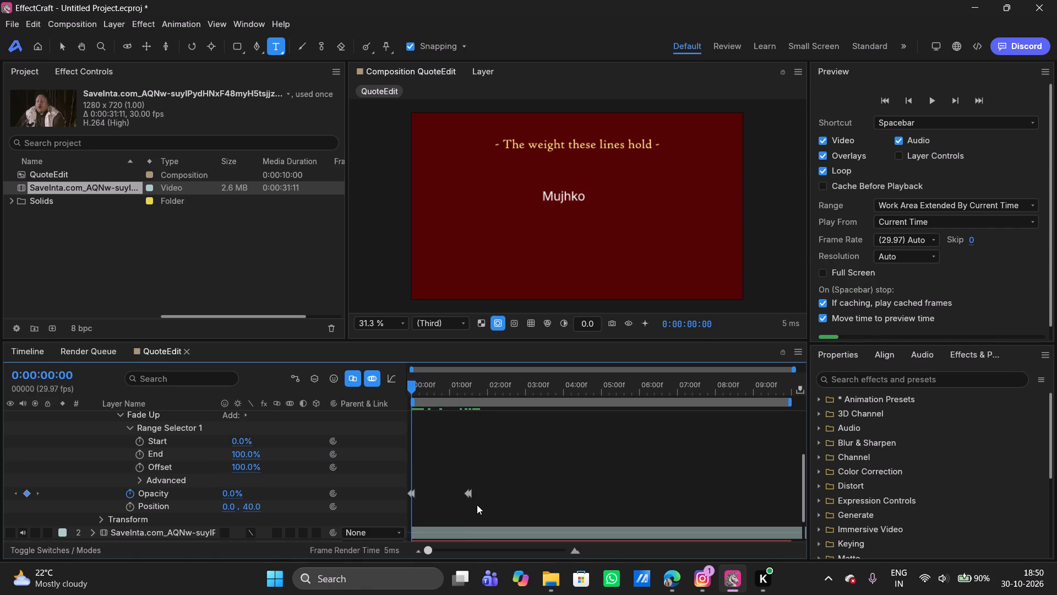
scroll(495, 504, up, 1)
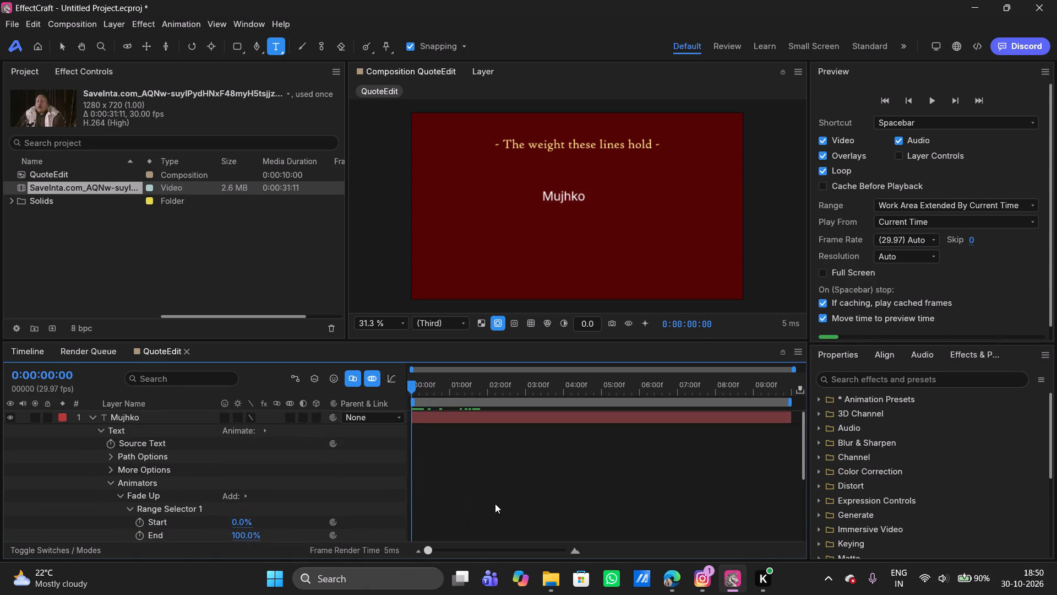
click(145, 498)
key(Delete)
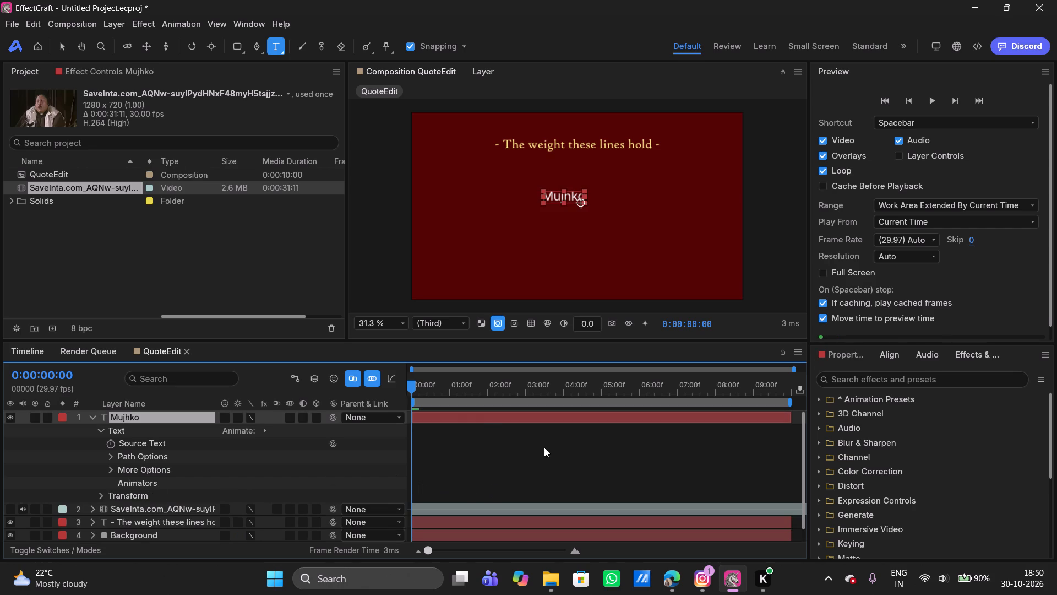
Keyframe the Mujhko layer's transform Opacity at 0% on 0:00:00:00 and 100% on 0:00:01:24.
click(476, 420)
scroll(933, 273, down, 1)
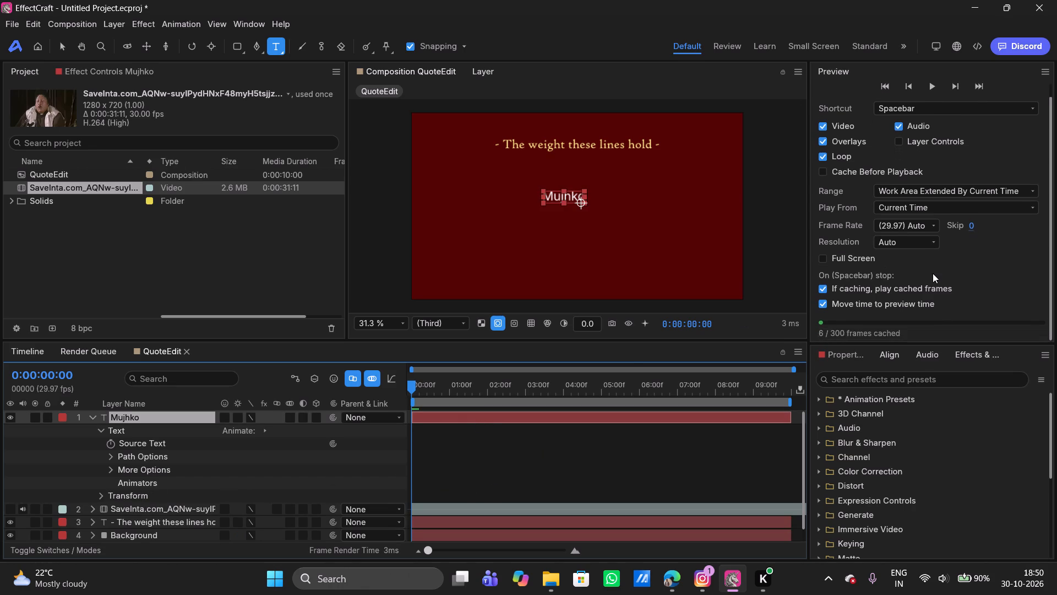
scroll(933, 273, up, 3)
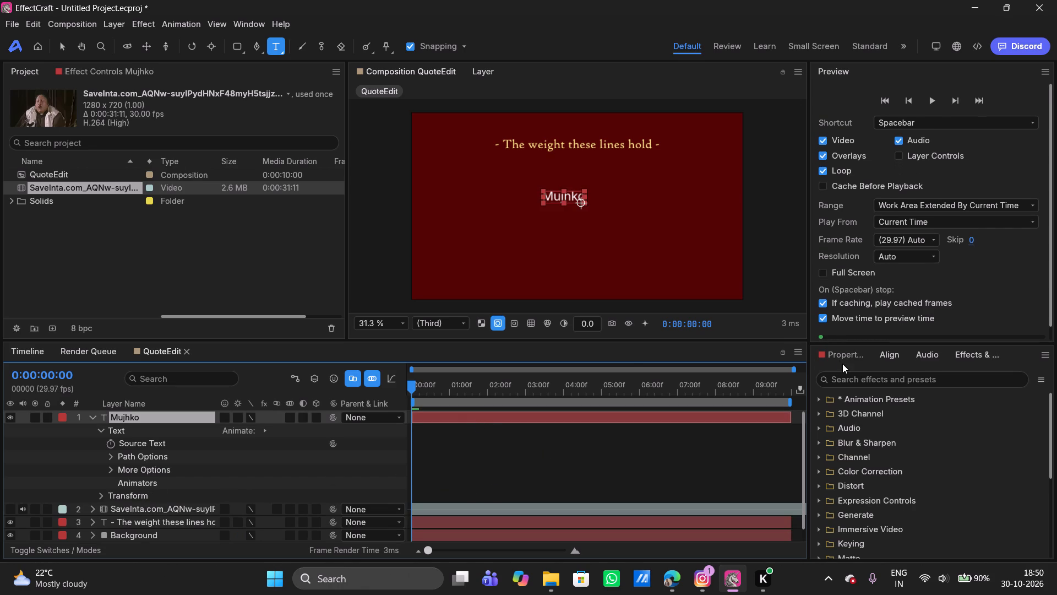
click(837, 356)
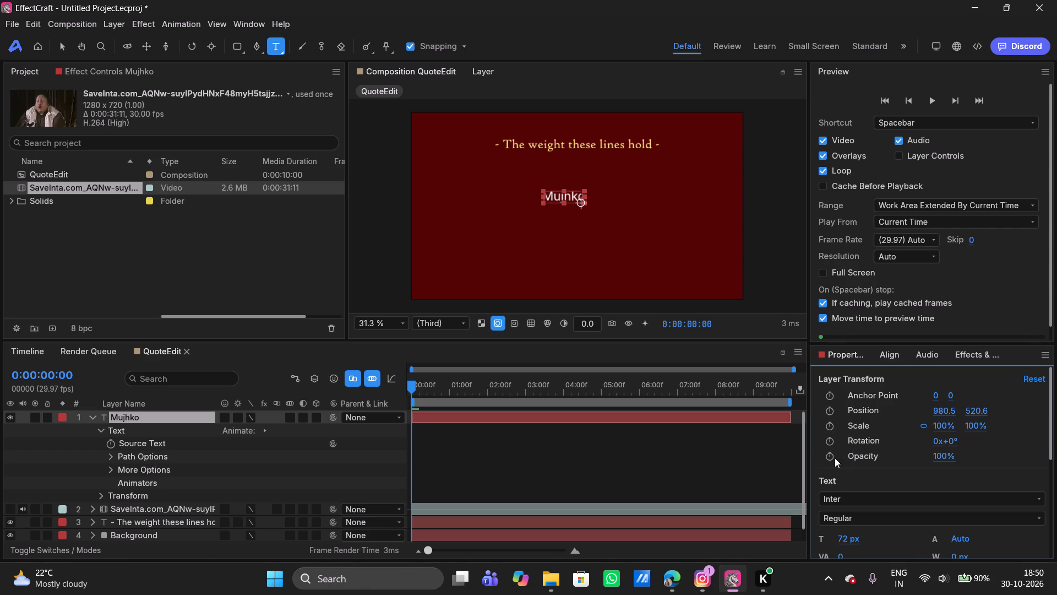
click(832, 458)
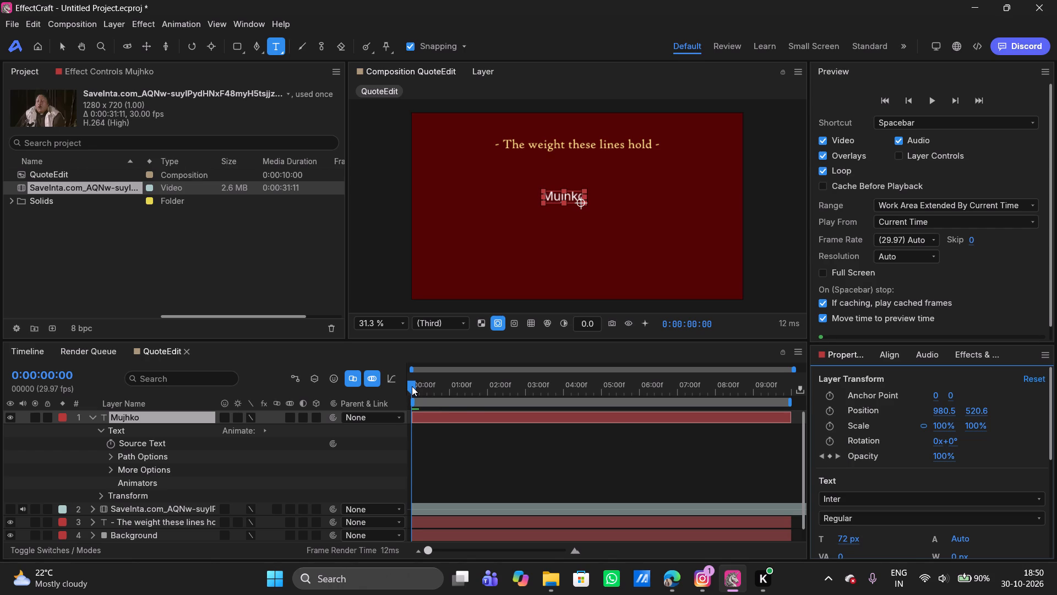
drag(412, 386, 482, 381)
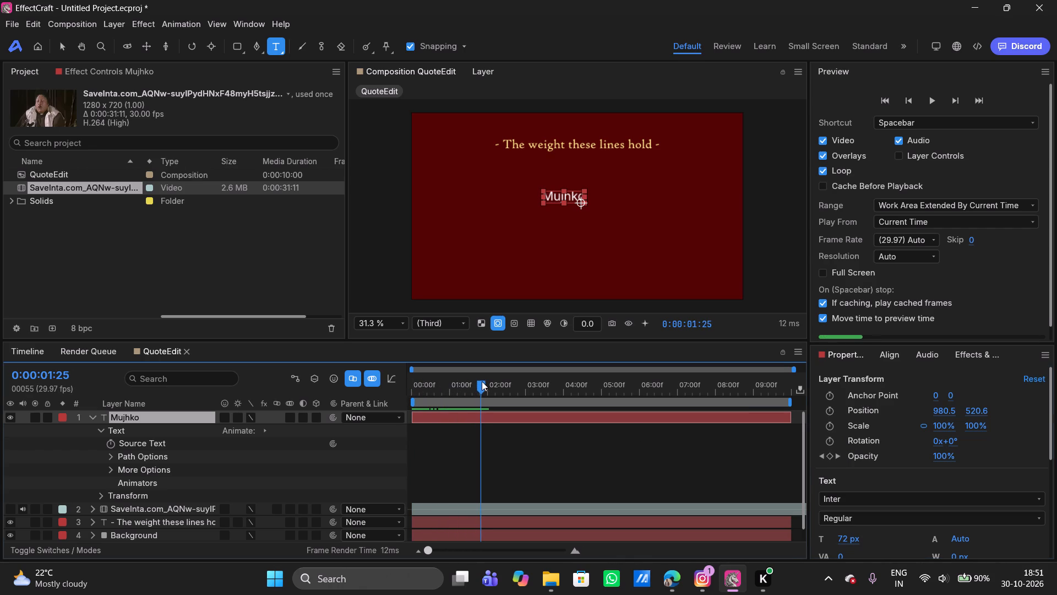
drag(482, 381, 480, 381)
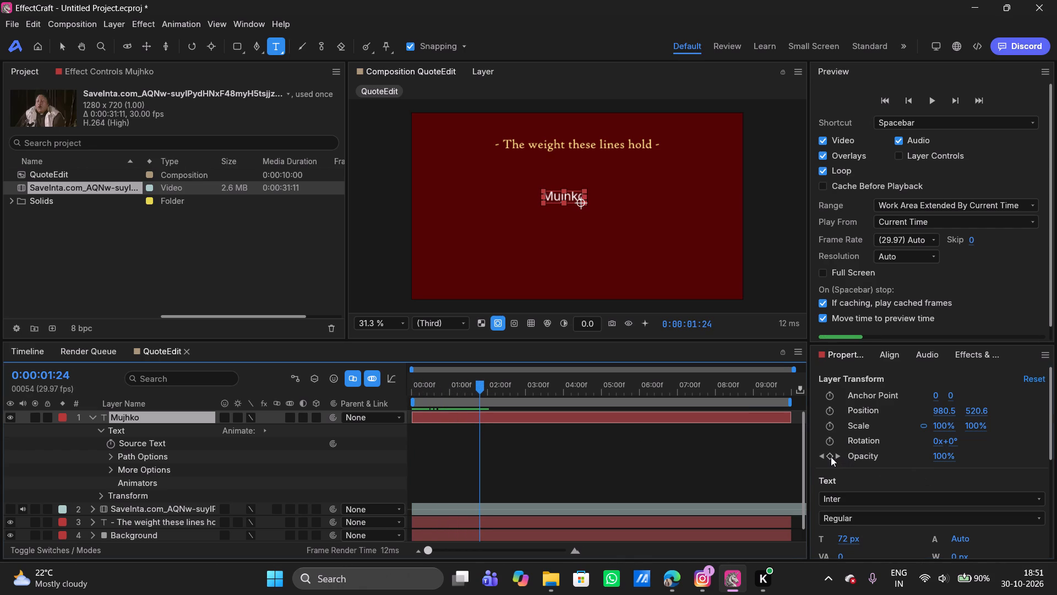
click(831, 457)
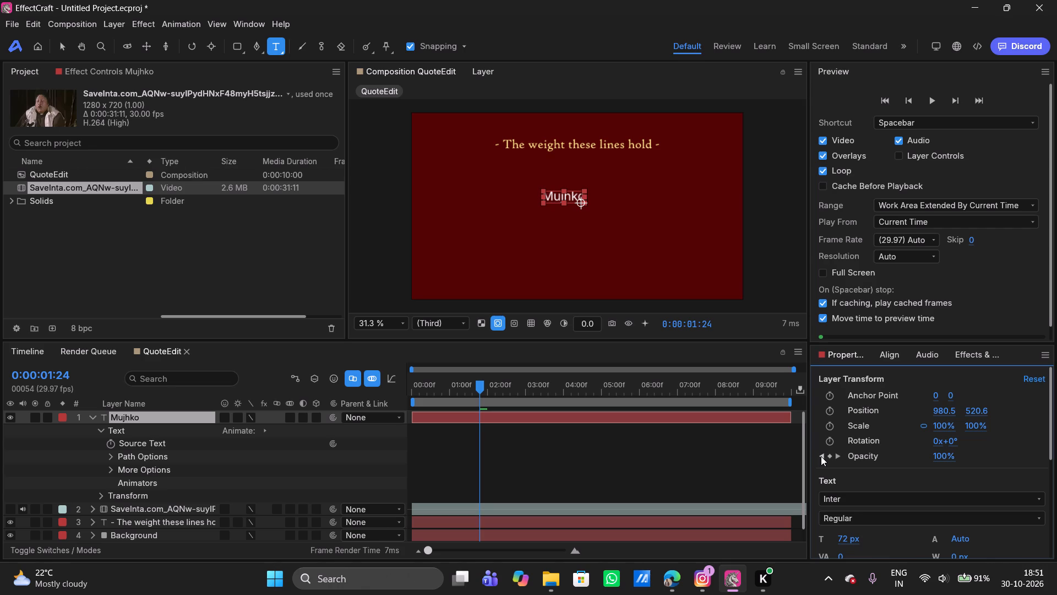
click(821, 456)
drag(951, 455, 820, 457)
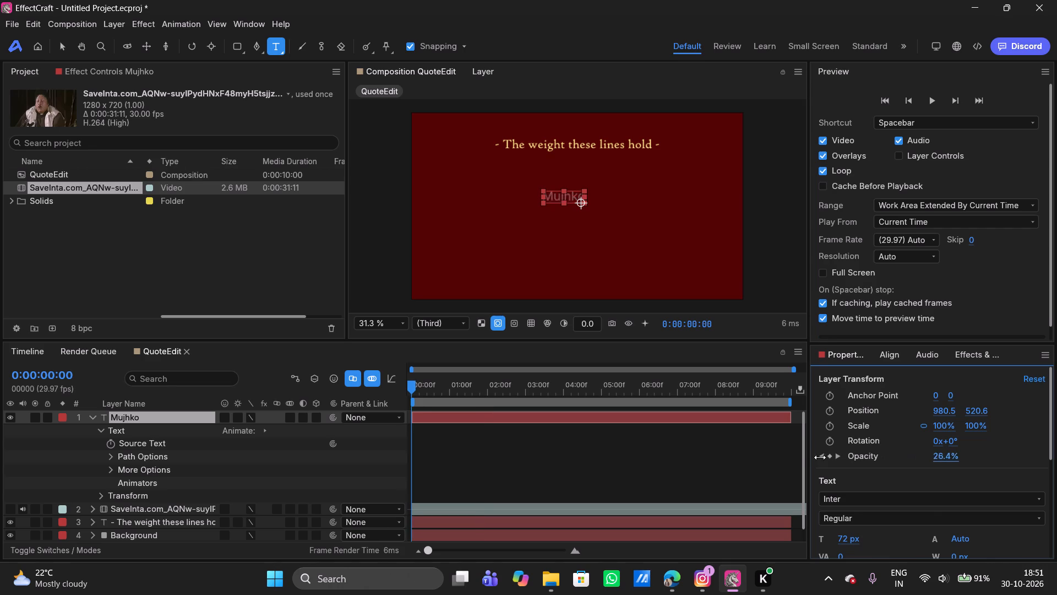
drag(820, 457, 661, 456)
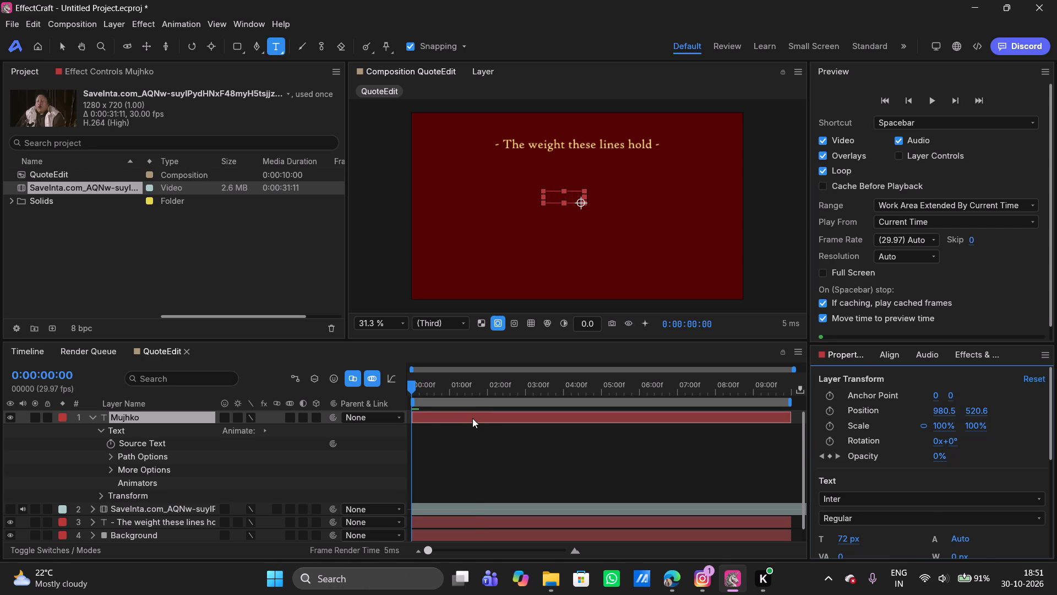
Reveal the Mujhko layer's keyframes and apply Easy Ease Out to both Opacity keyframes.
click(472, 418)
key(u)
drag(508, 434, 393, 424)
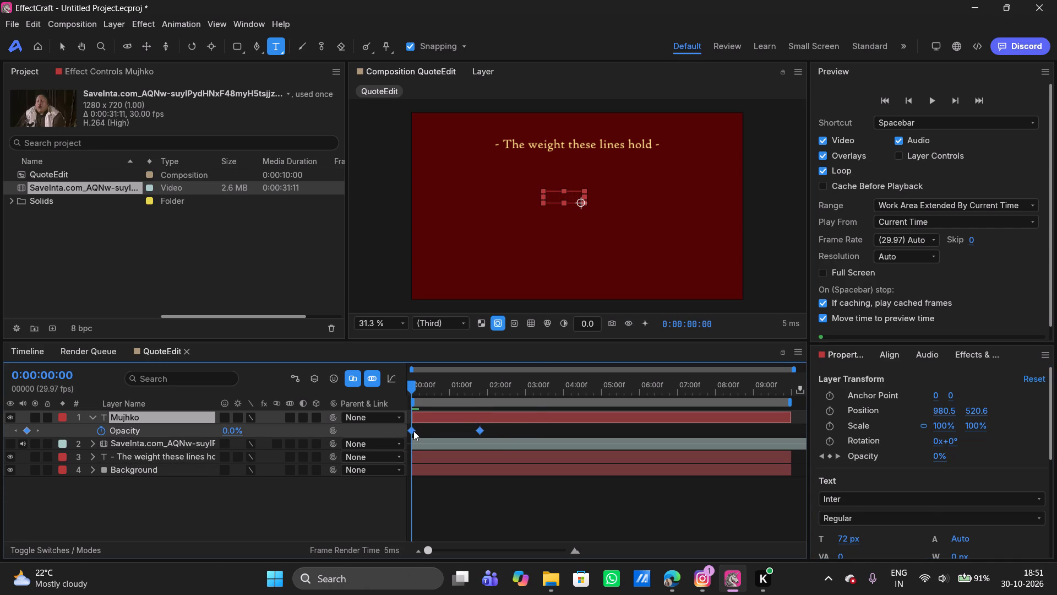
right_click(413, 431)
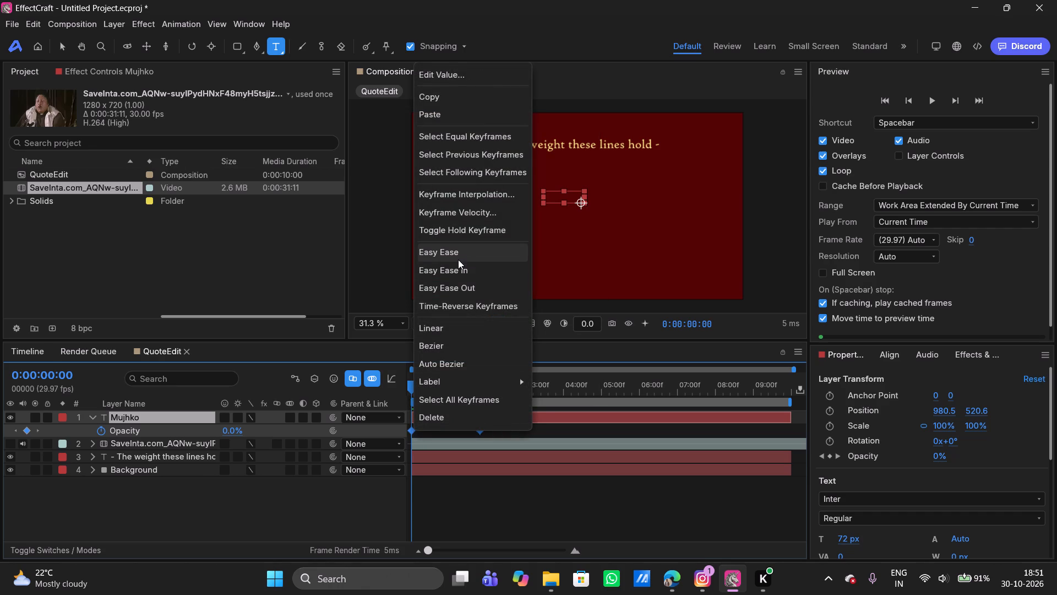
click(464, 286)
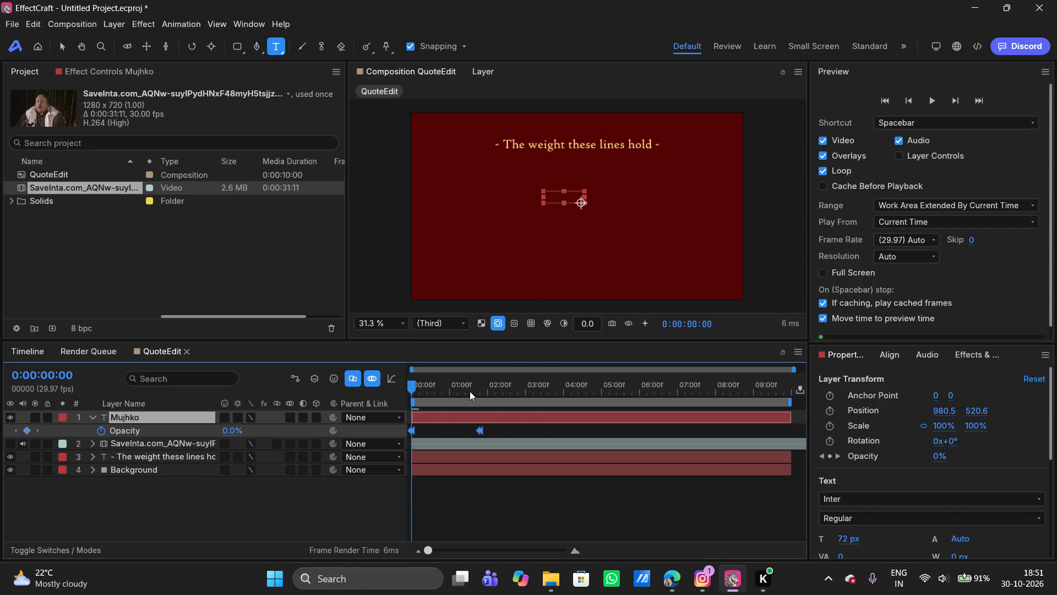
Play and scrub the composition from the start to preview the Mujhko fade-in, and stop playback.
key(space)
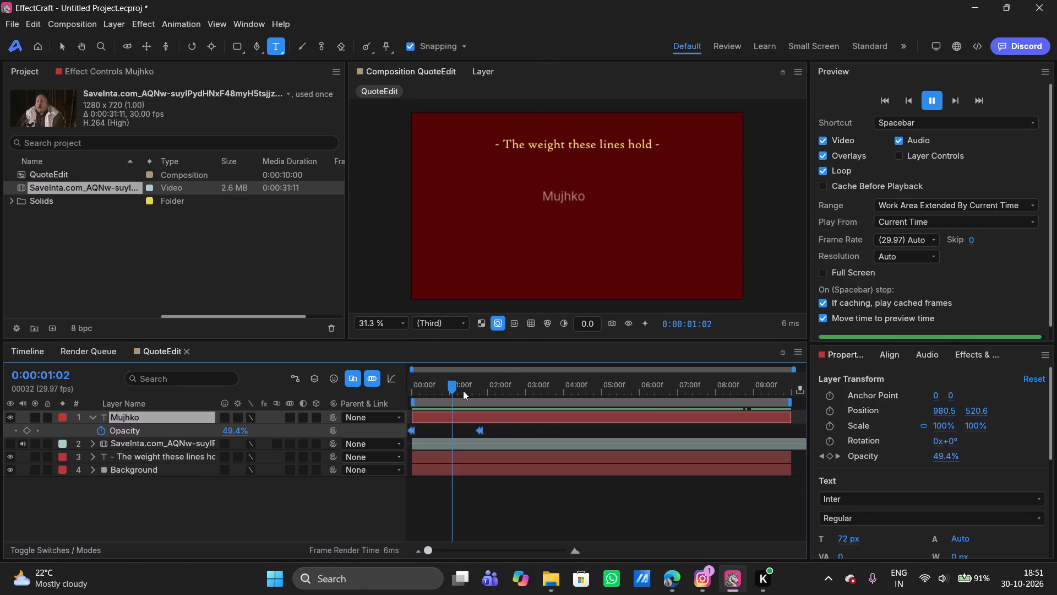
drag(463, 391, 455, 391)
drag(455, 391, 435, 391)
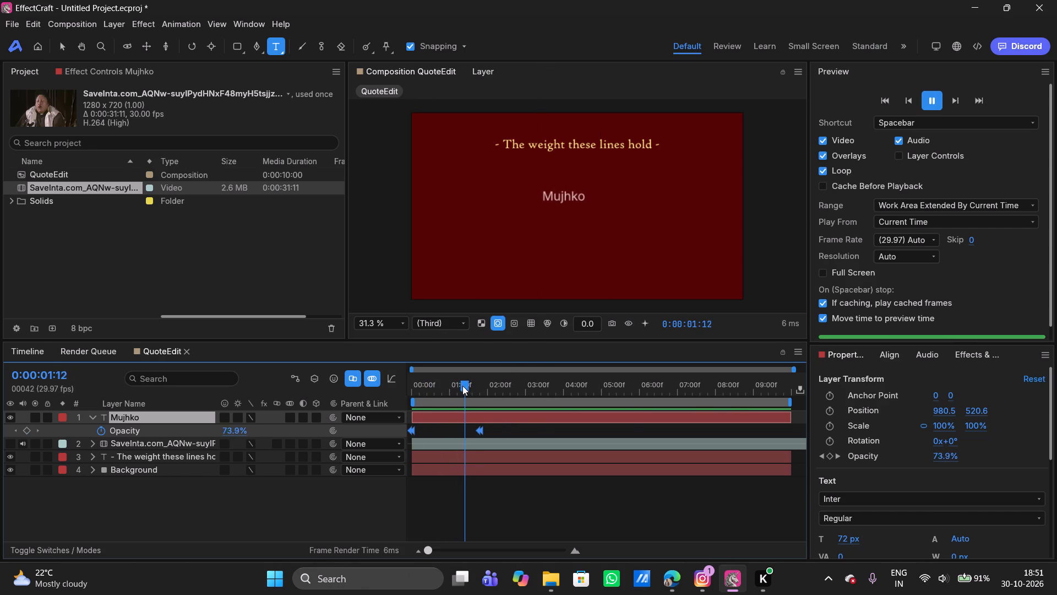
drag(461, 386, 354, 386)
key(space)
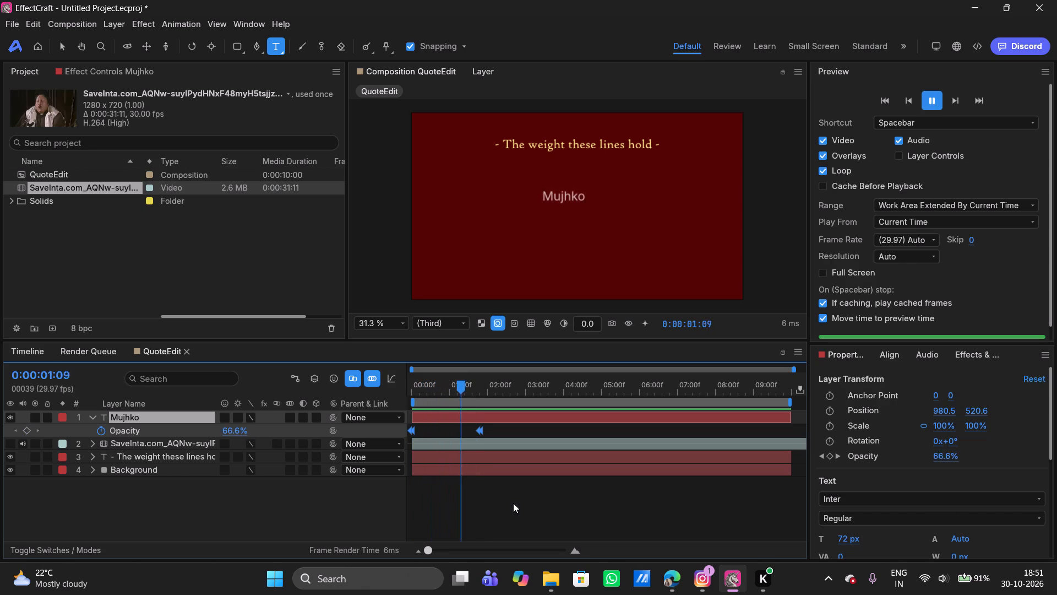
key(space)
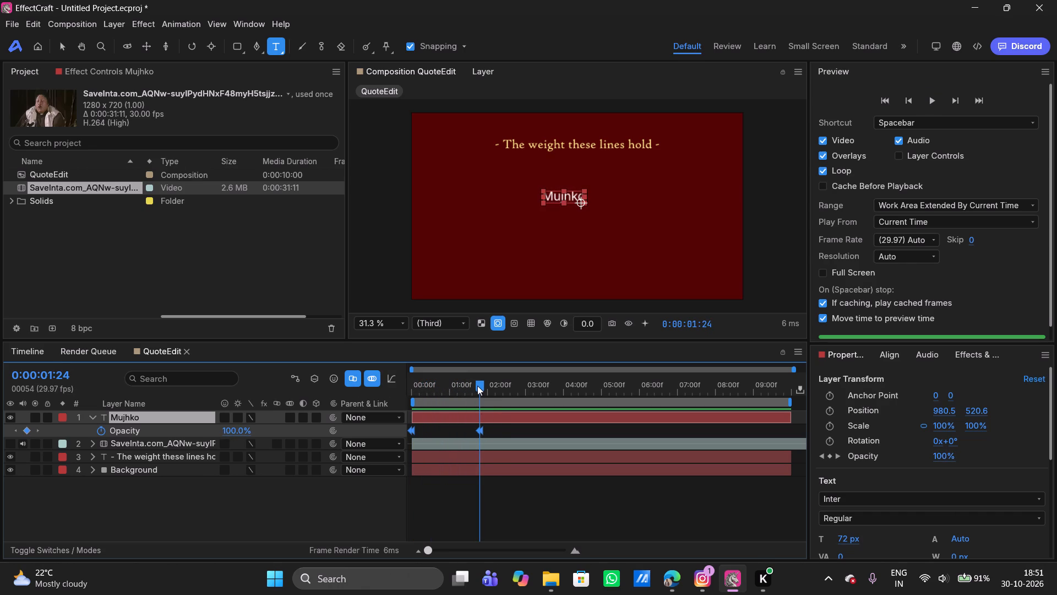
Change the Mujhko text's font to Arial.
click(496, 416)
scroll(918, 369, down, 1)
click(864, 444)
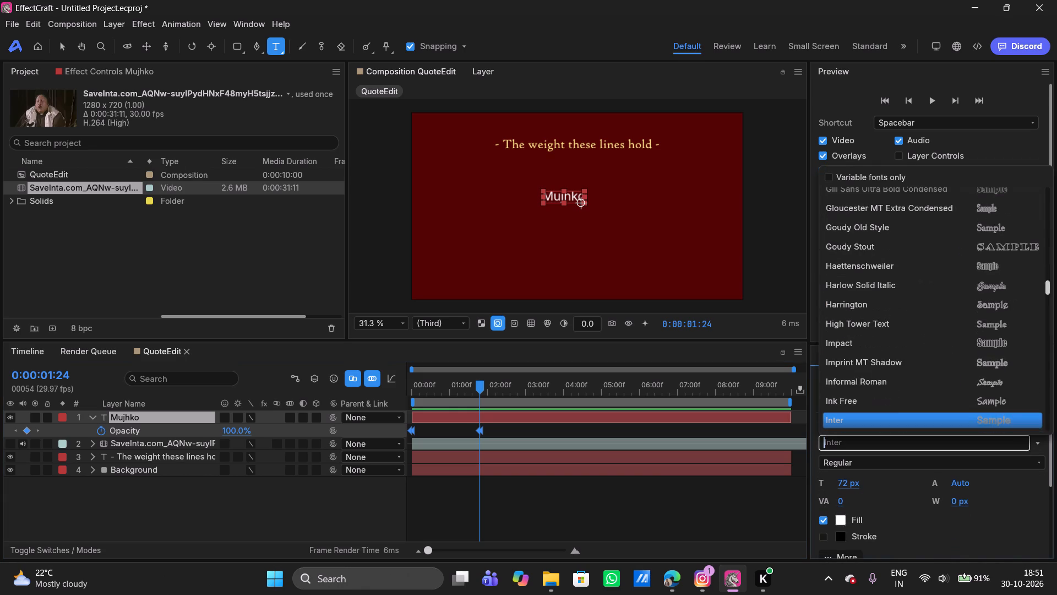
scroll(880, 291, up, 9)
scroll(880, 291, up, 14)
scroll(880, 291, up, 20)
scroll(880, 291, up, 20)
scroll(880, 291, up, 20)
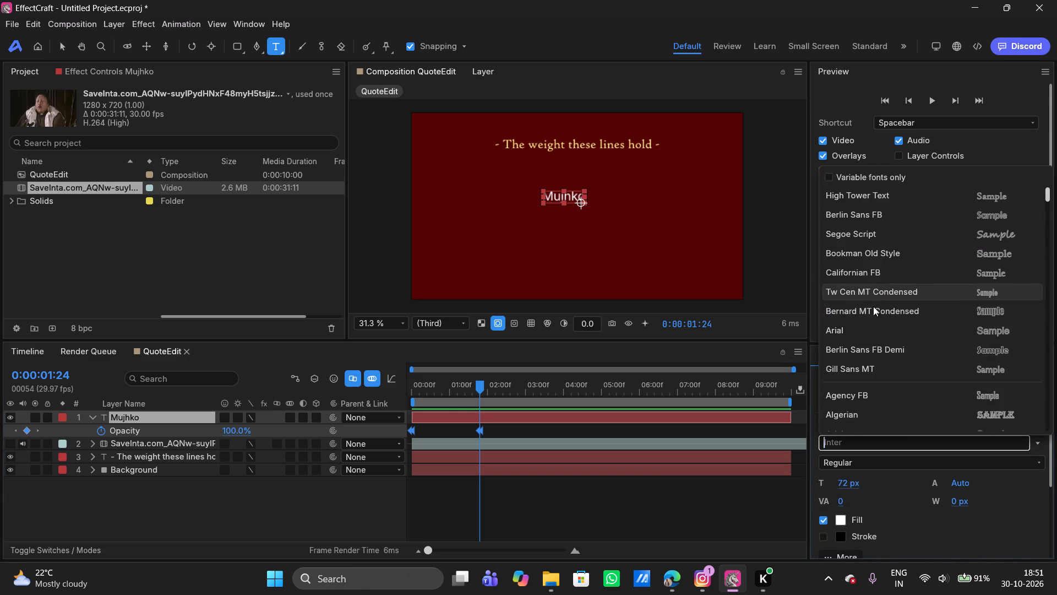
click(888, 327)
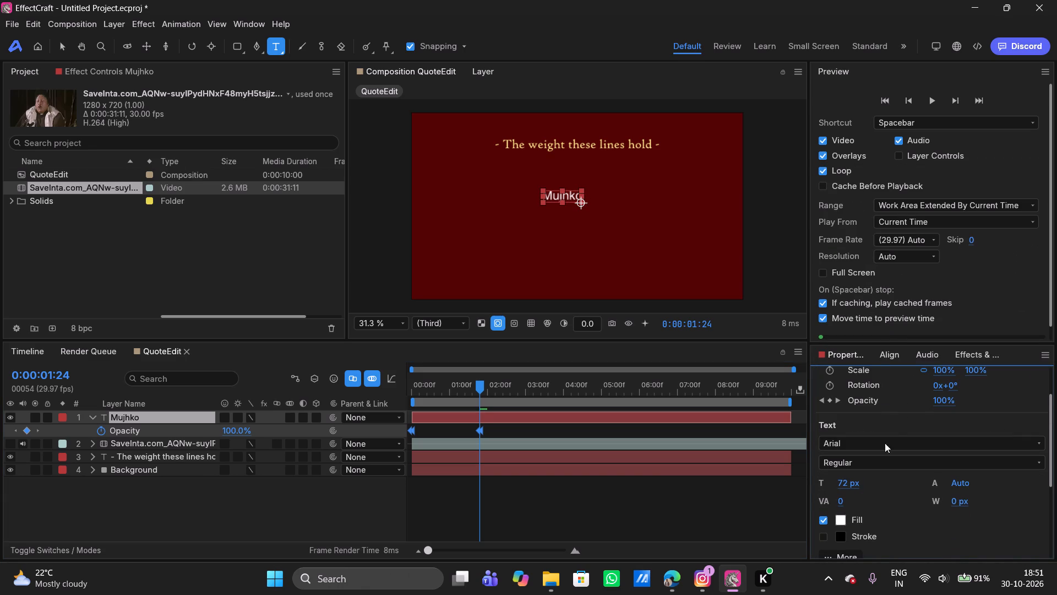
Set the Mujhko text's font to Berlin Sans FB Demi.
click(875, 447)
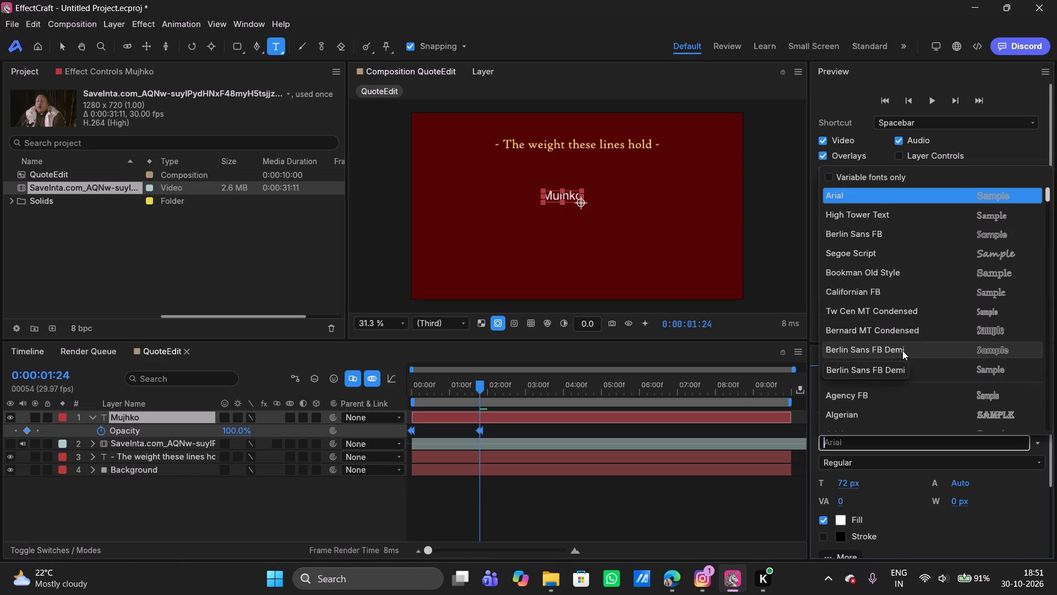
click(902, 350)
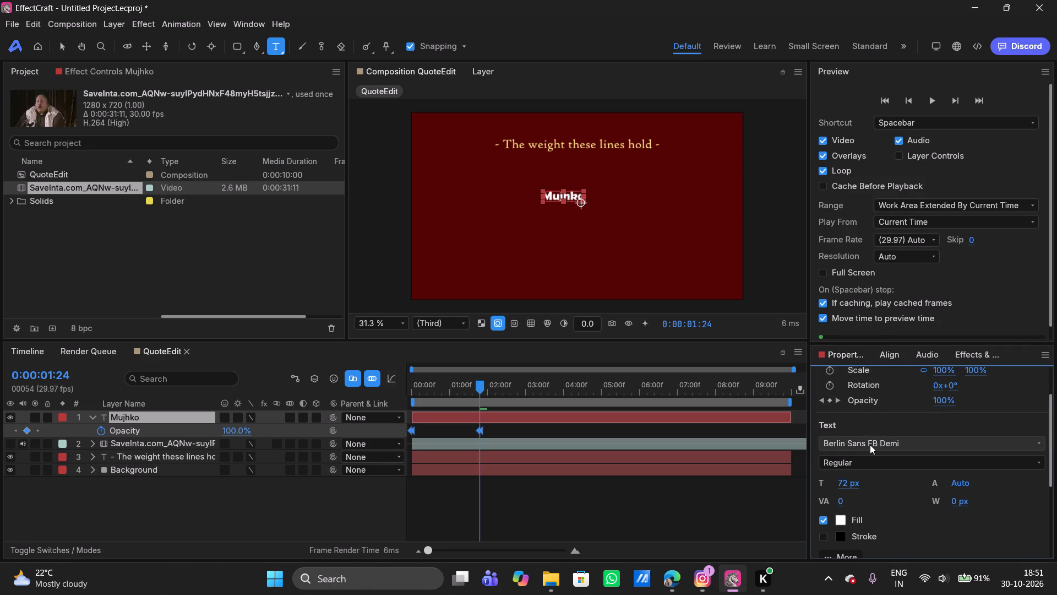
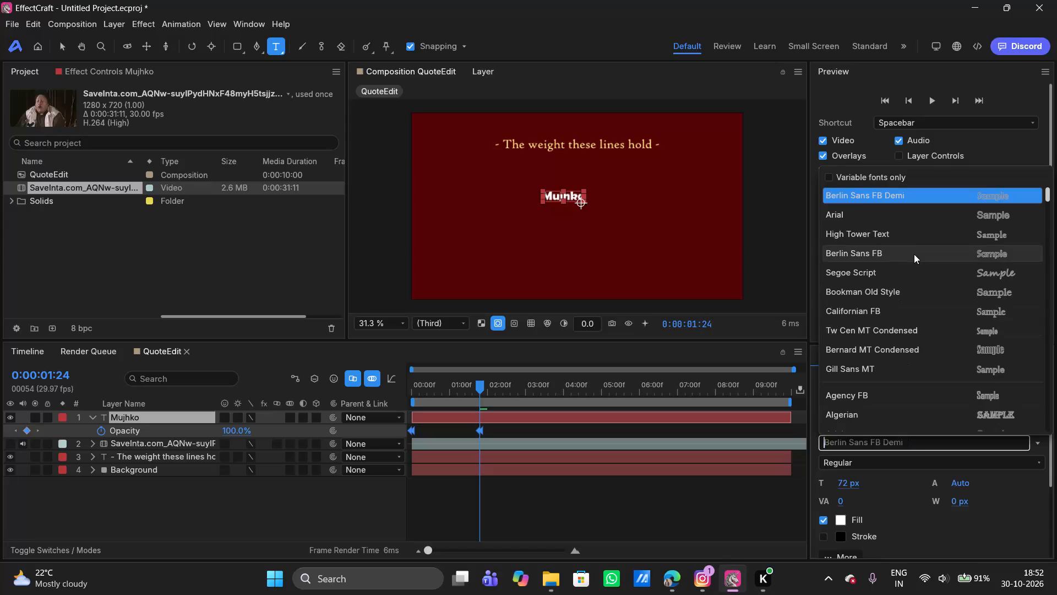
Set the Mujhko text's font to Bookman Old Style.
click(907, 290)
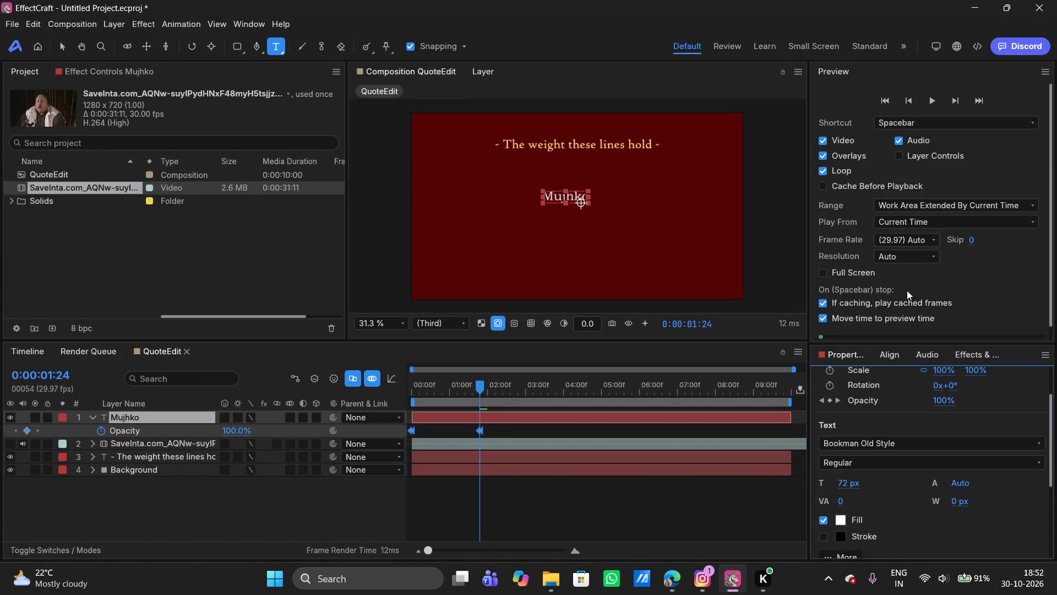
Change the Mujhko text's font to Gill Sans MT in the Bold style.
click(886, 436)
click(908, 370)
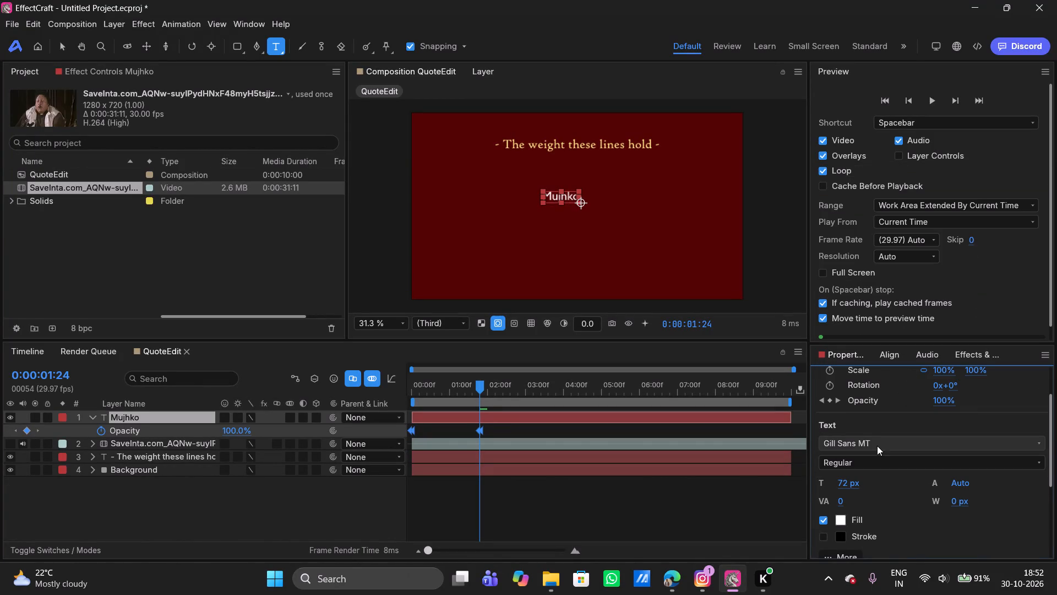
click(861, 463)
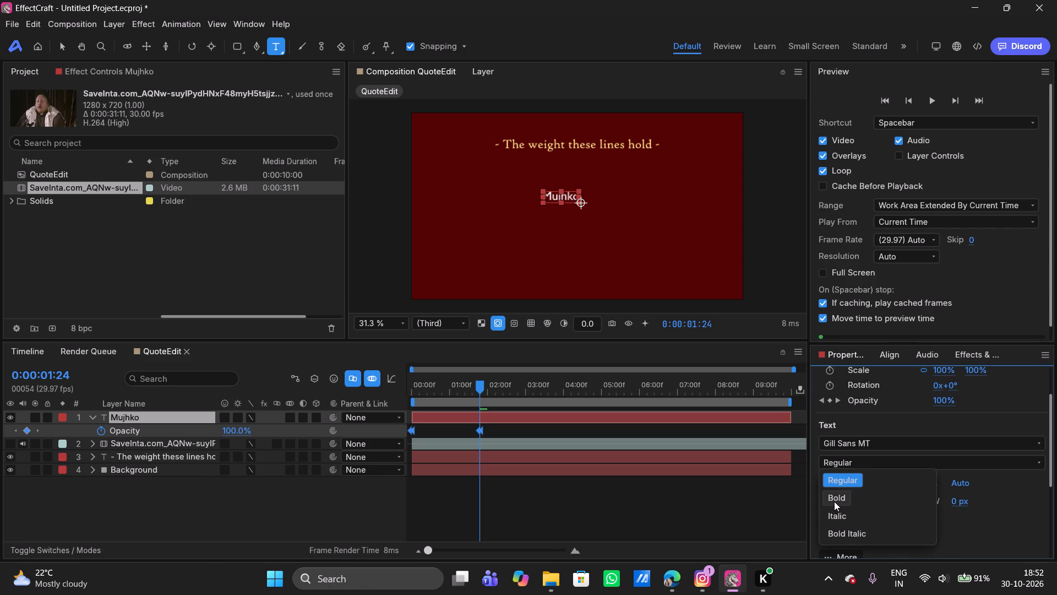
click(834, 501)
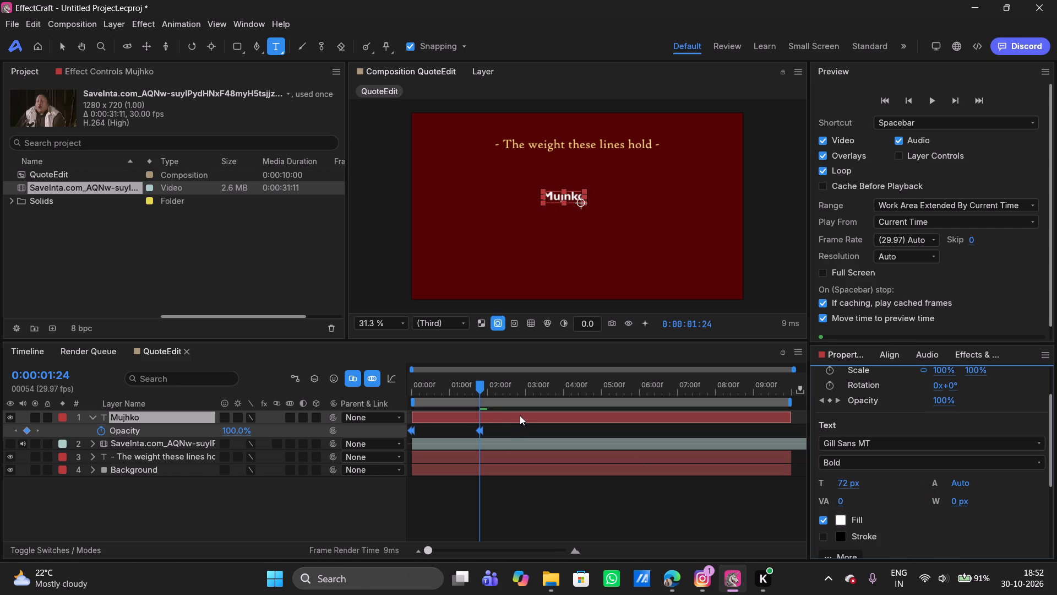
Change the Mujhko text's fill colour to light red FF4848 and deselect the layer.
click(841, 519)
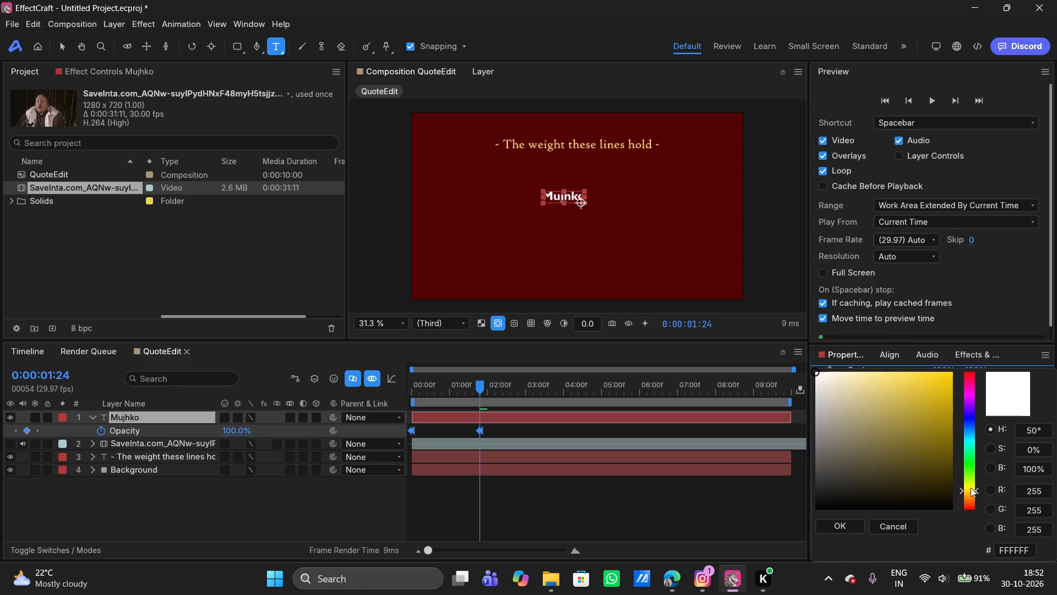
drag(971, 488, 982, 308)
drag(912, 375, 931, 388)
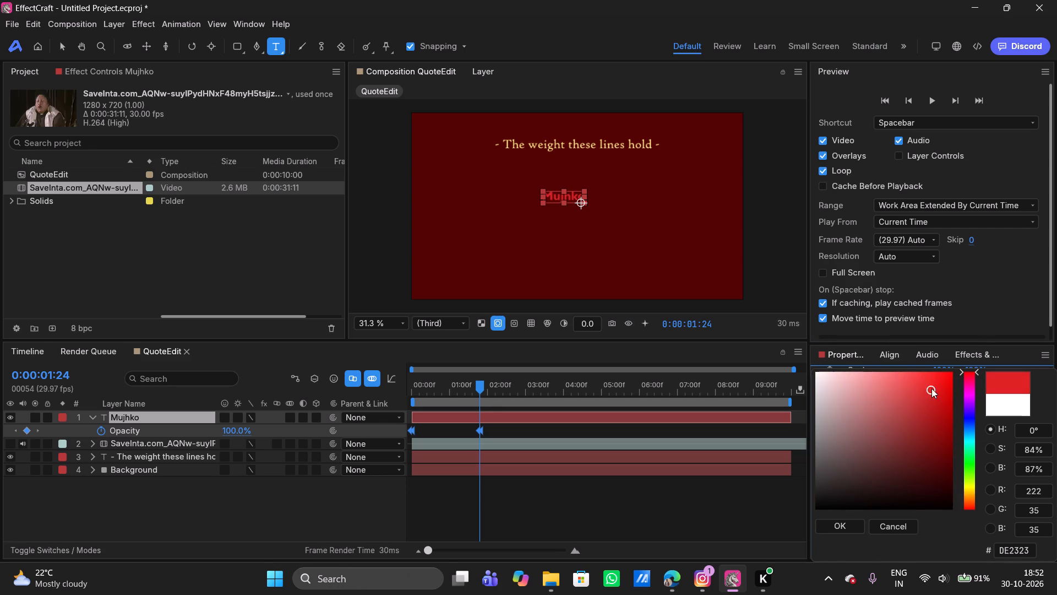
drag(931, 388, 965, 350)
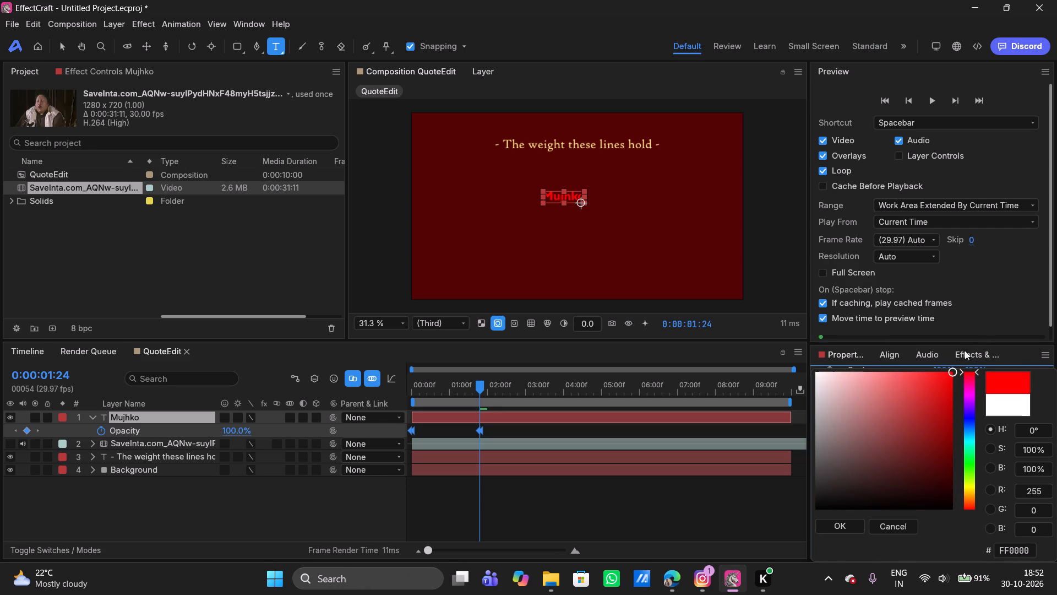
drag(965, 350, 912, 365)
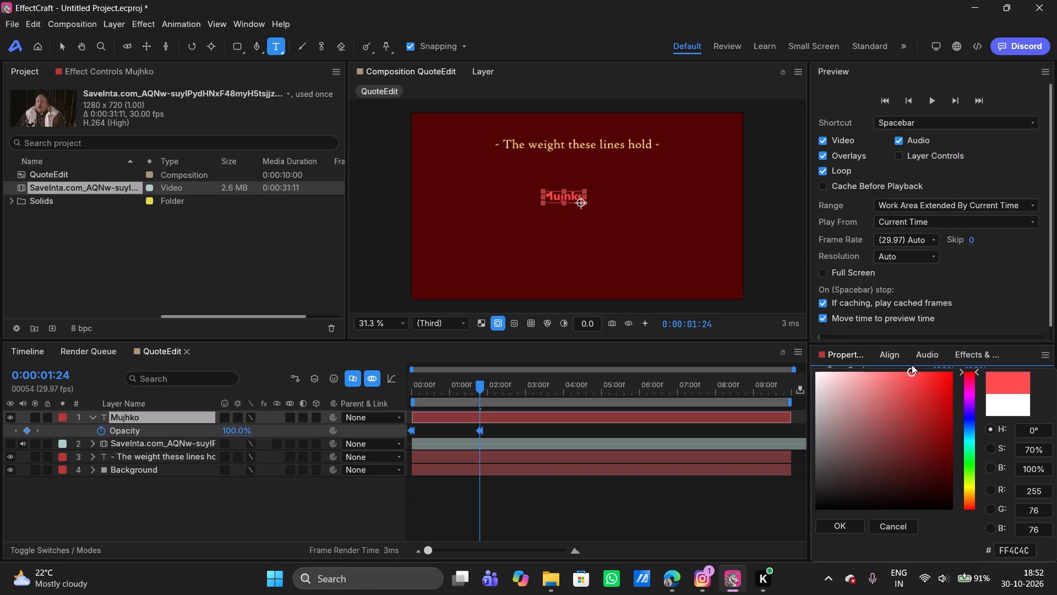
drag(912, 365, 912, 364)
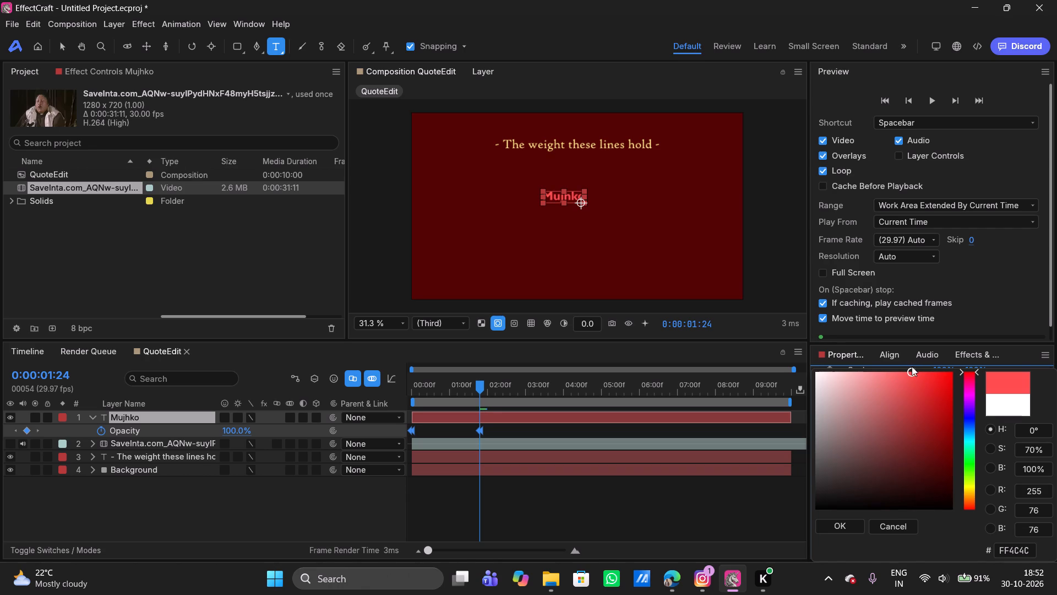
click(911, 374)
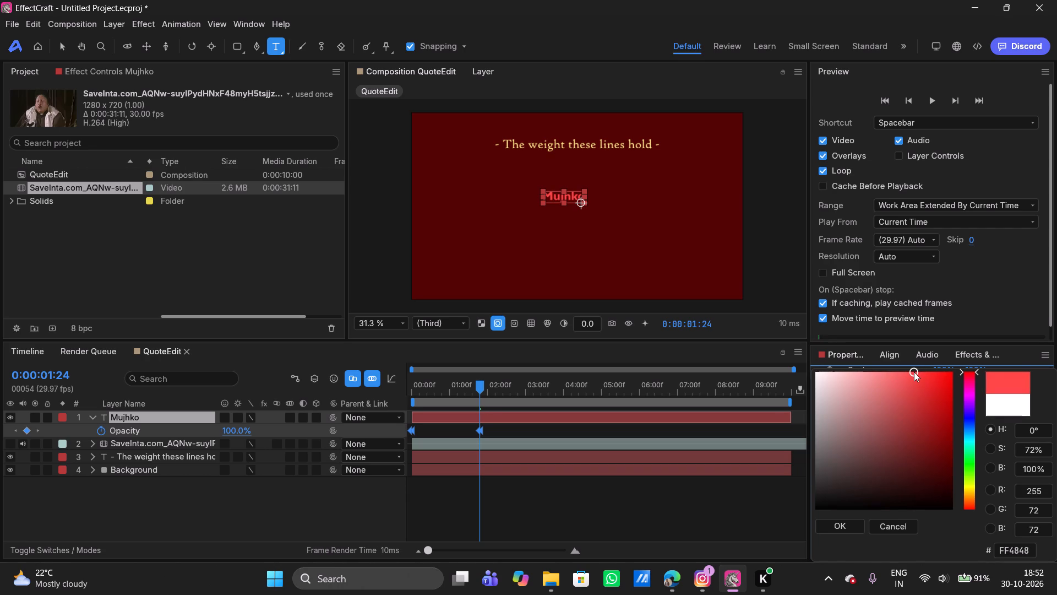
click(624, 508)
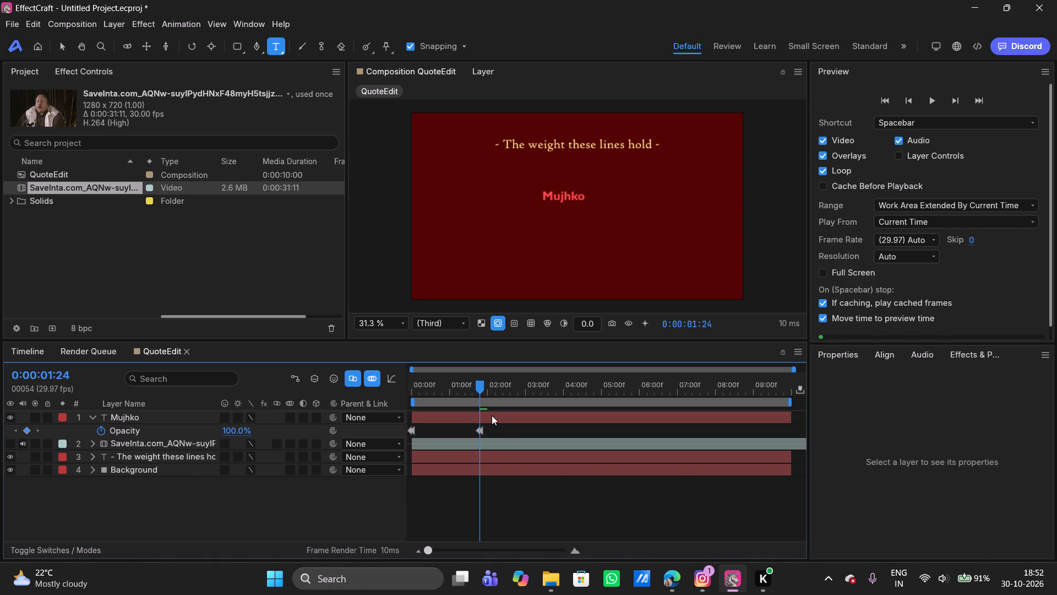
Enlarge the Mujhko text's font size to 99.2 px.
click(492, 415)
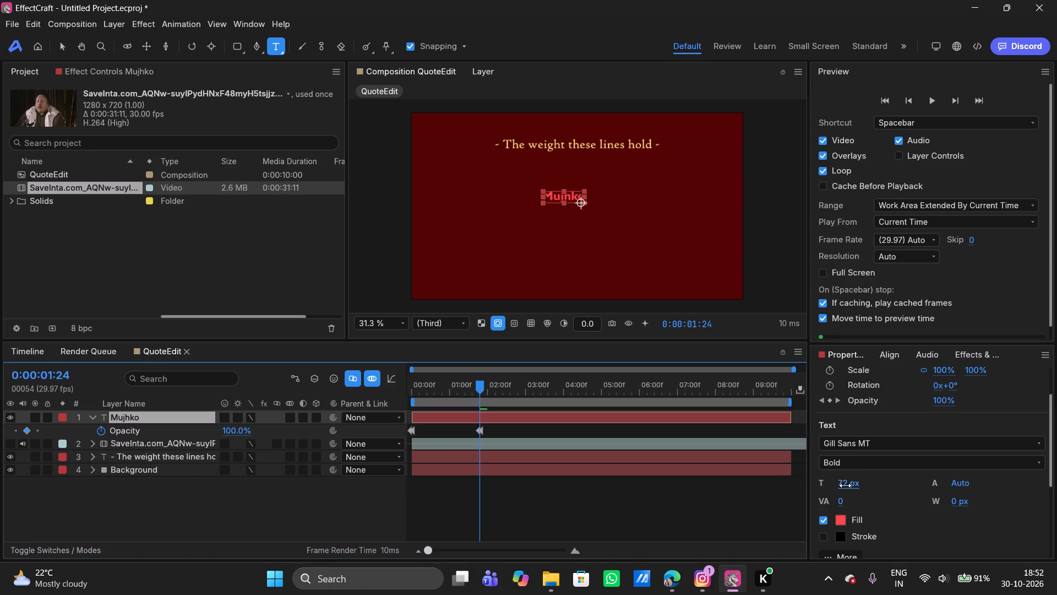
drag(845, 485, 878, 483)
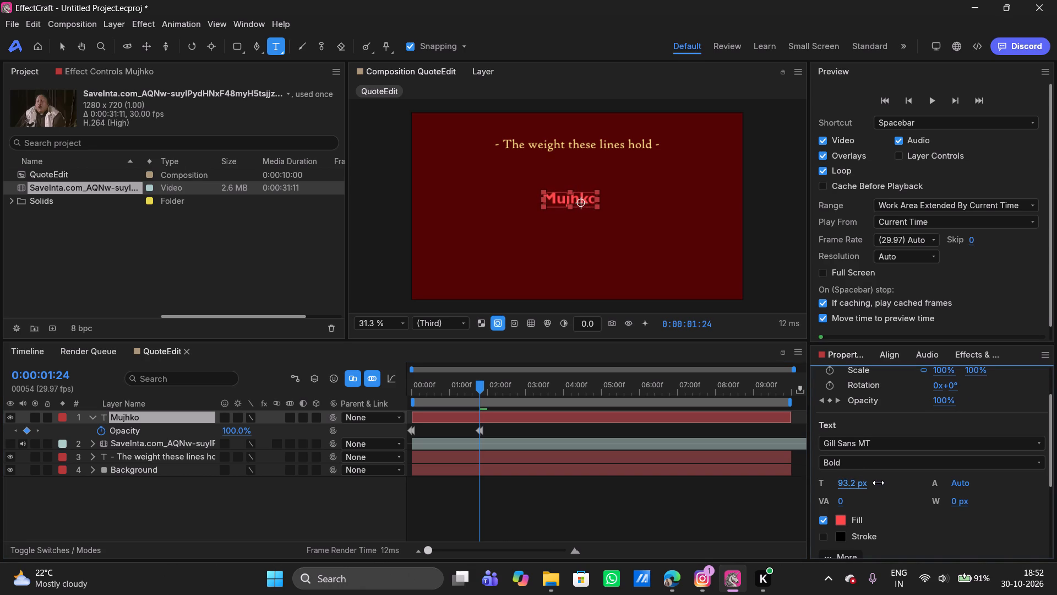
drag(878, 483, 886, 481)
Shift the Mujhko text horizontally and centre it horizontally in the composition.
scroll(948, 413, up, 1)
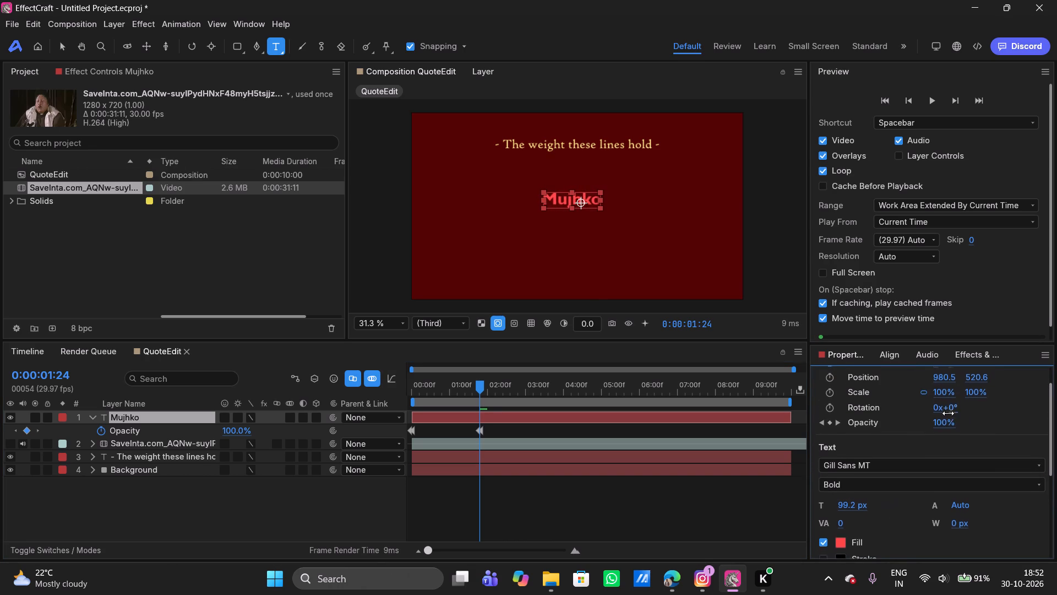
scroll(911, 422, up, 1)
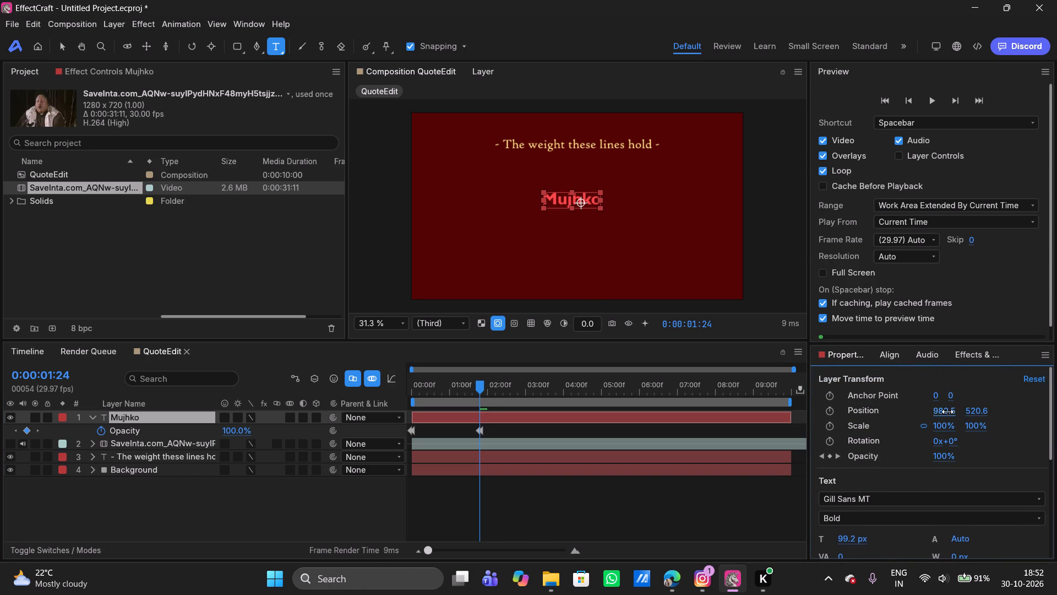
drag(947, 412, 966, 391)
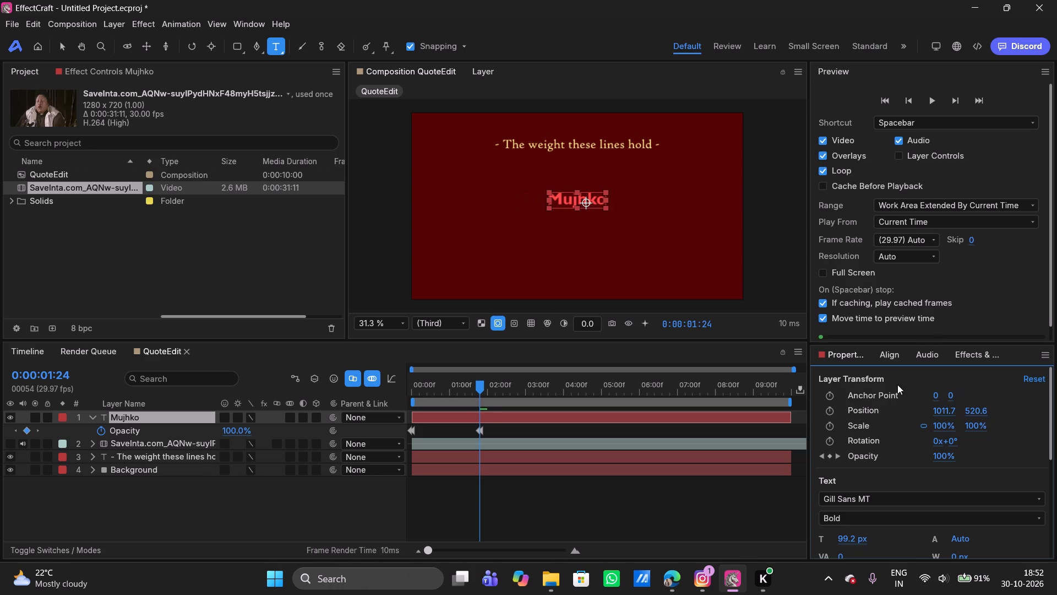
click(879, 355)
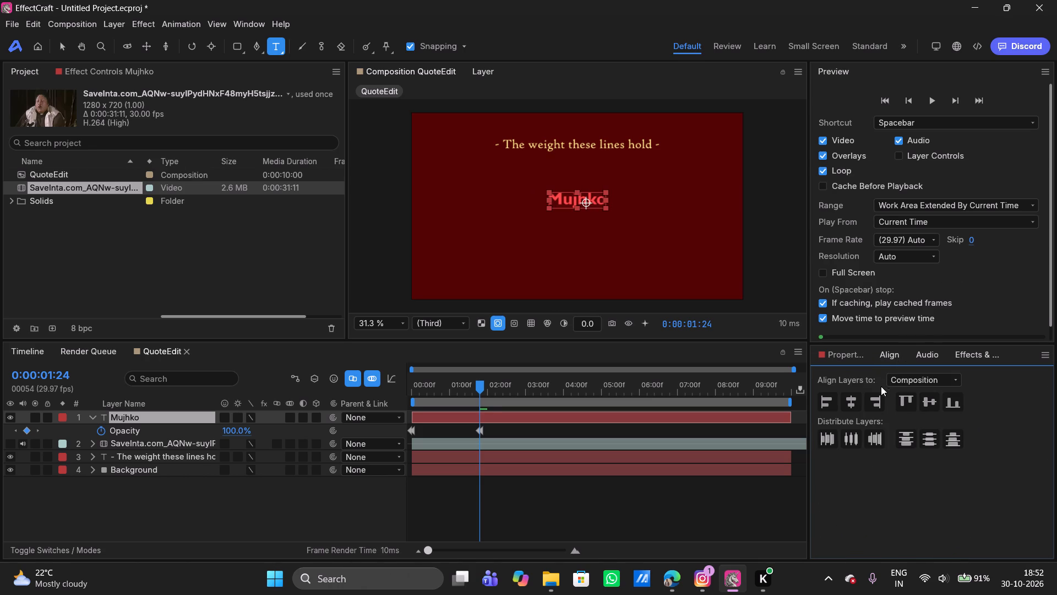
click(851, 401)
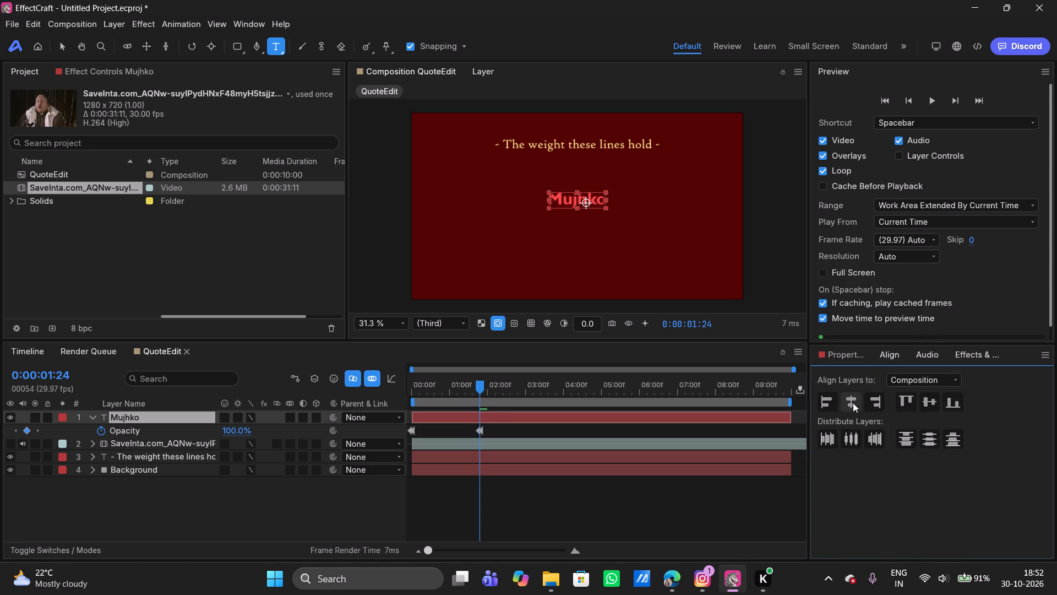
Raise the Mujhko text closer to the quote line, to a vertical position of 403.0.
click(848, 354)
drag(977, 409, 906, 402)
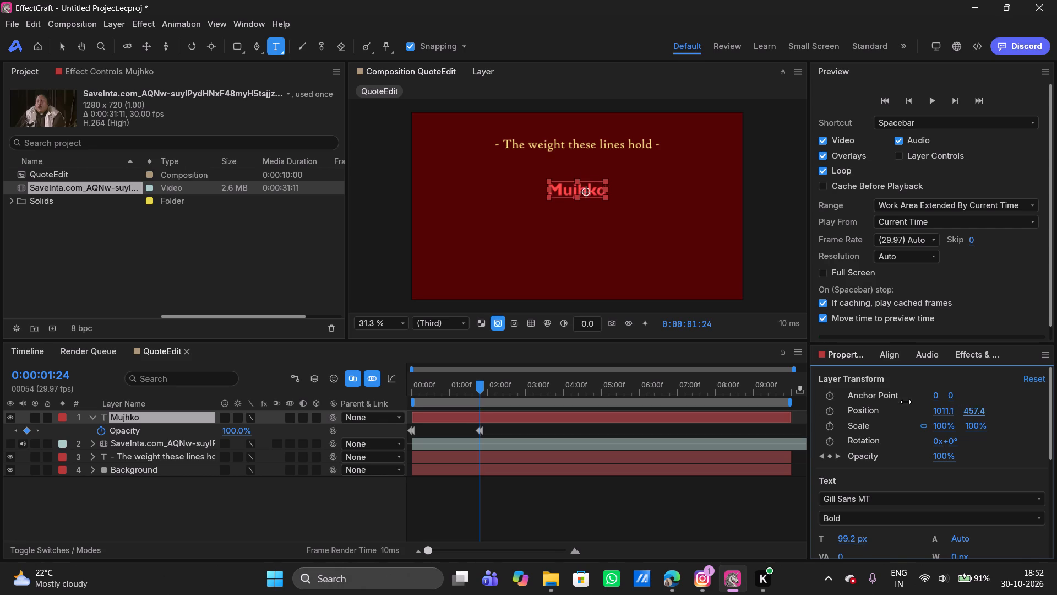
drag(906, 402, 897, 392)
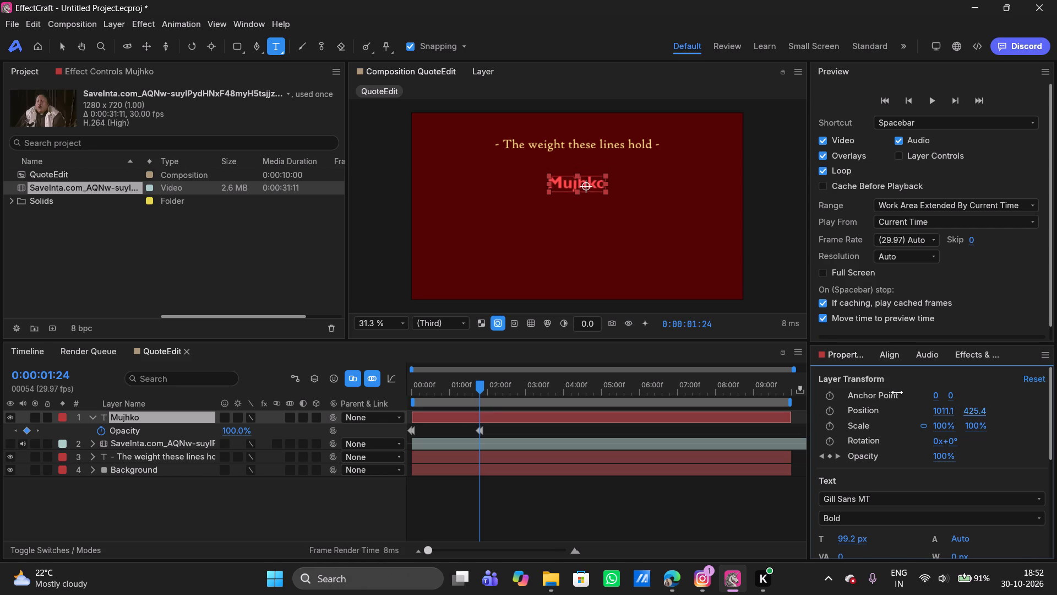
drag(897, 392, 892, 392)
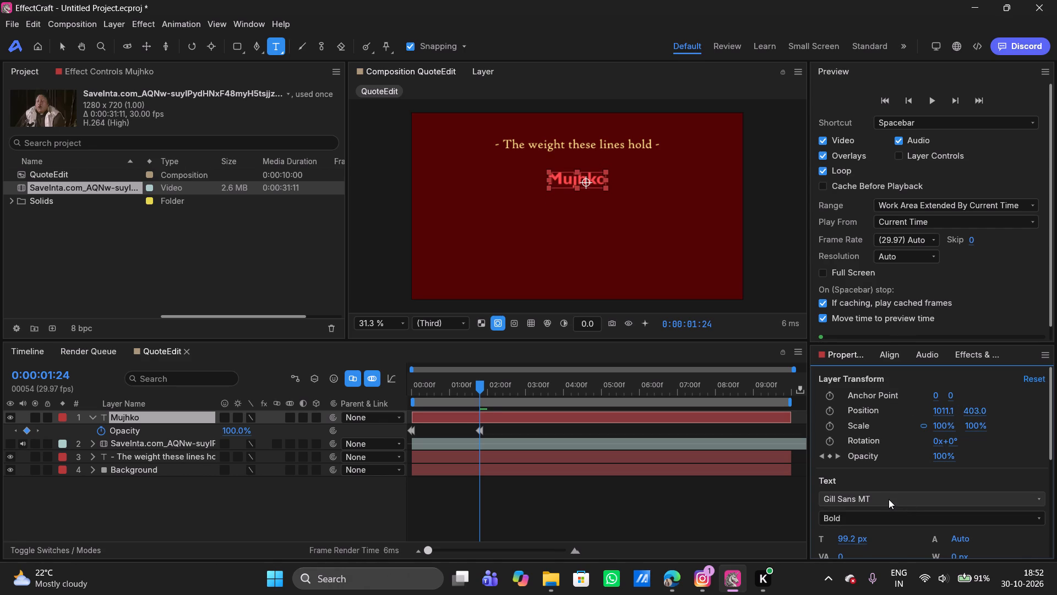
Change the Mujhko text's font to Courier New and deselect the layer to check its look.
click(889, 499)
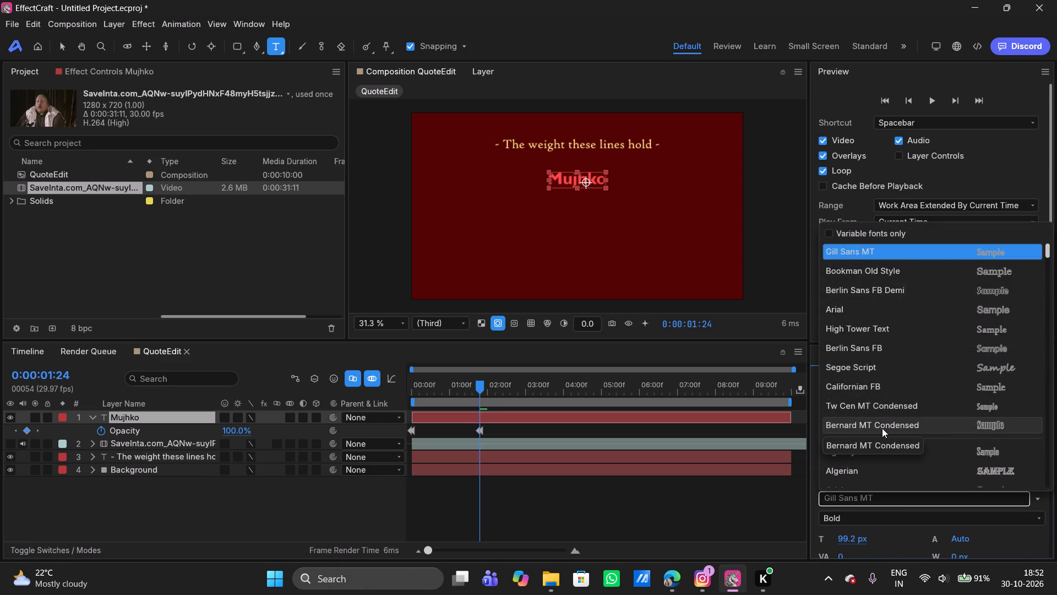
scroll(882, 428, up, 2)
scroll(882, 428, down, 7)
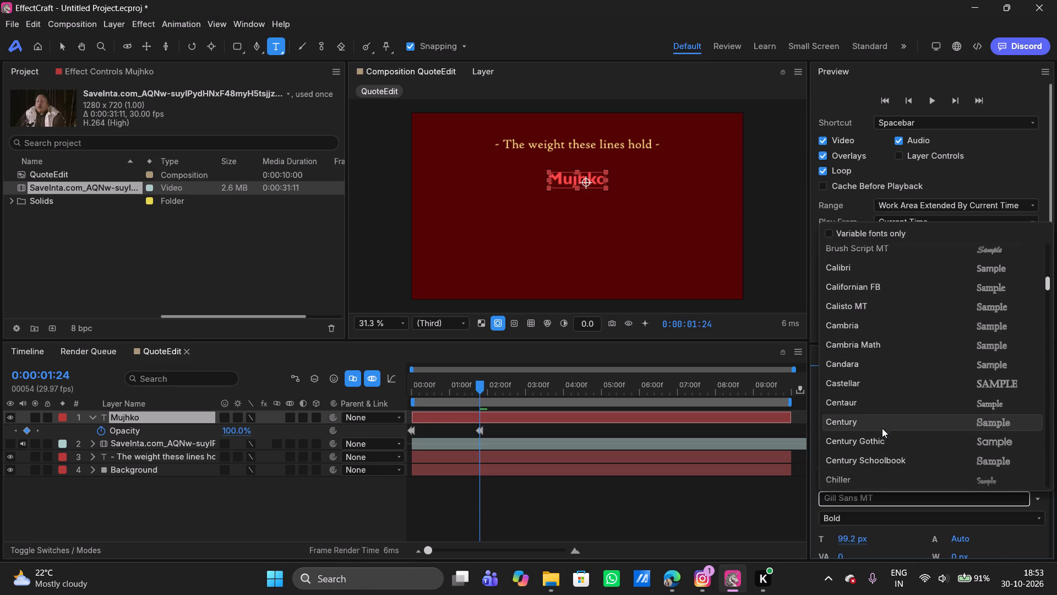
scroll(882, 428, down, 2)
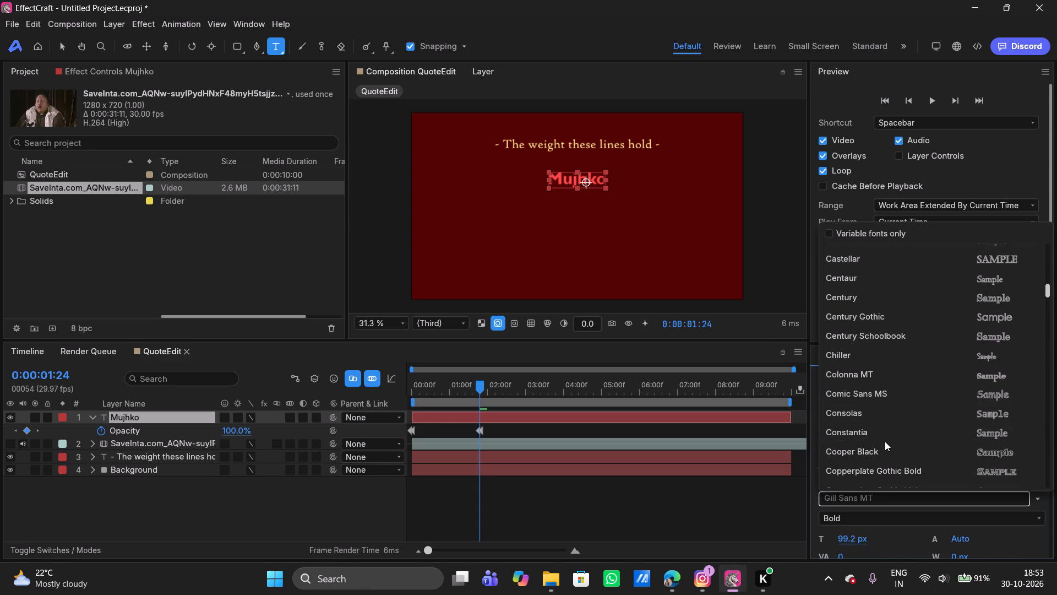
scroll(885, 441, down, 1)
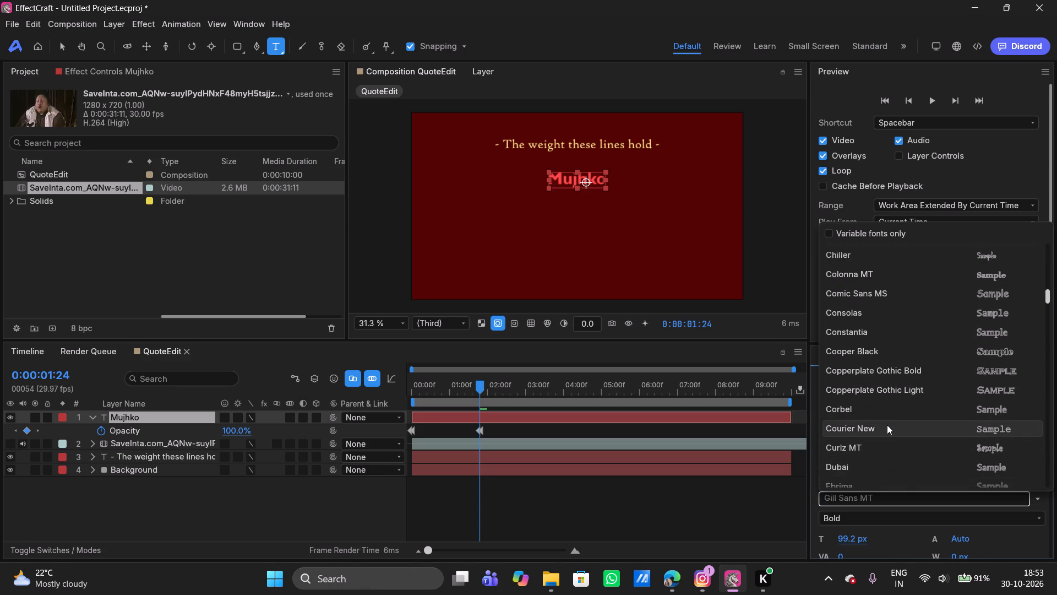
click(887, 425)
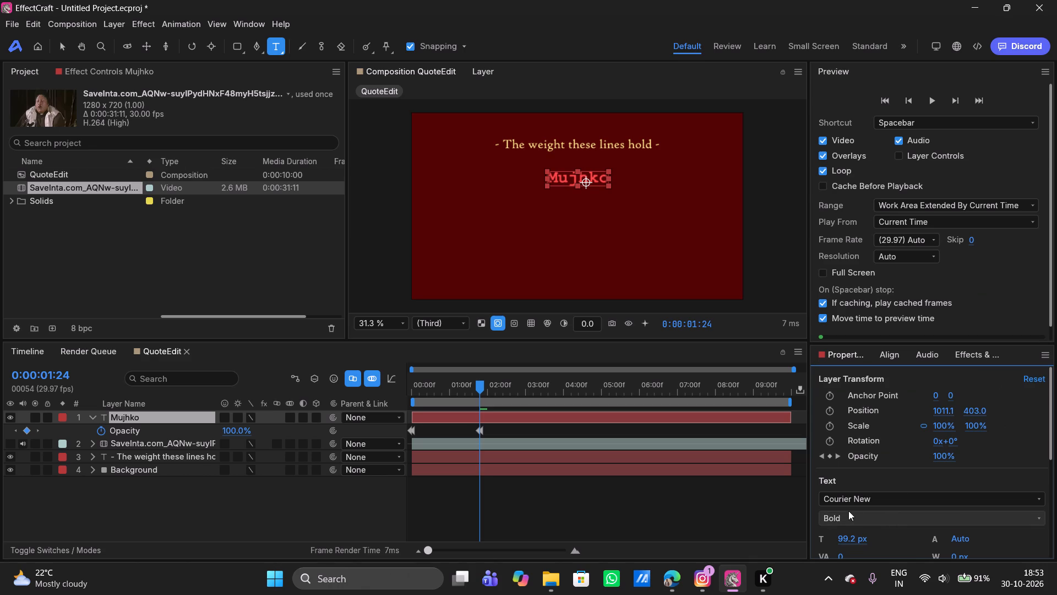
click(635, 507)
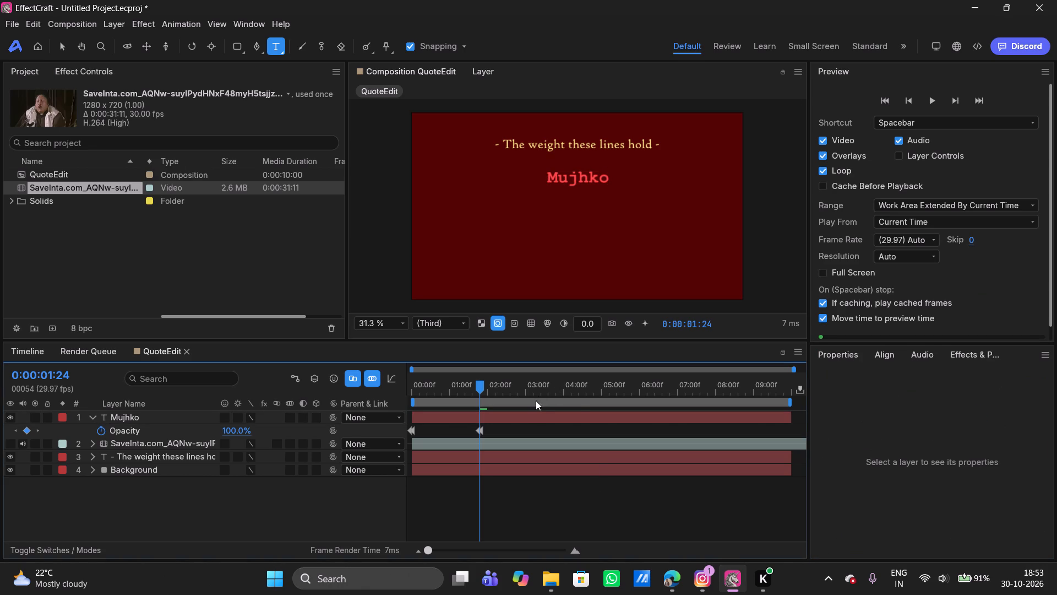
Set the Mujhko text's font to Impact in the Regular style and deselect the layer to check its look.
click(531, 418)
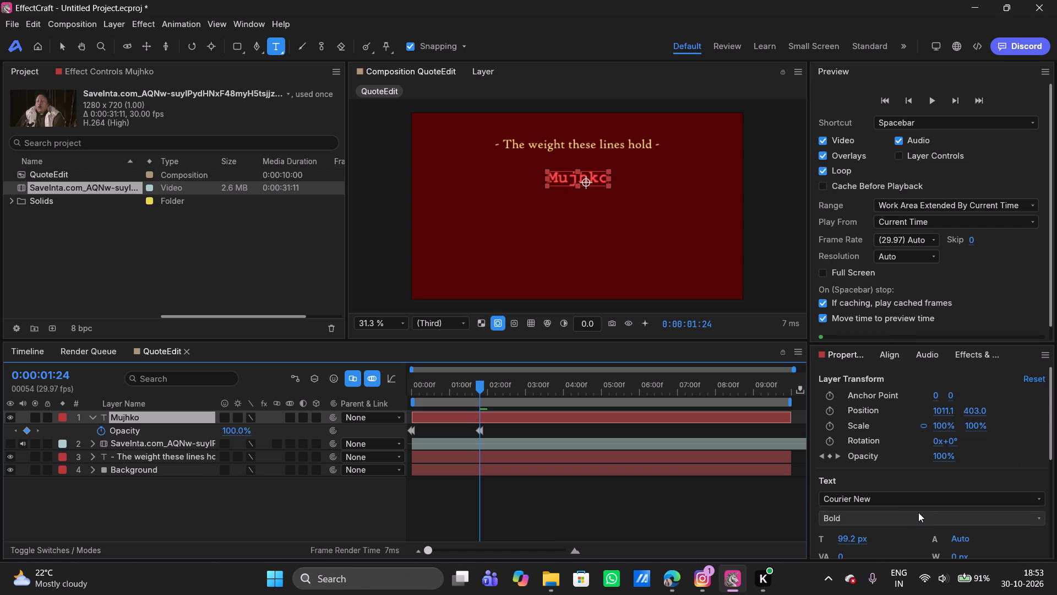
click(908, 505)
scroll(955, 436, down, 11)
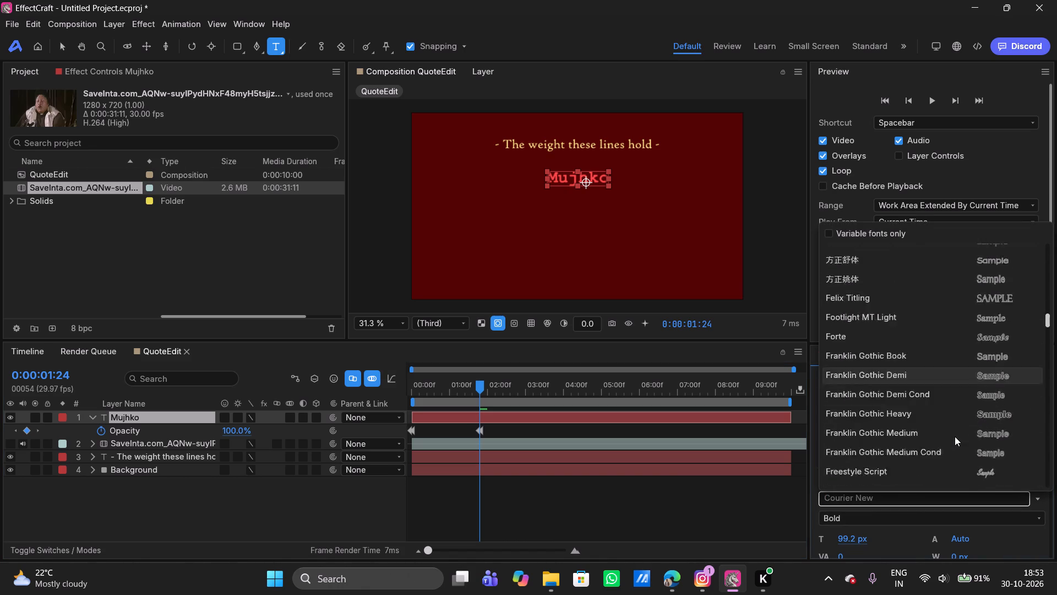
scroll(955, 436, down, 3)
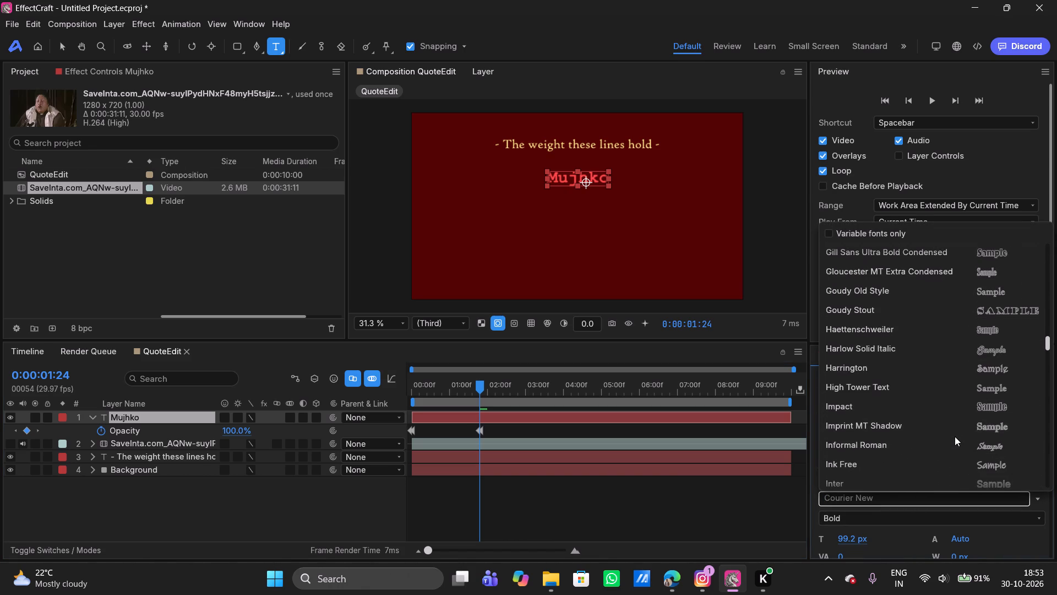
scroll(955, 436, down, 1)
click(953, 369)
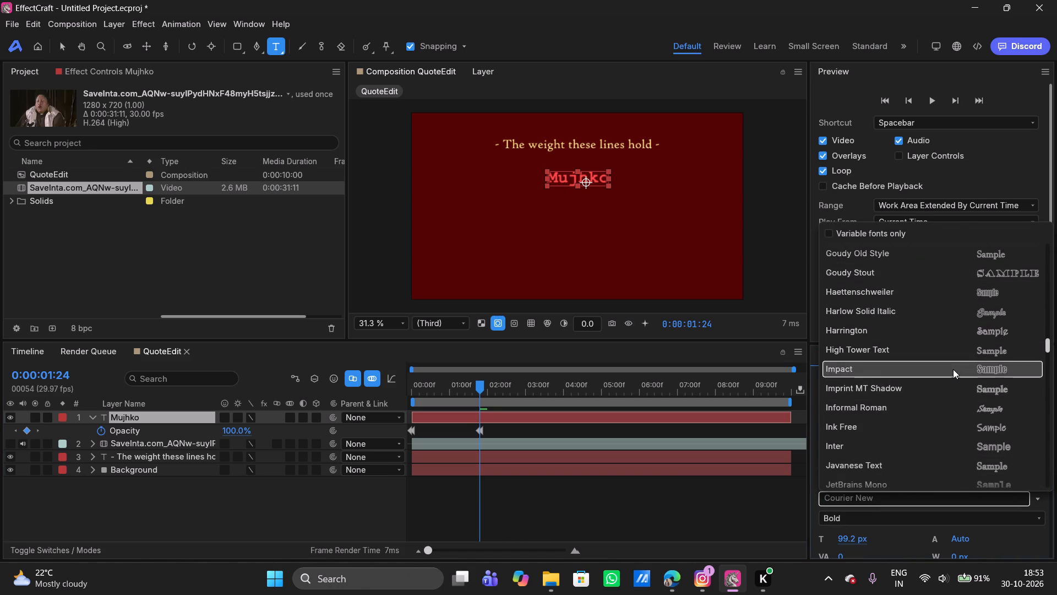
click(862, 523)
click(843, 543)
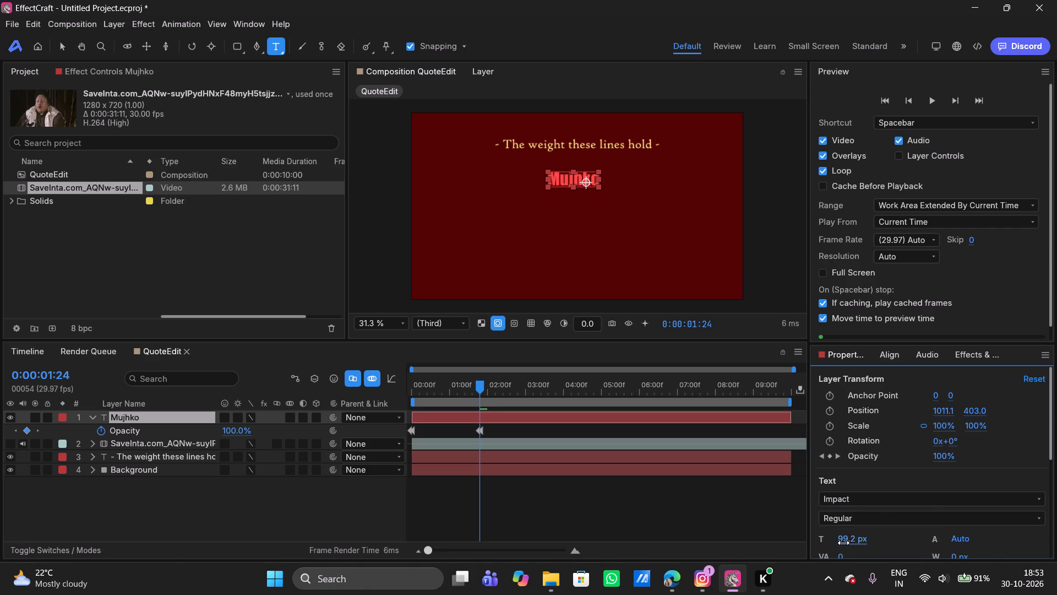
click(605, 509)
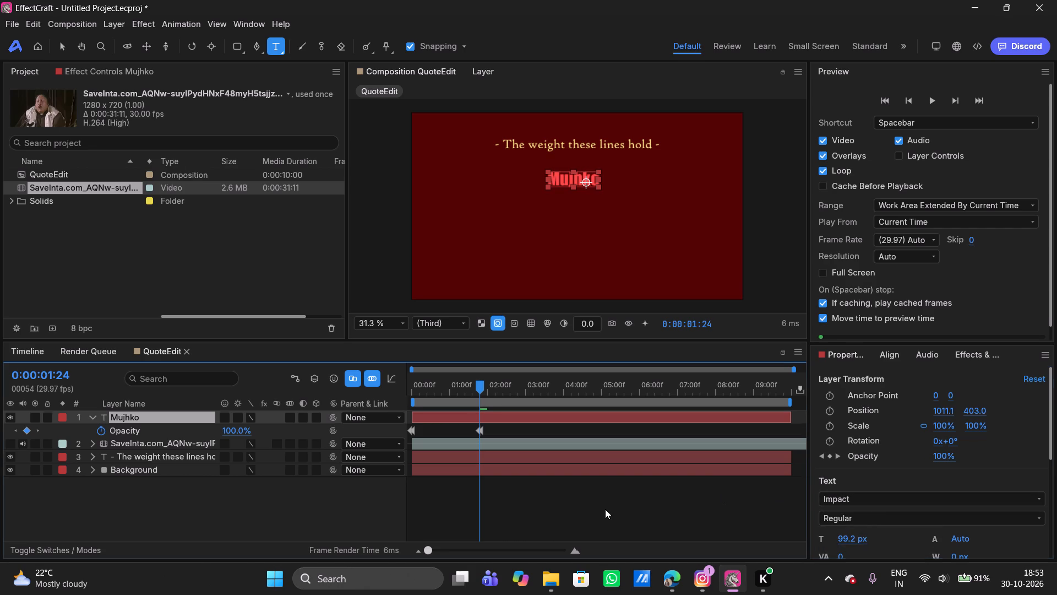
Recentre the Mujhko text horizontally in the composition after the font change.
click(545, 413)
scroll(910, 509, down, 1)
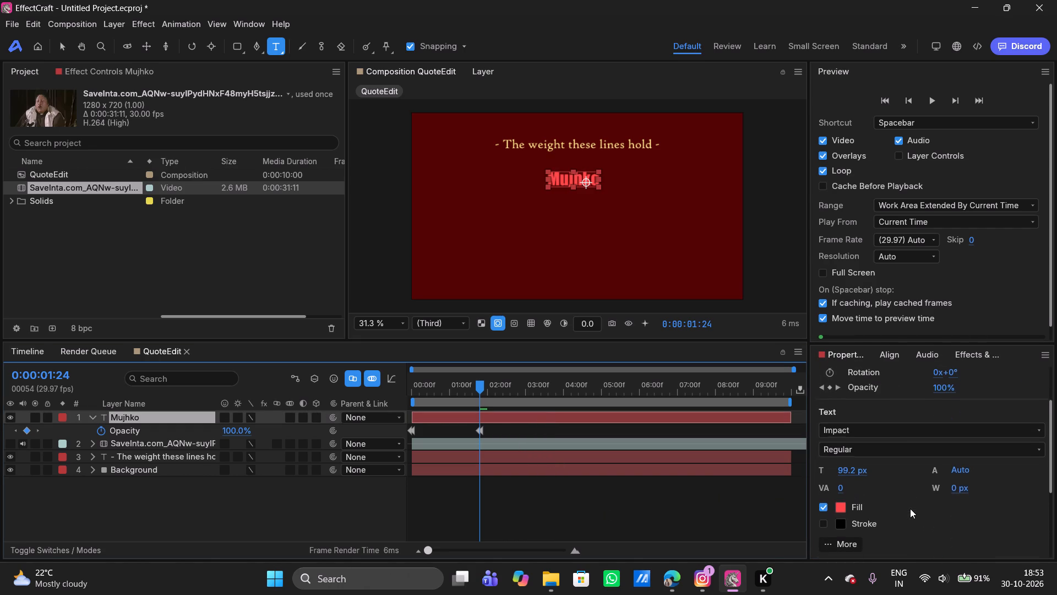
scroll(888, 478, up, 1)
click(889, 358)
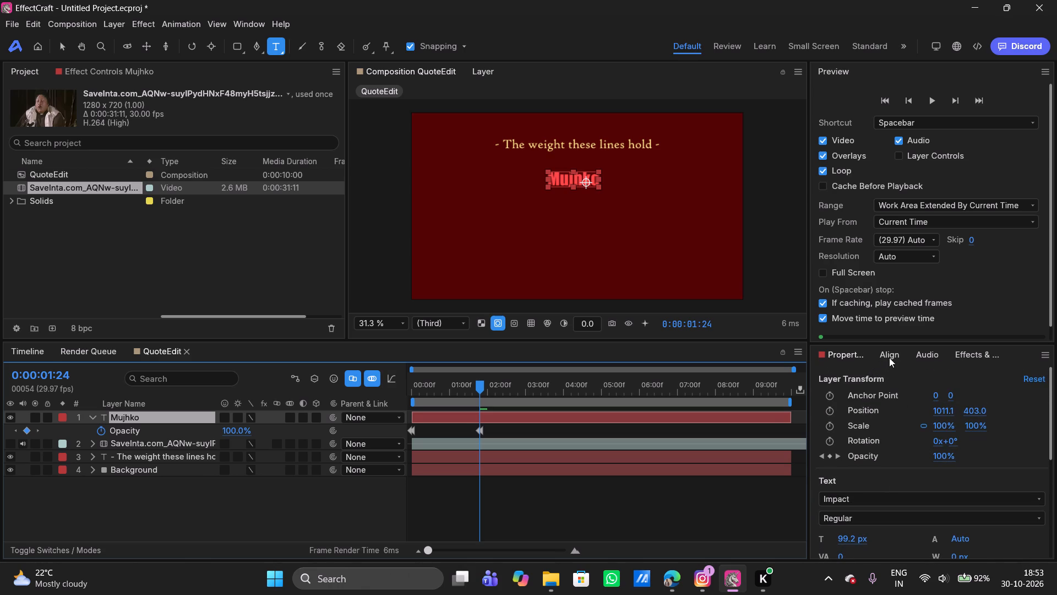
click(856, 396)
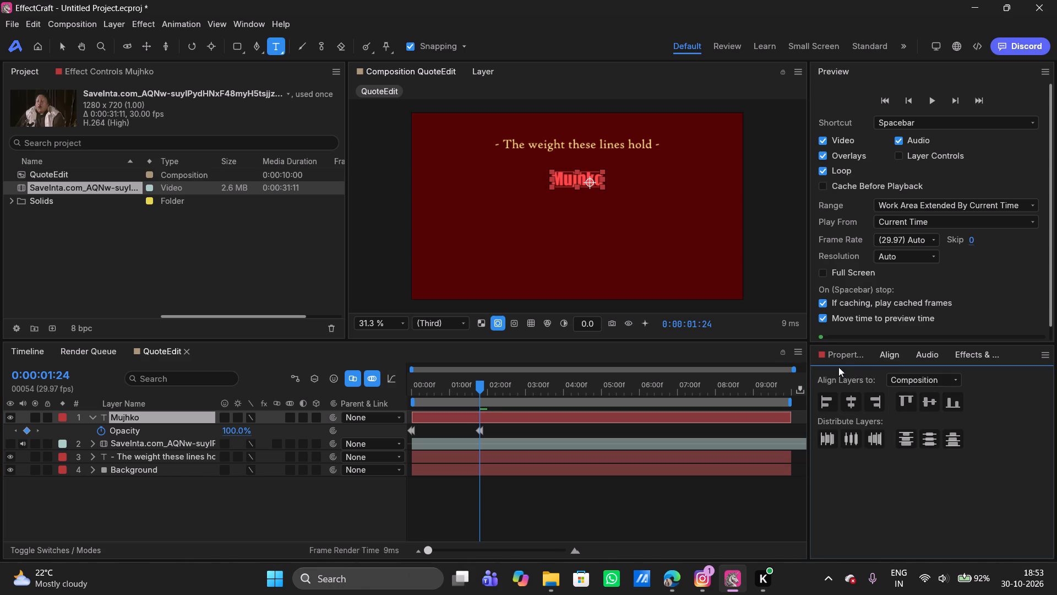
click(836, 353)
click(600, 502)
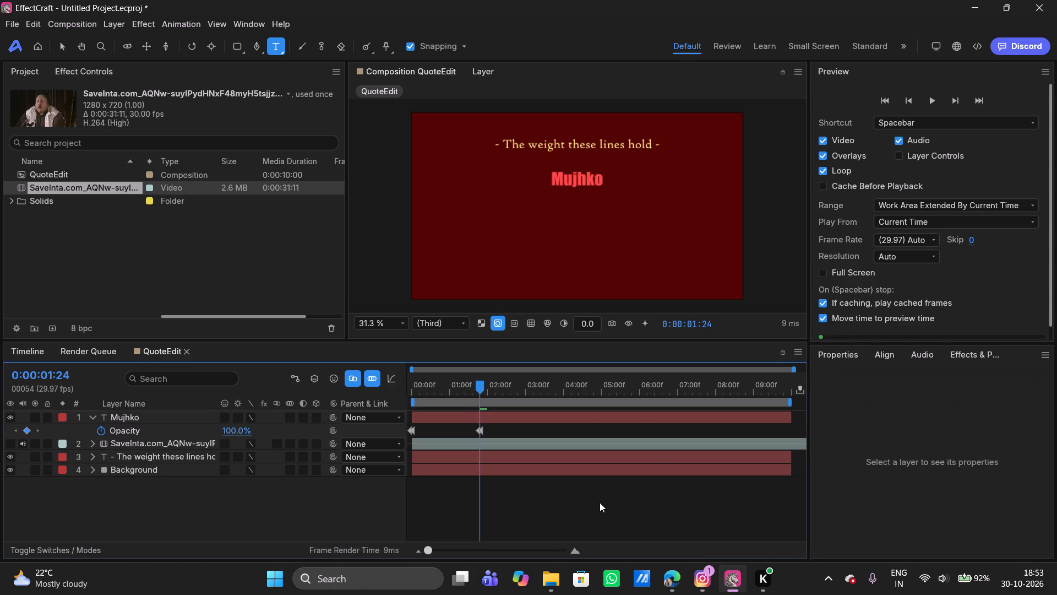
Duplicate the Mujhko text layer and shift the copy to start slightly later on the timeline.
click(487, 414)
key(ctrl+d)
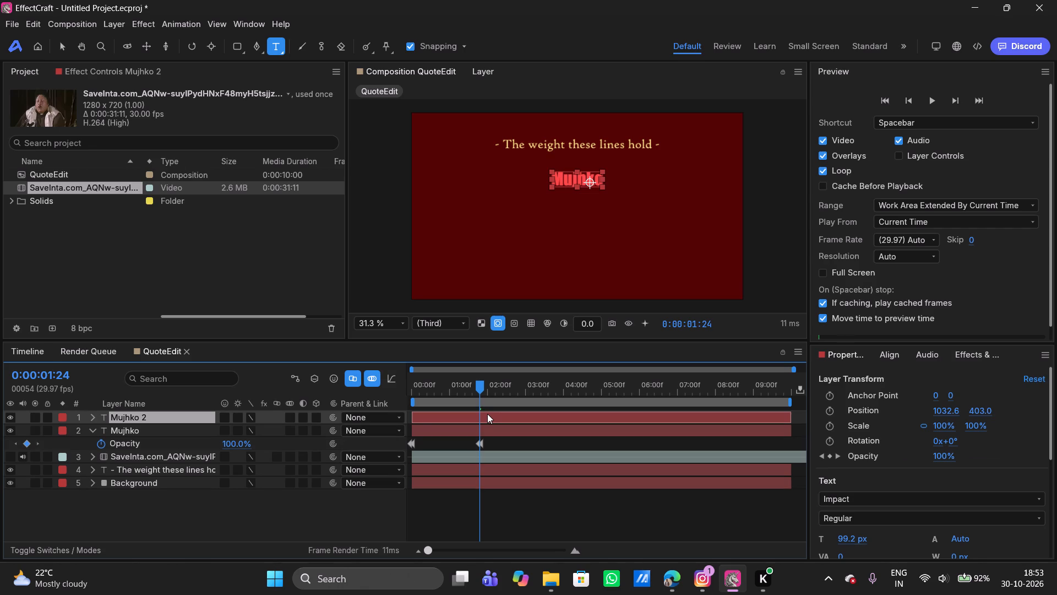
drag(424, 417, 437, 418)
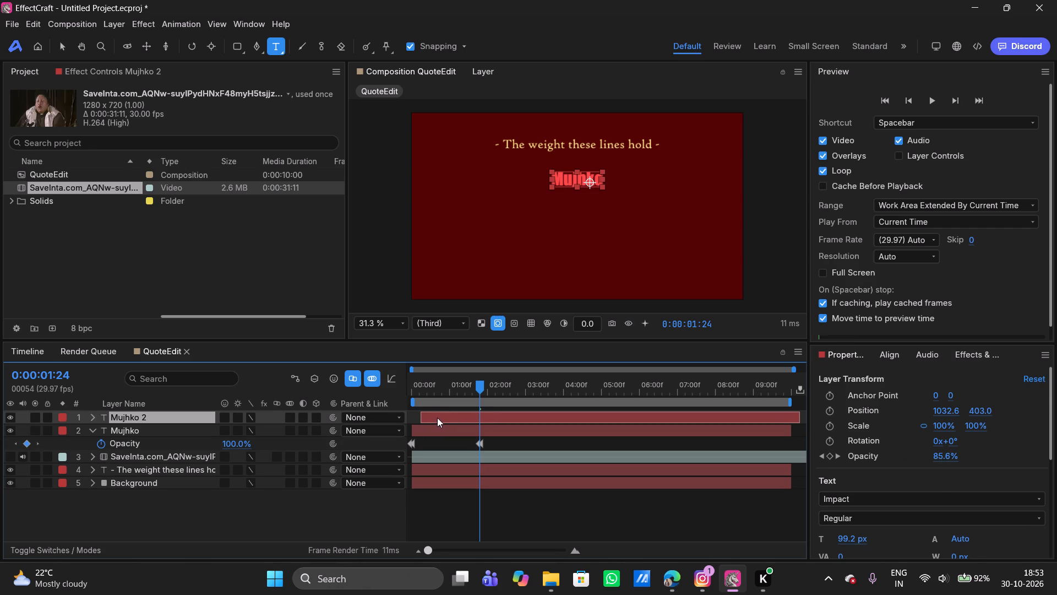
drag(437, 418, 434, 418)
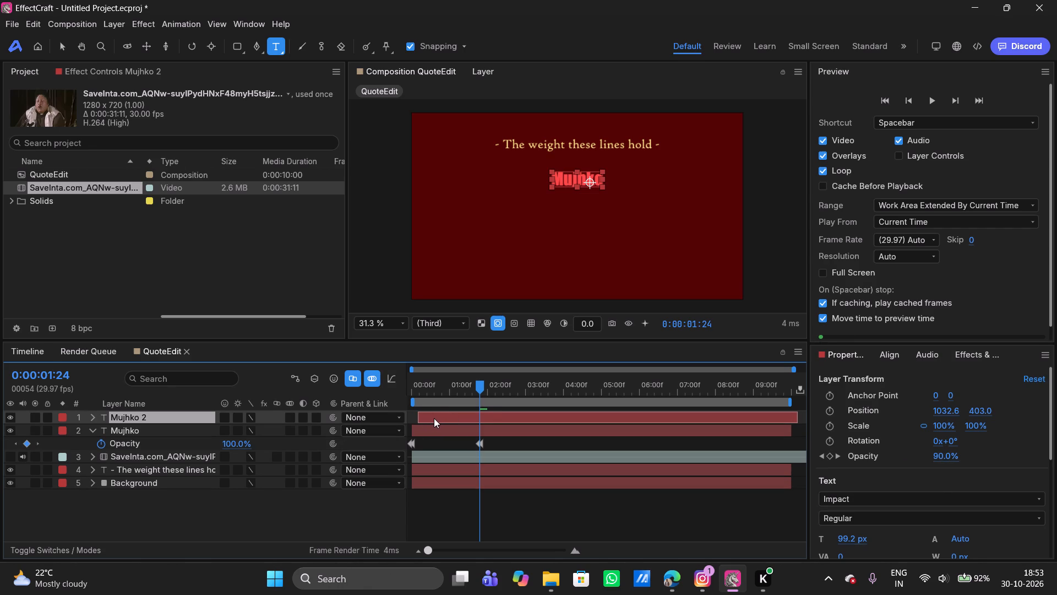
Replace the duplicated Mujhko layer's text with "To".
double_click(434, 418)
key(BackSpace)
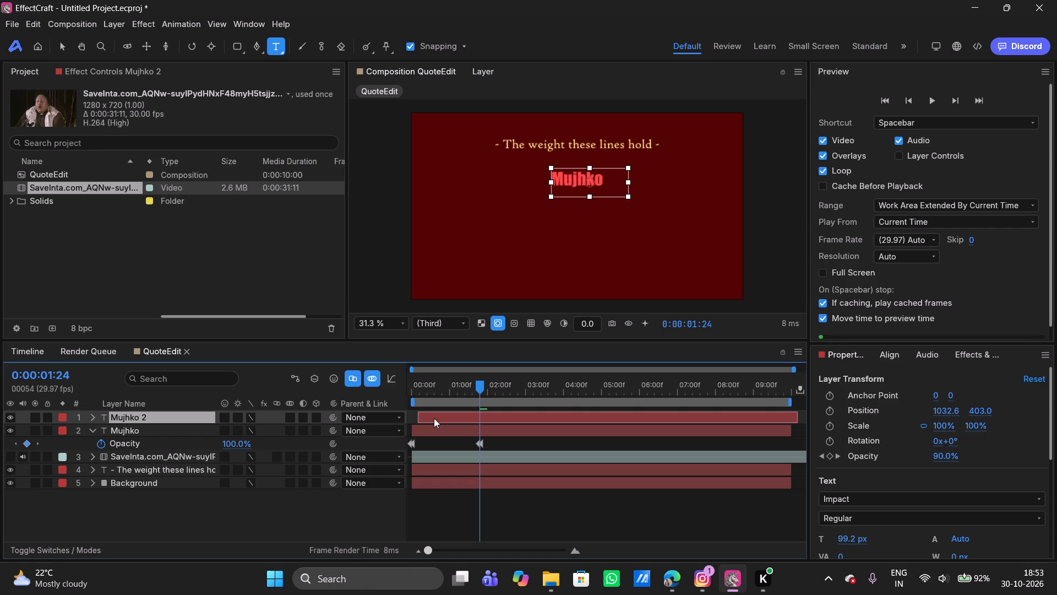
text(To)
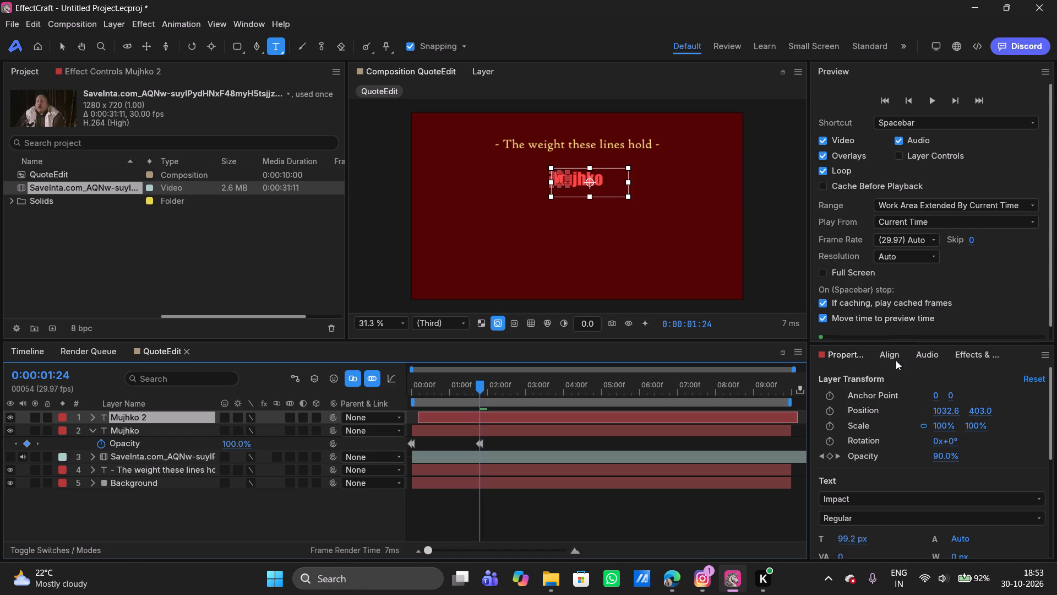
click(611, 515)
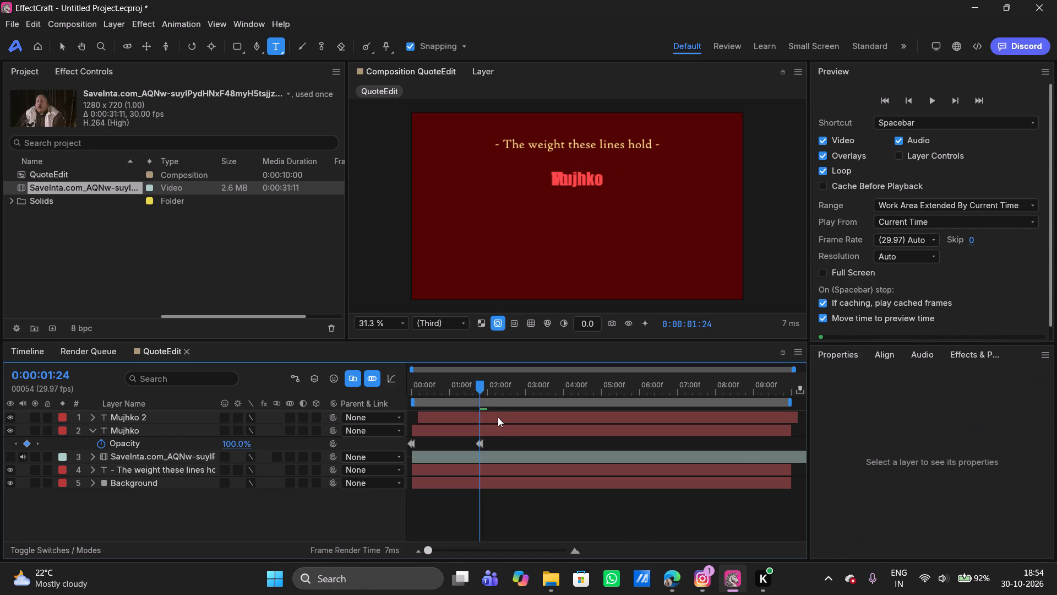
Centre the To text horizontally in the composition and lower it below Mujhko, to a vertical position of 555.0.
click(497, 416)
click(887, 359)
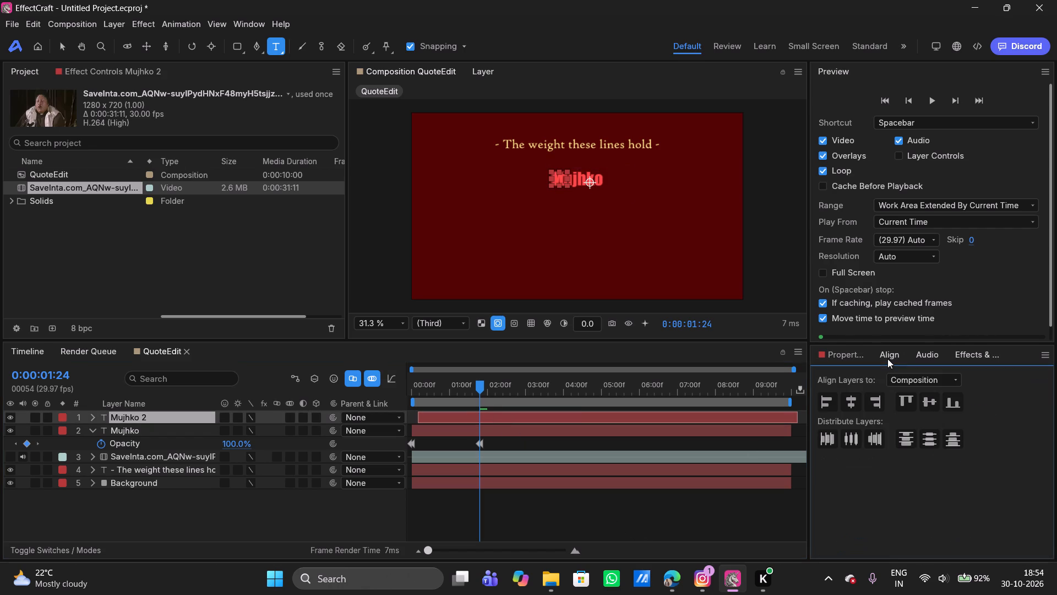
click(846, 403)
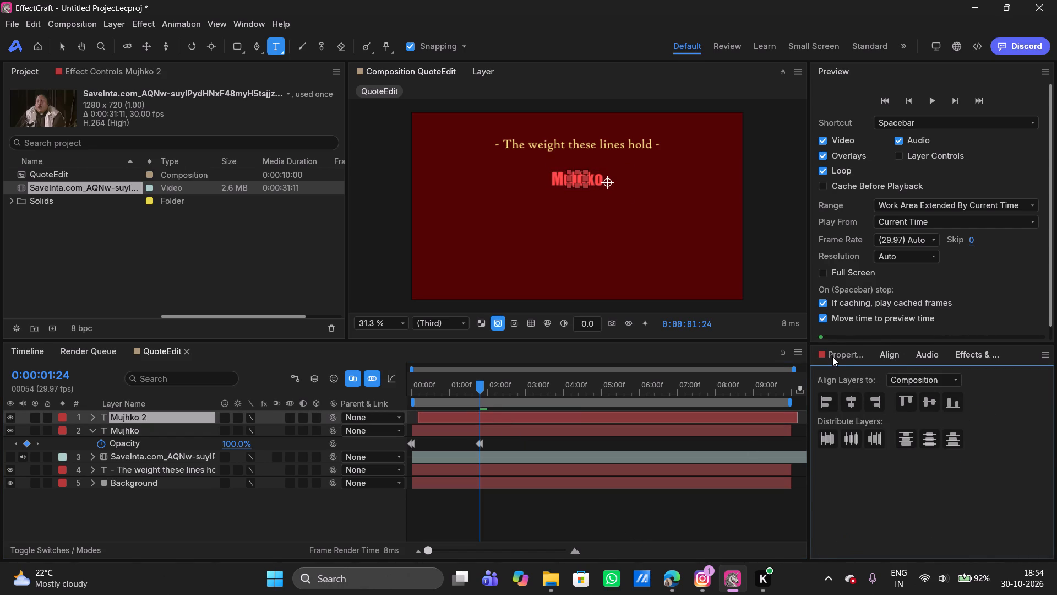
click(832, 356)
drag(985, 414, 1023, 408)
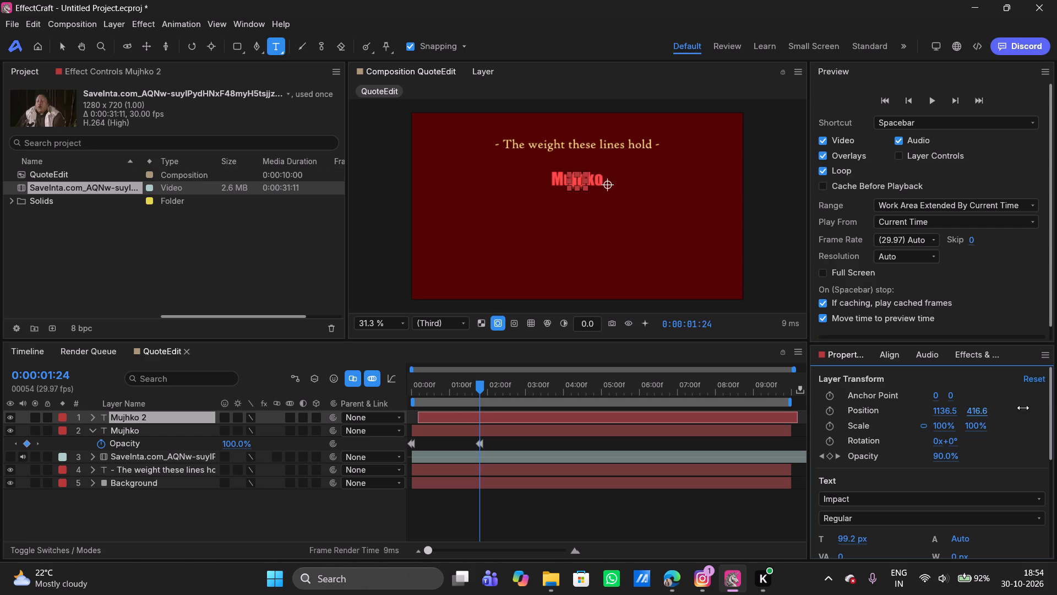
drag(1023, 408, 42, 408)
click(547, 497)
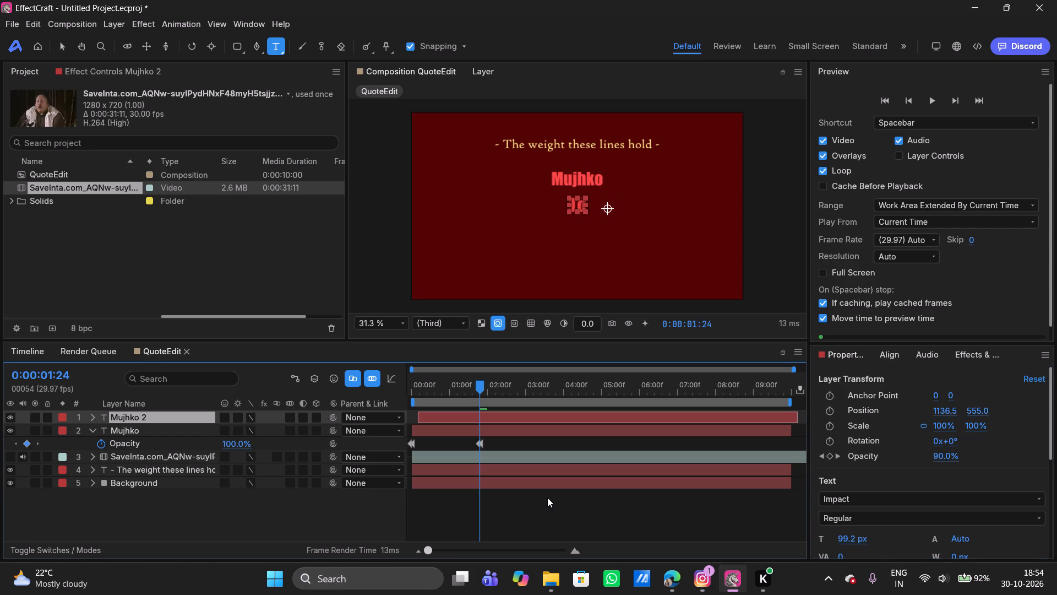
Duplicate the To text layer and shift the copy to start slightly later than the original.
click(497, 418)
key(ctrl+d)
drag(485, 418, 497, 418)
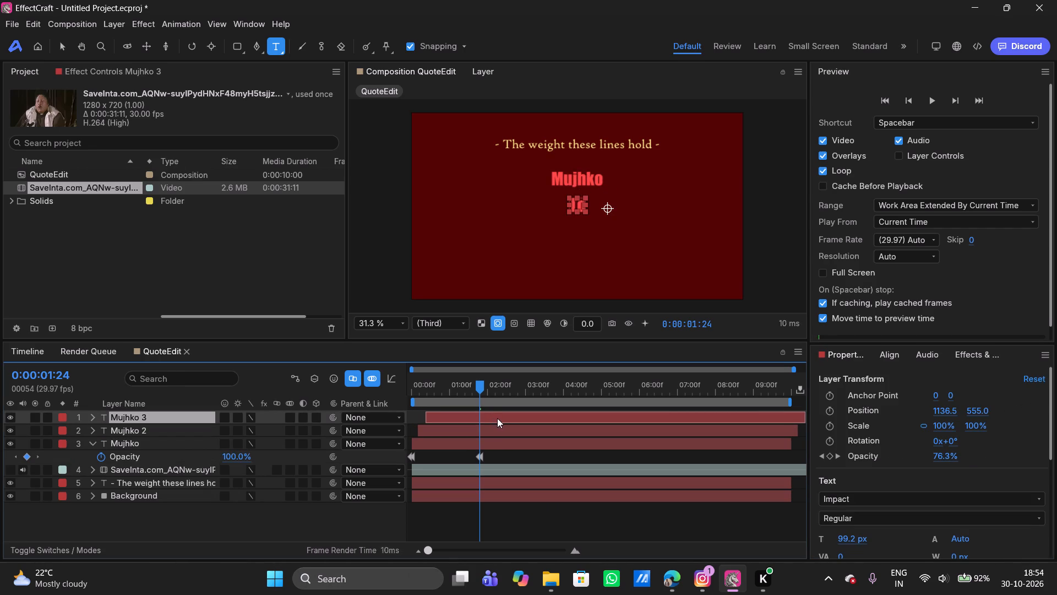
drag(497, 418, 497, 419)
Replace the duplicated To layer's text with "Barbaad".
double_click(519, 416)
key(BackSpace)
text(Barbaad)
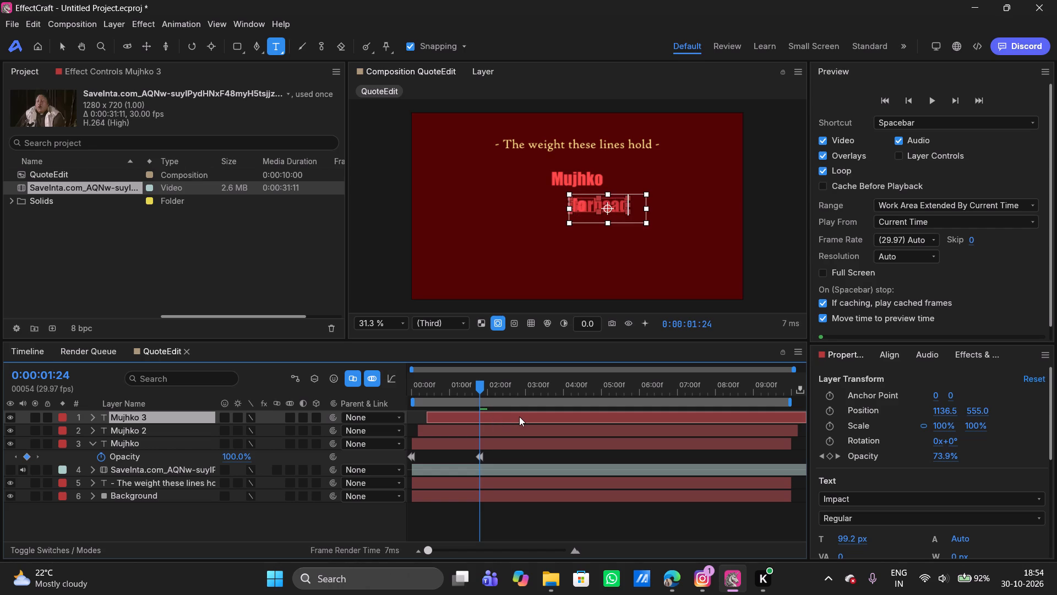
key(Return)
key(BackSpace)
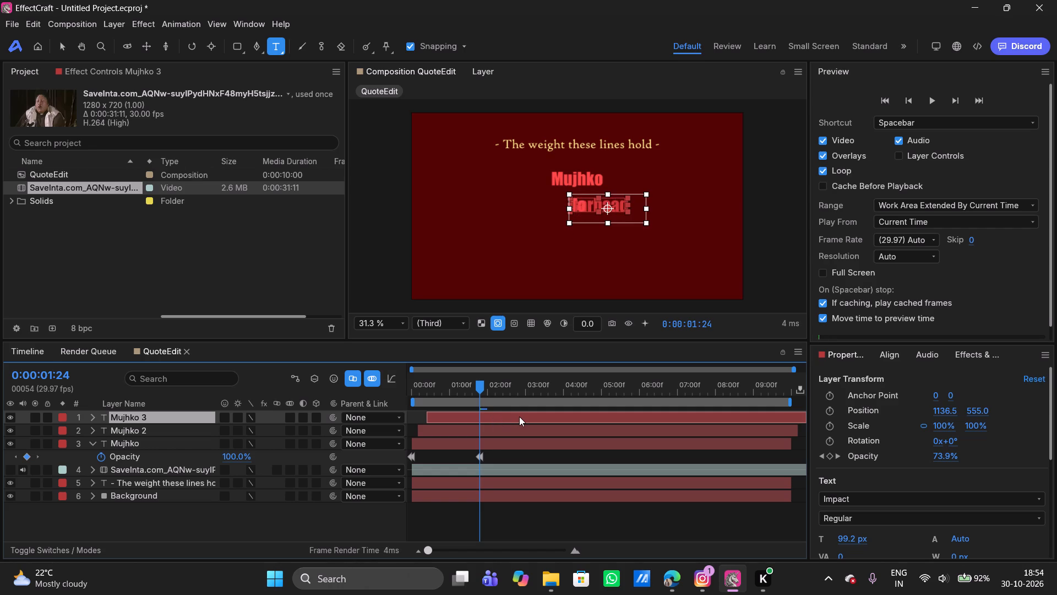
click(523, 528)
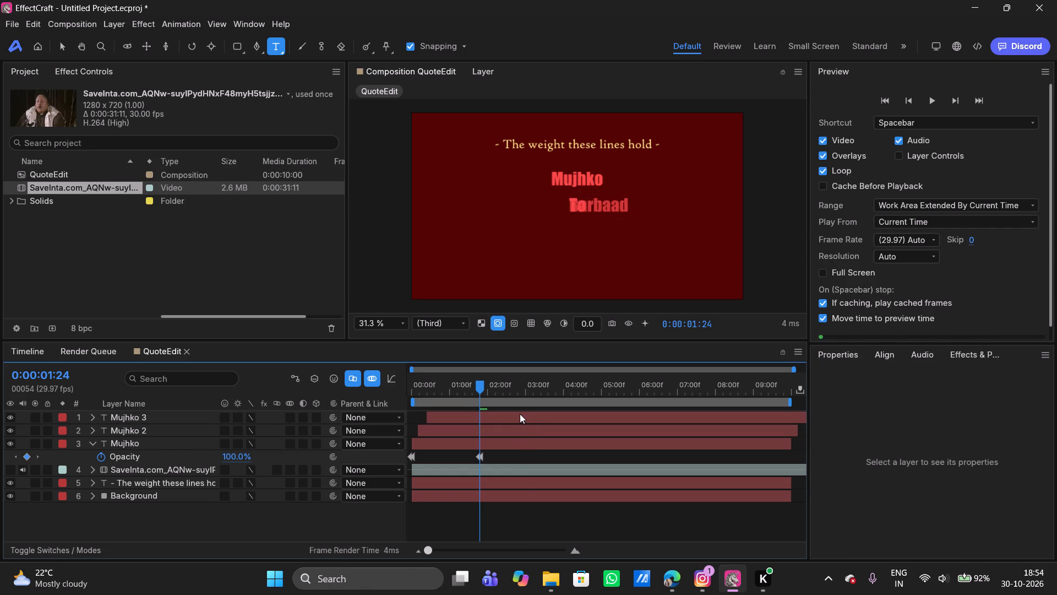
Centre the Barbaad text horizontally in the composition and lower it below To, to a vertical position of 675.0.
click(520, 414)
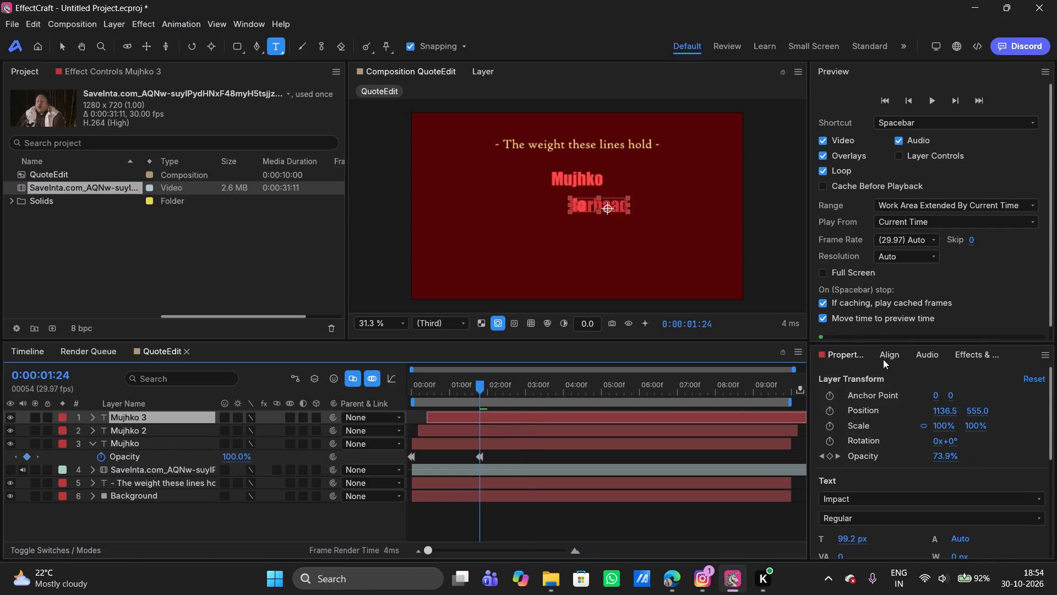
click(883, 359)
click(853, 392)
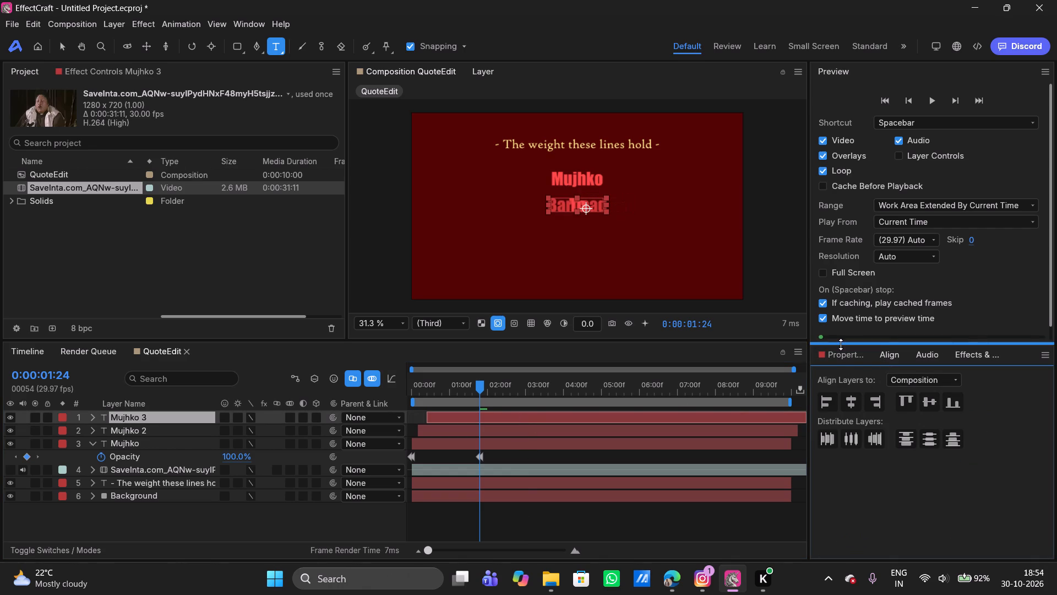
click(833, 359)
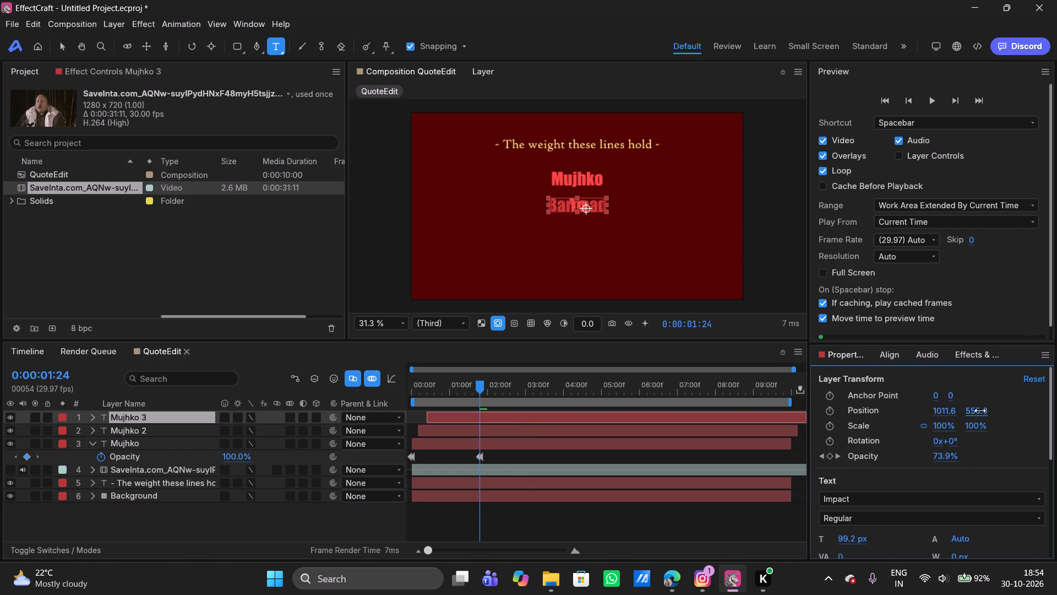
drag(980, 412, 6, 410)
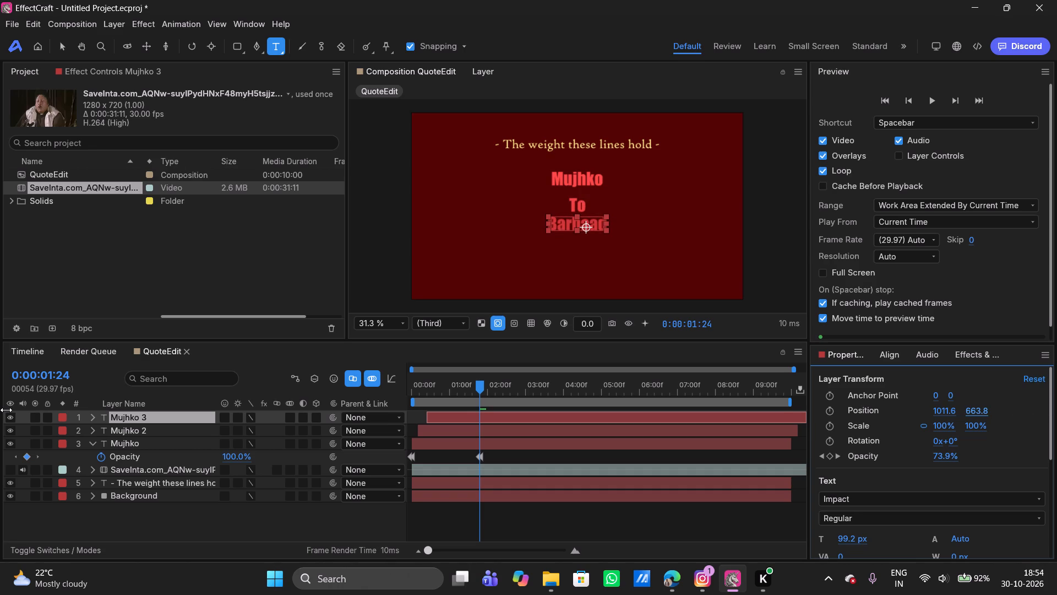
drag(6, 410, 14, 409)
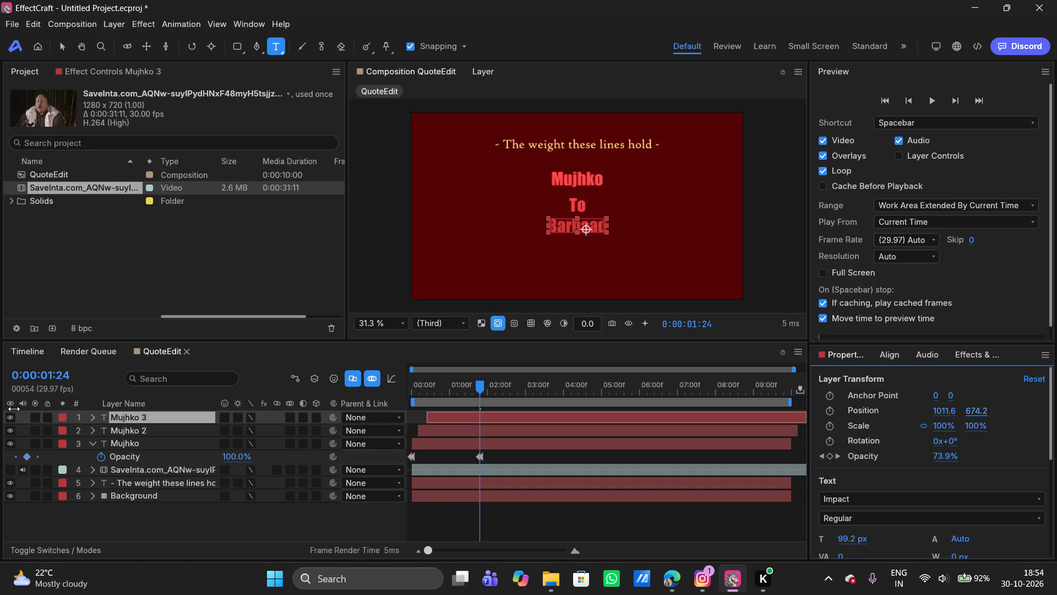
drag(14, 409, 14, 409)
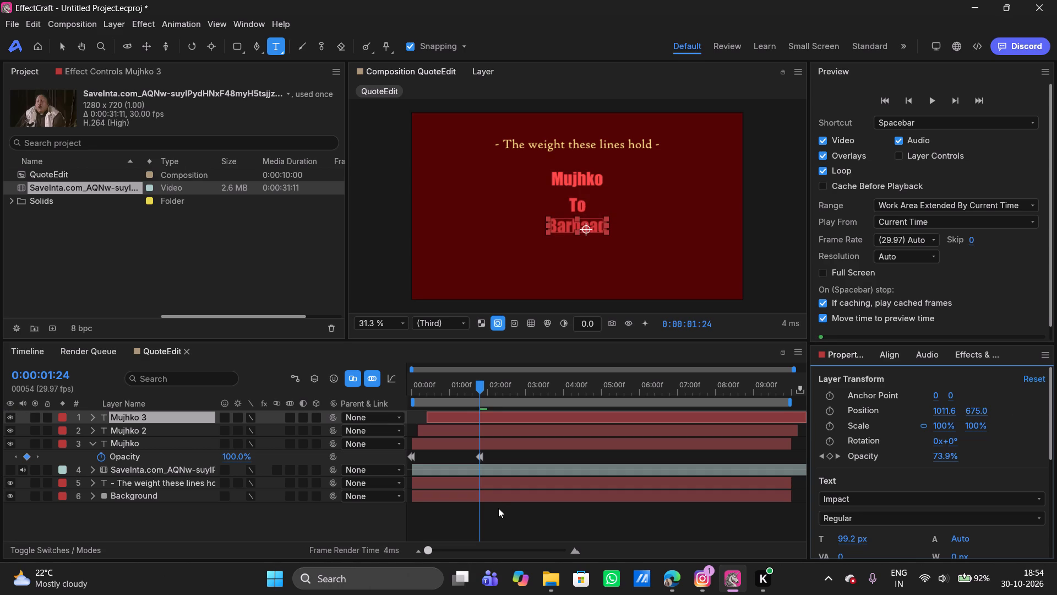
click(498, 508)
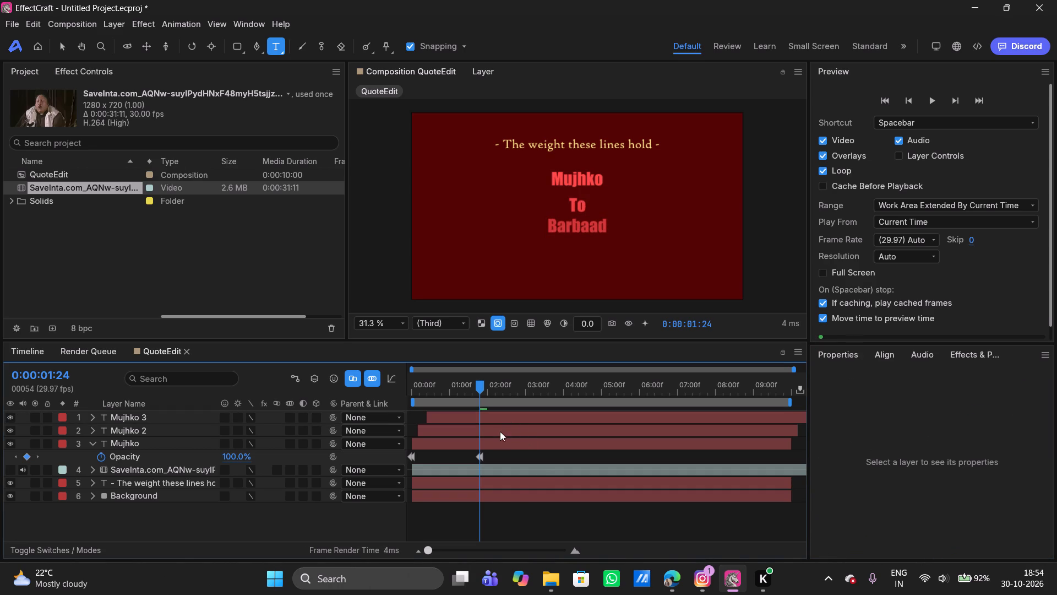
Raise the To text slightly to a vertical position of 543.8 to even out the line spacing.
click(501, 426)
drag(975, 408, 966, 408)
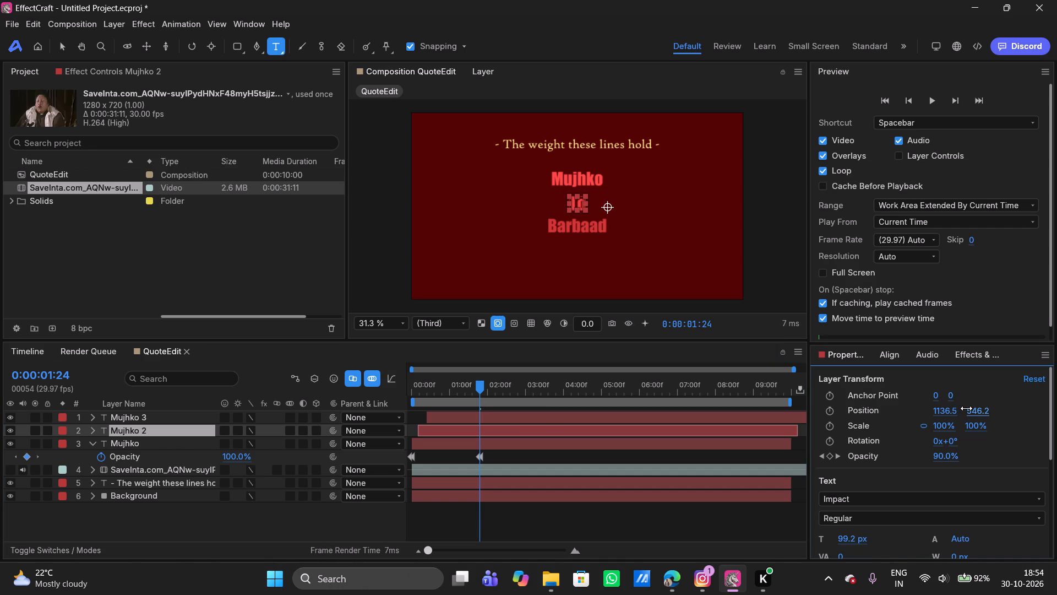
drag(966, 408, 965, 408)
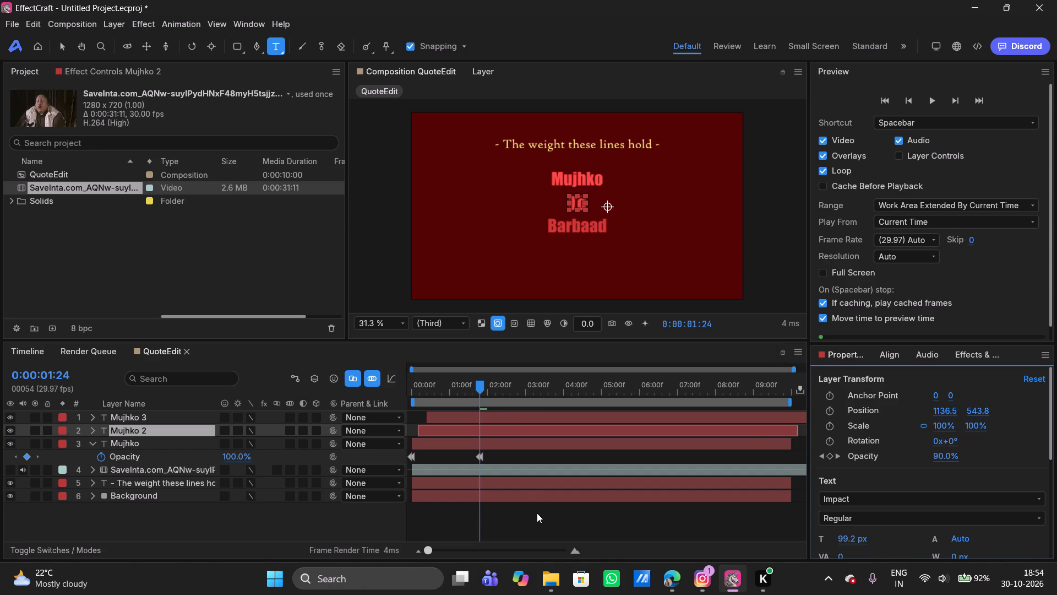
click(535, 516)
Duplicate the Barbaad text layer and shift the copy to start slightly later than the original.
click(524, 414)
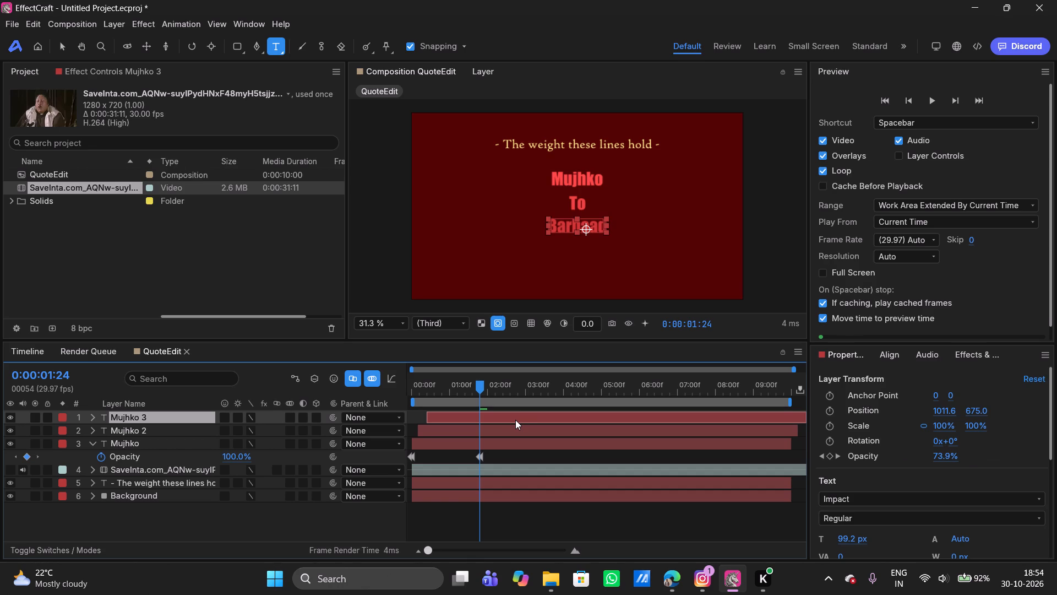
key(ctrl+d)
drag(500, 414, 510, 415)
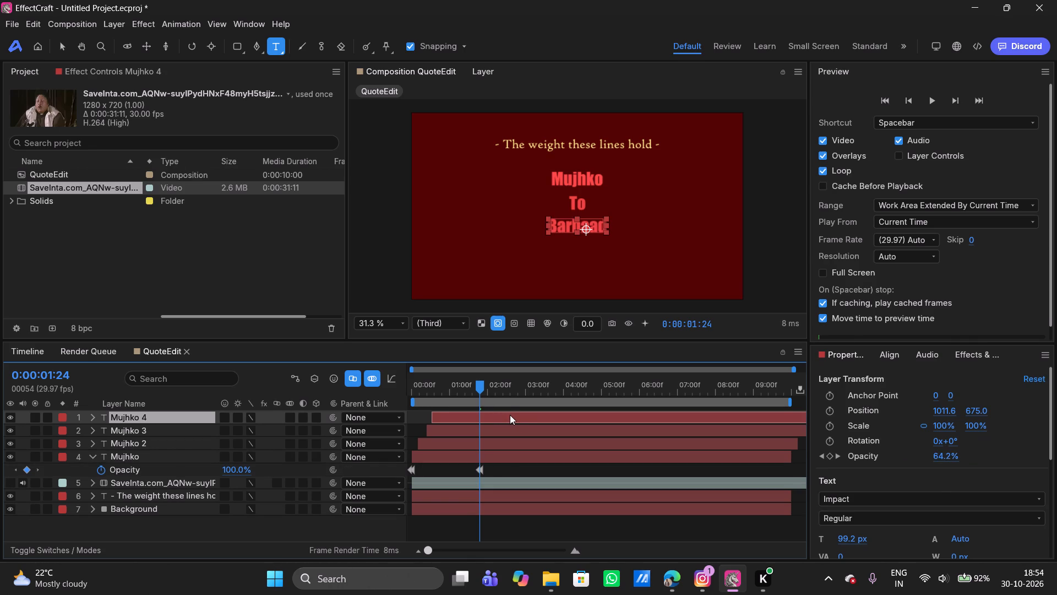
drag(510, 415, 512, 415)
Replace the duplicated Barbaad layer's text with "Kiya h".
double_click(537, 415)
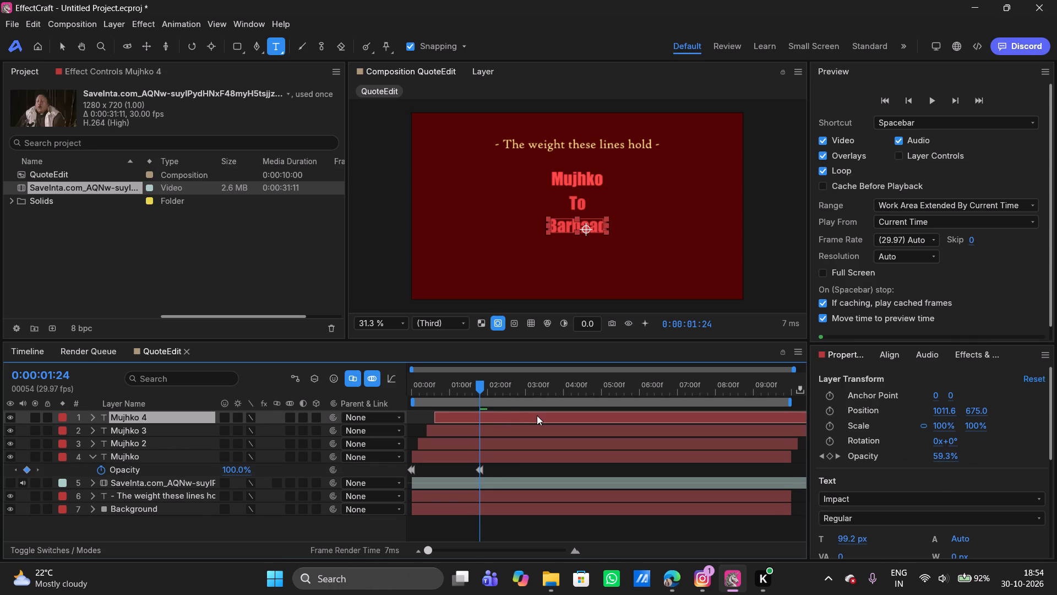
key(BackSpace)
text(Kiya h)
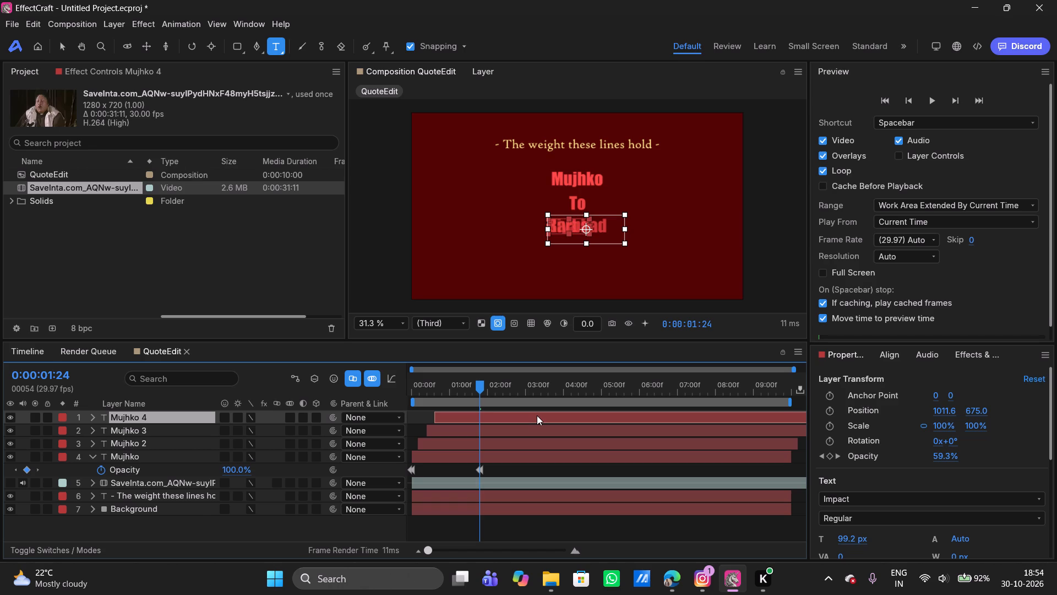
click(514, 528)
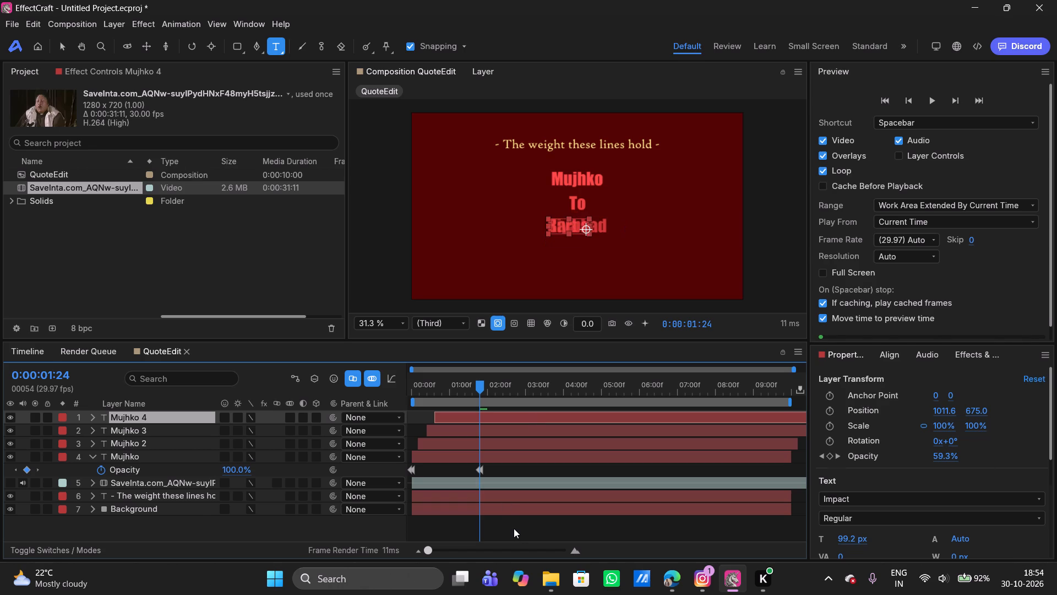
Centre the Kiya h text horizontally in the composition and lower it below Barbaad, to a vertical position of 866.2.
click(506, 420)
click(888, 356)
click(847, 398)
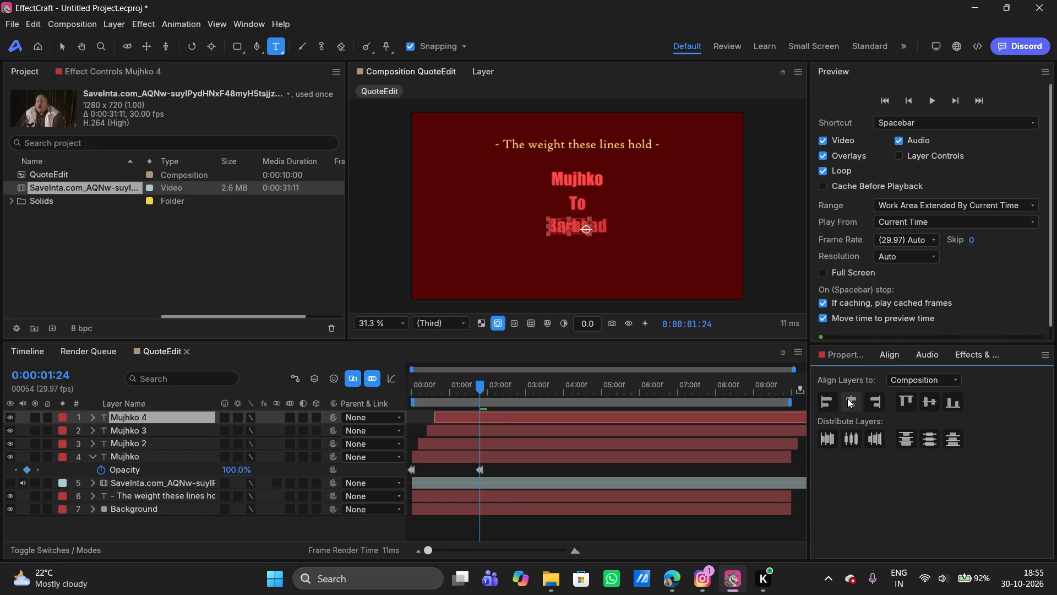
click(848, 357)
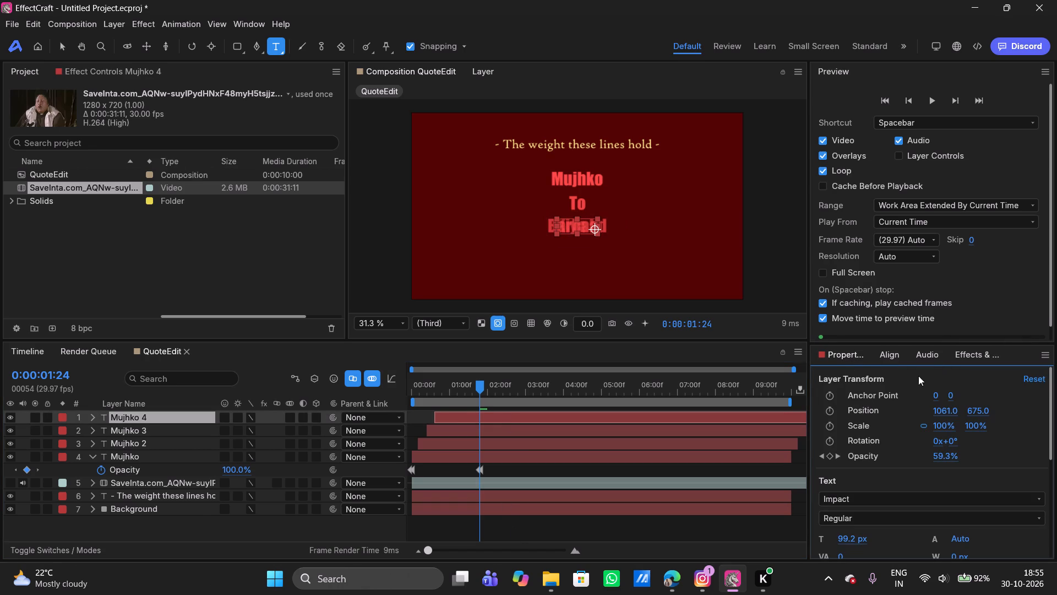
drag(980, 413, 12, 412)
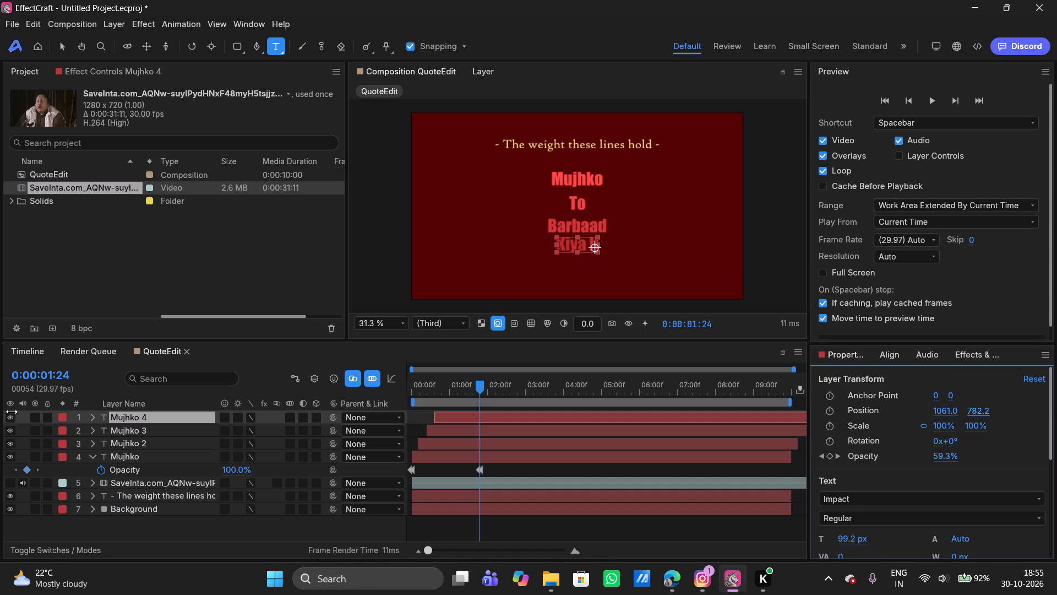
drag(12, 412, 36, 407)
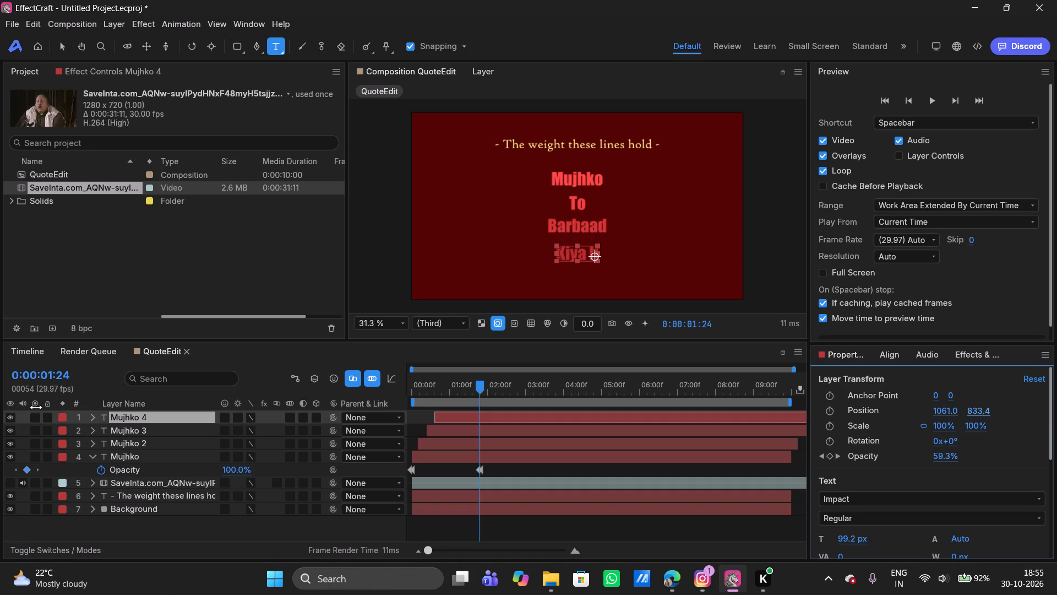
drag(36, 407, 82, 404)
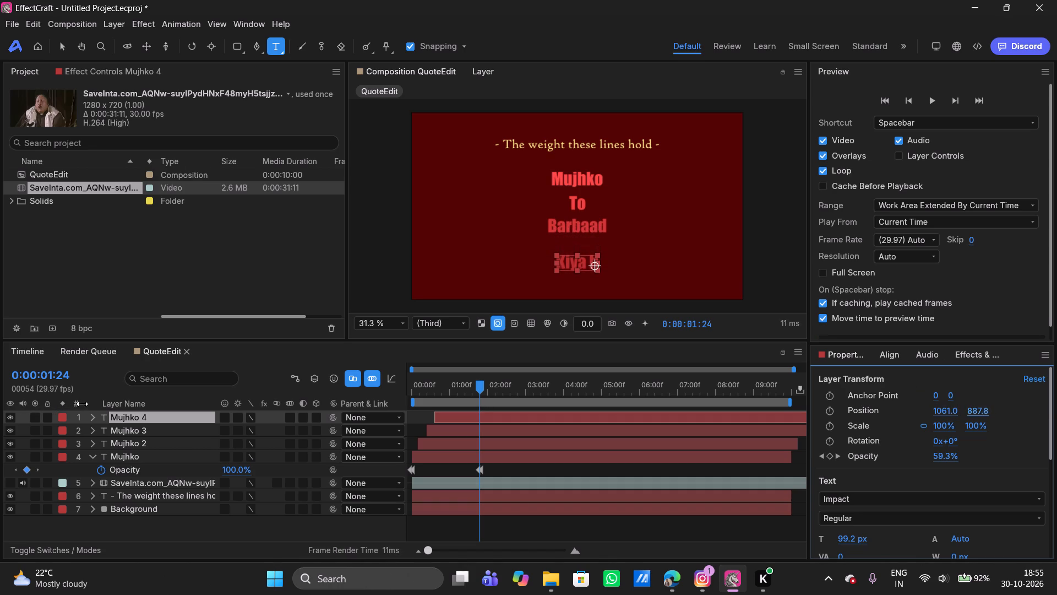
drag(82, 404, 64, 403)
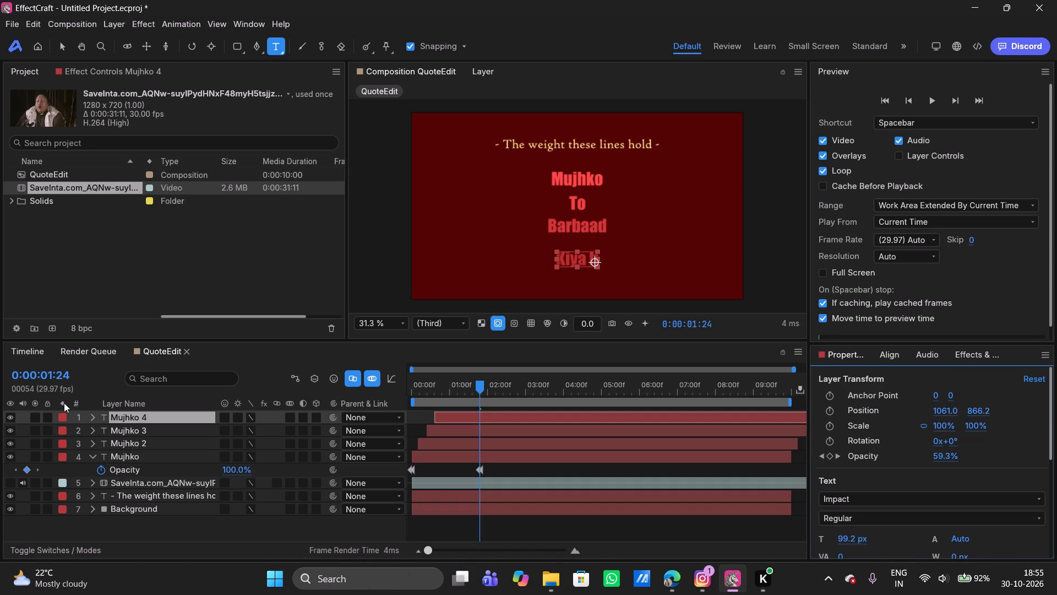
Lower the Barbaad text to a vertical position of 699.0 to even out the line spacing.
click(494, 431)
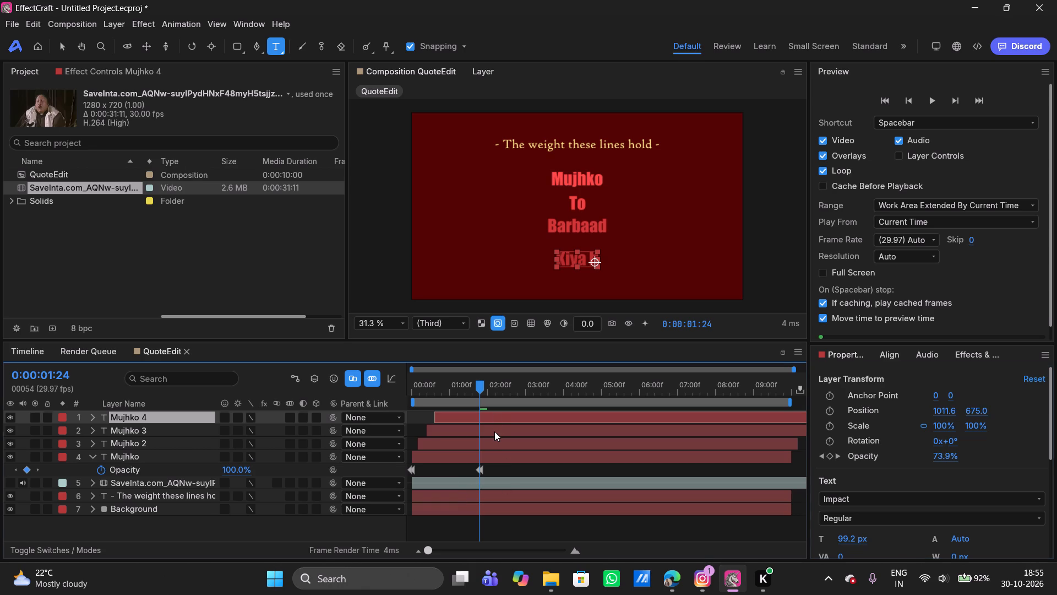
drag(981, 414, 993, 413)
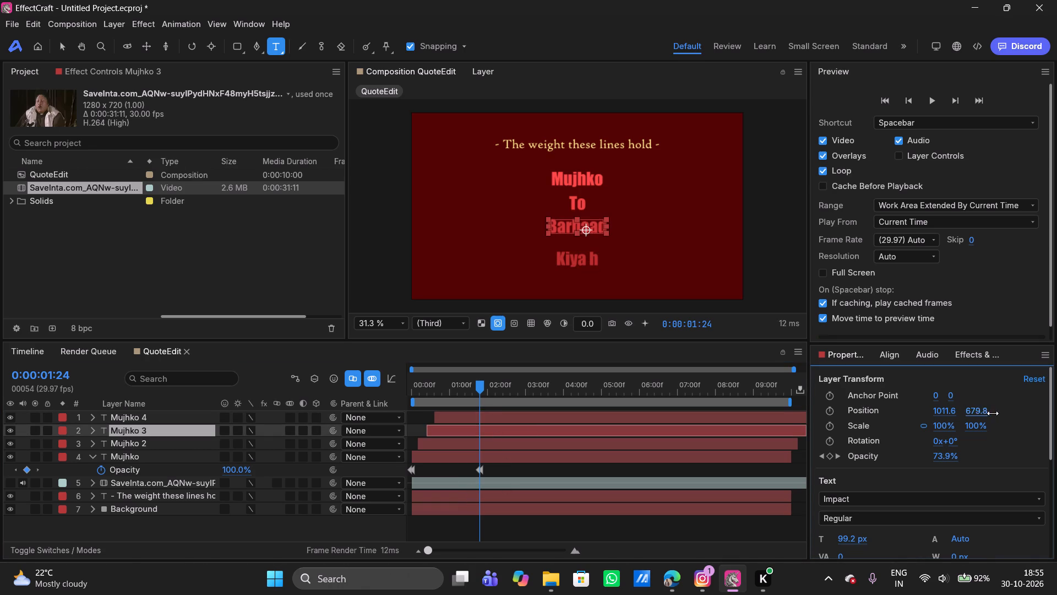
drag(993, 413, 1000, 410)
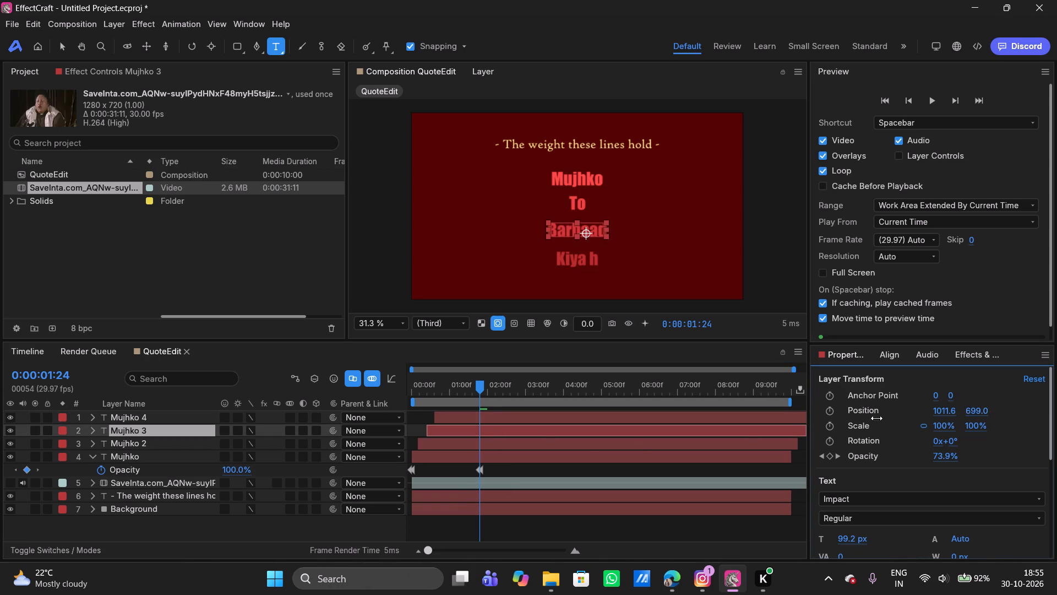
Lower the To text to a vertical position of 561.4, between Mujhko and Barbaad.
click(553, 439)
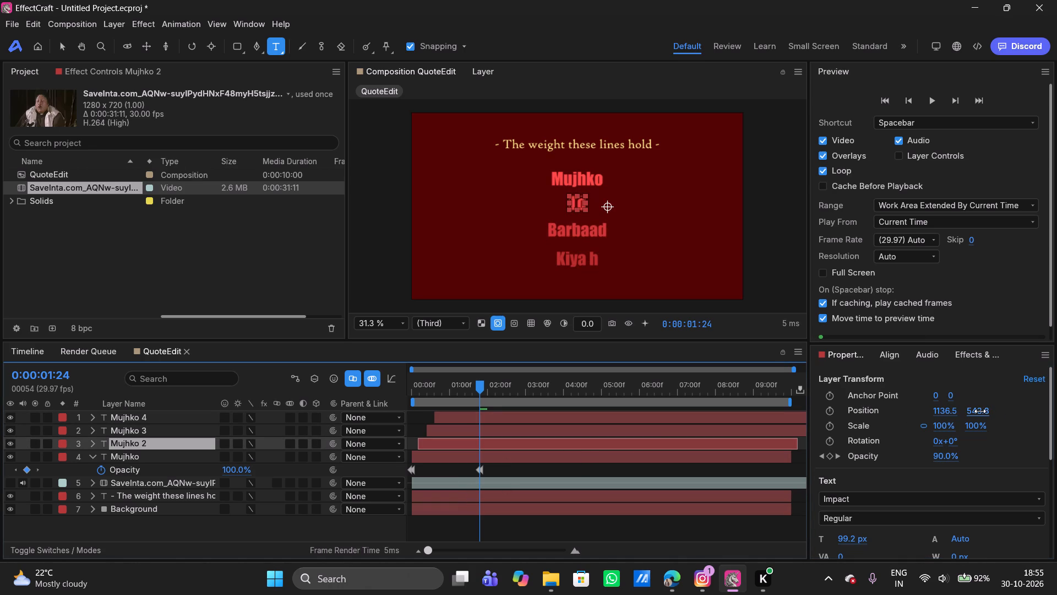
drag(979, 412, 994, 411)
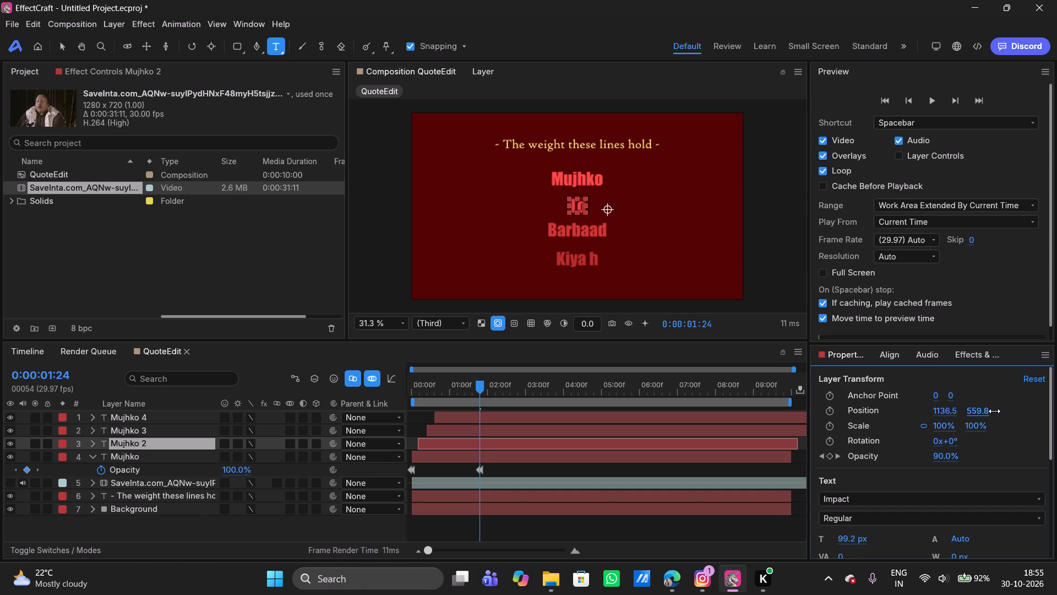
drag(994, 411, 995, 412)
click(576, 524)
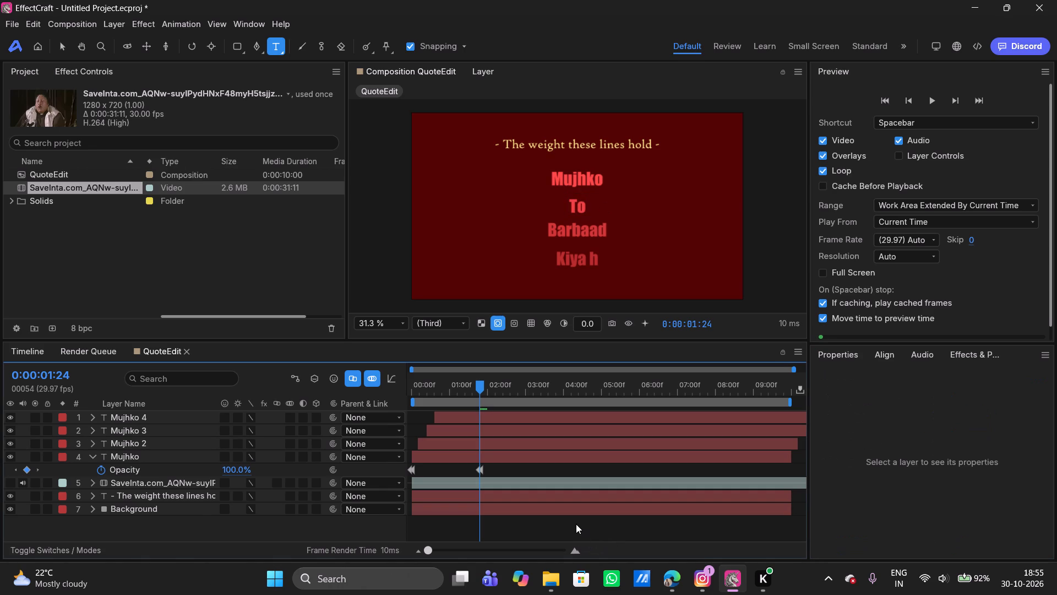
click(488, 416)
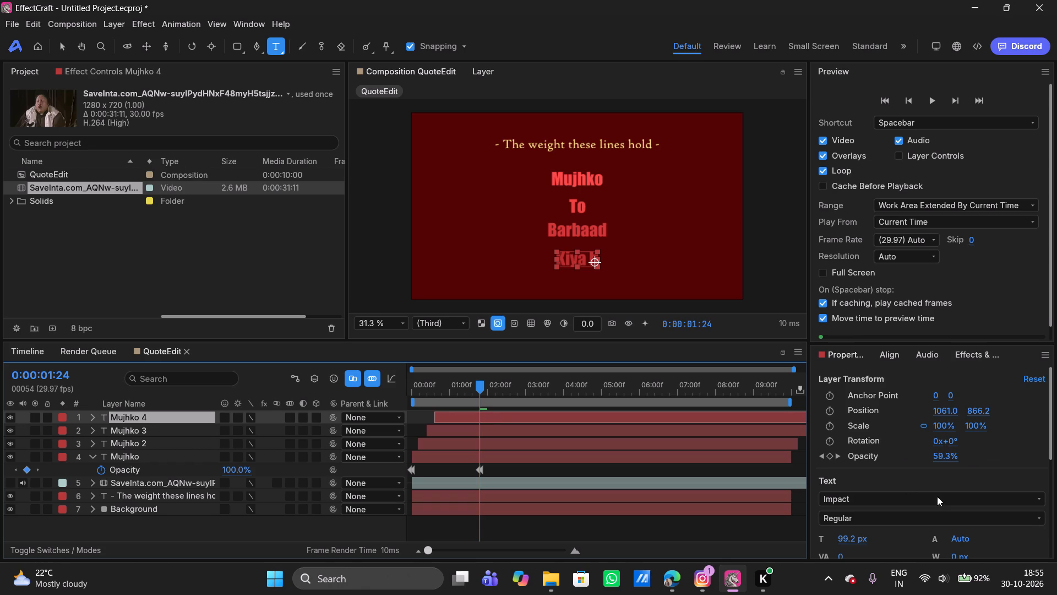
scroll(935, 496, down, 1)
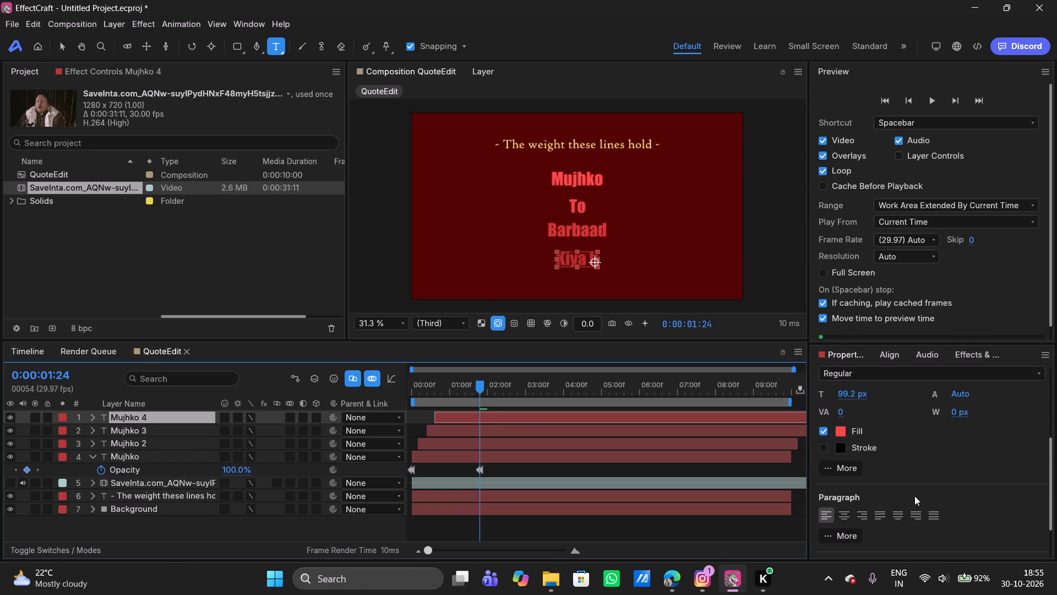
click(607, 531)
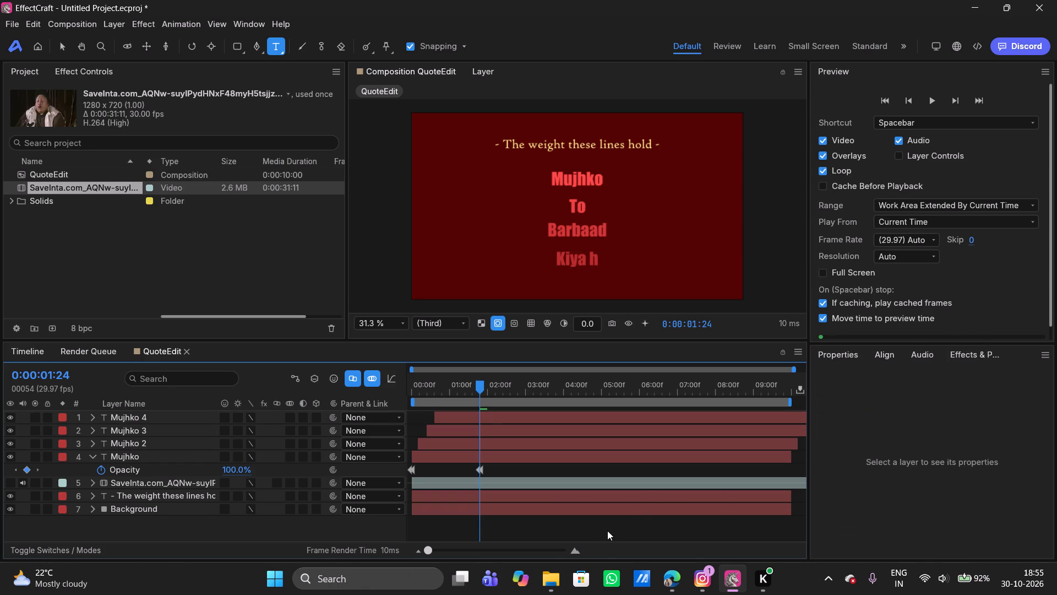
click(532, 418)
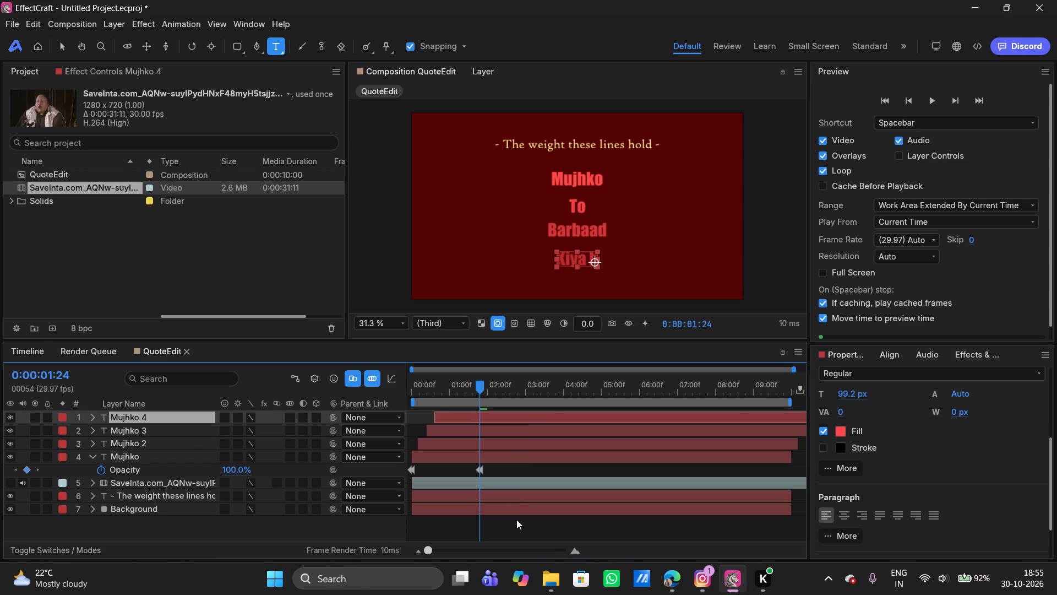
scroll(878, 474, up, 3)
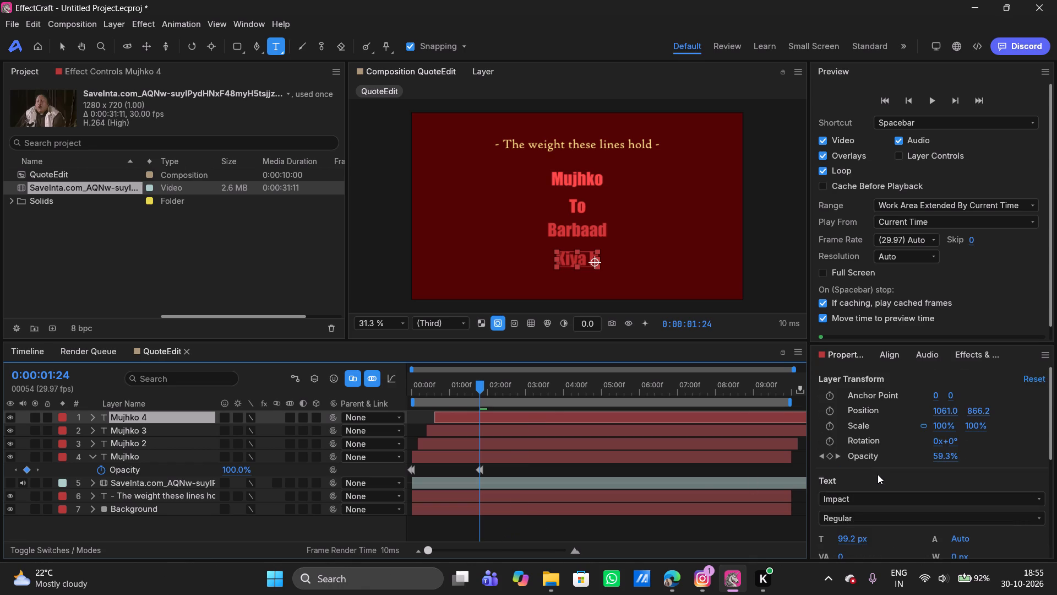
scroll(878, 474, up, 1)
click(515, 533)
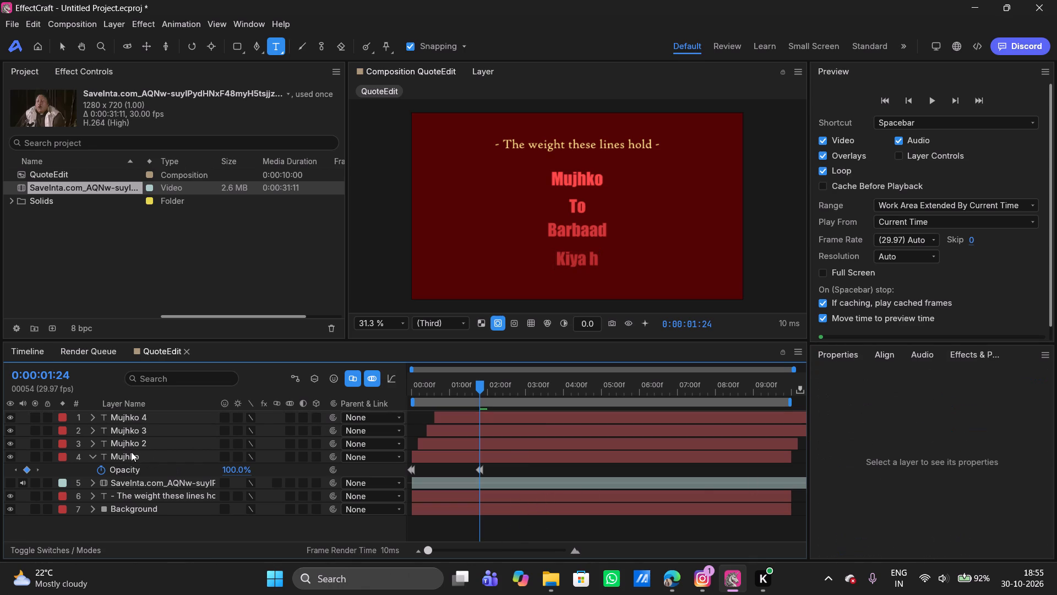
Rename the layer holding the To text as "to".
click(133, 443)
key(Return)
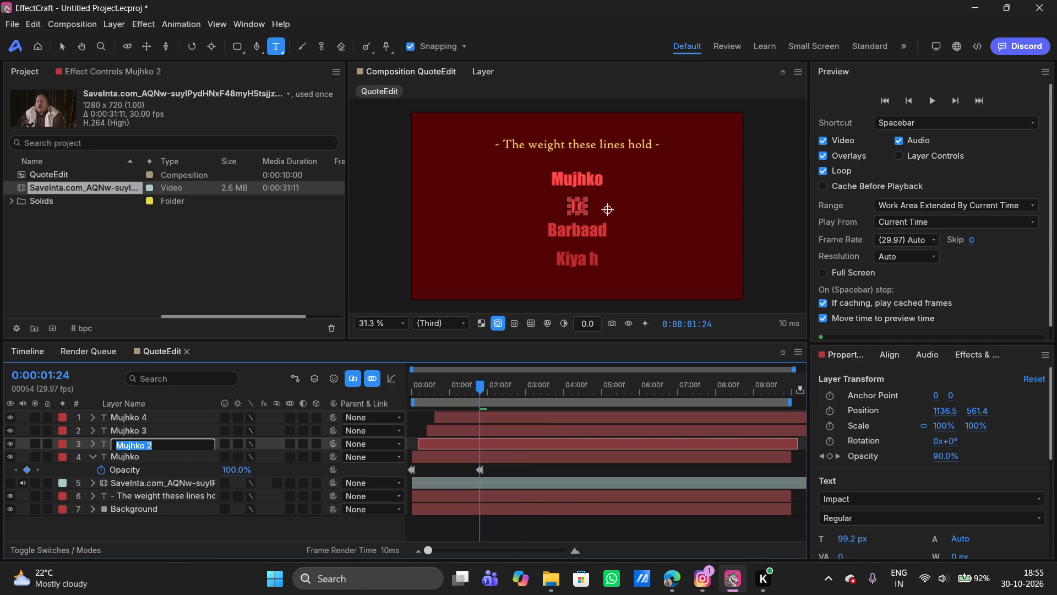
key(BackSpace)
text(to)
key(Return)
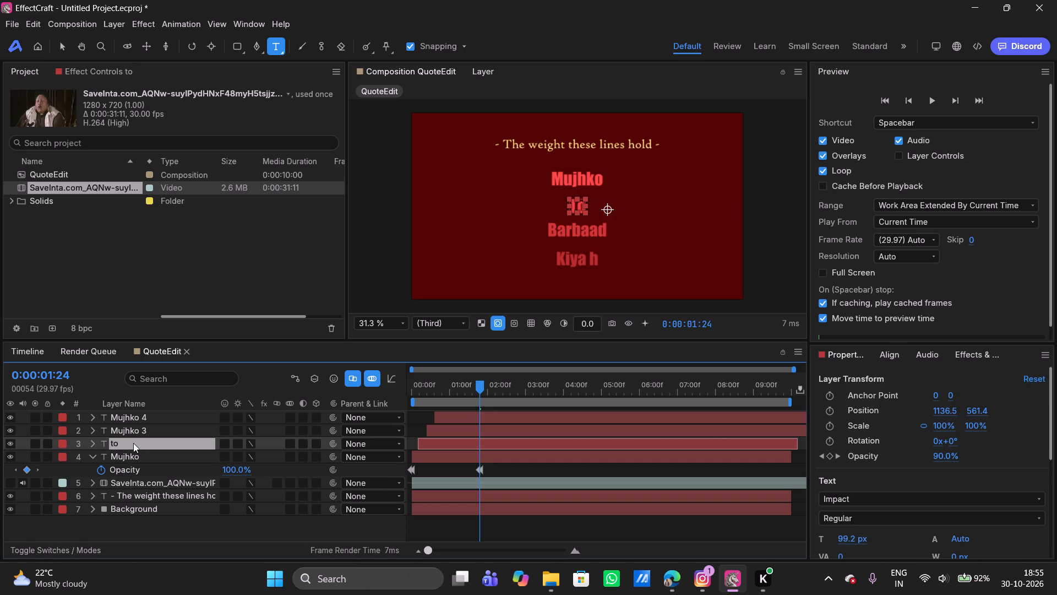
Rename the layer holding the Barbaad text as "barbaad".
click(146, 426)
key(Return)
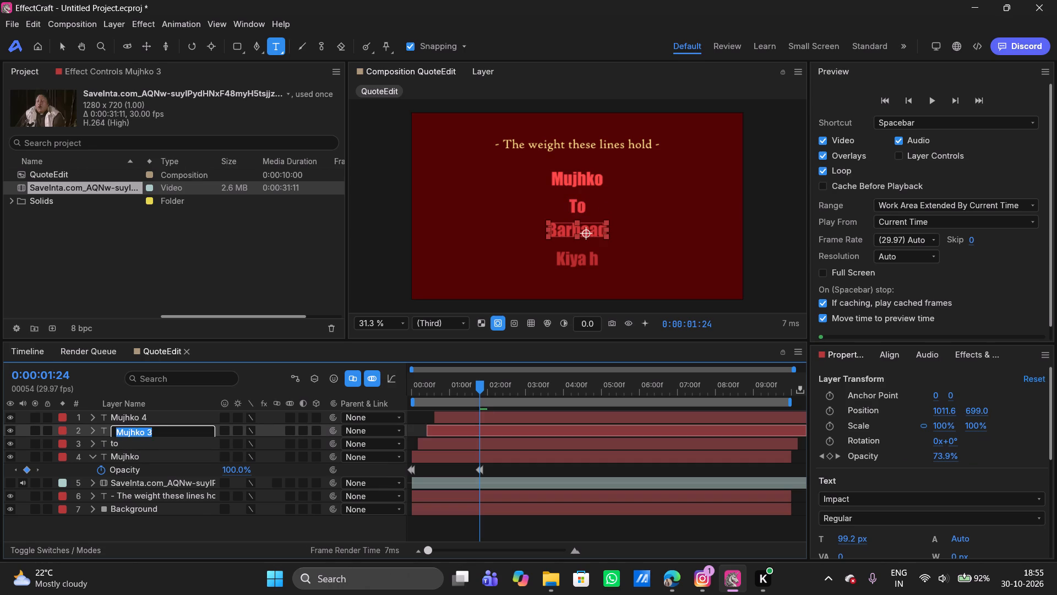
key(BackSpace)
text(barbaad)
key(Return)
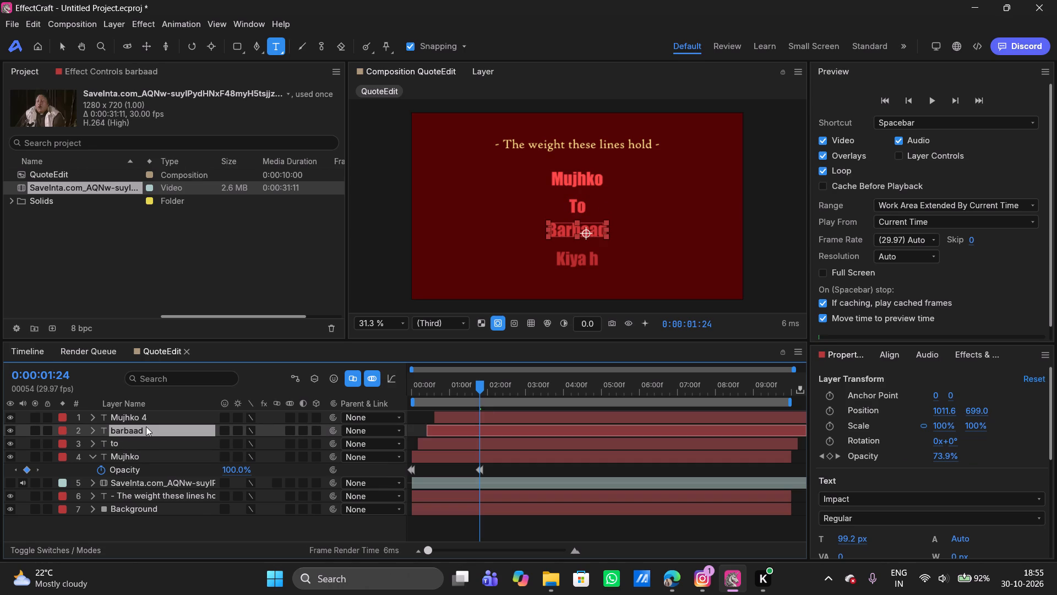
Rename the layer holding the Kiya h text as "kiya h".
click(130, 419)
key(Return)
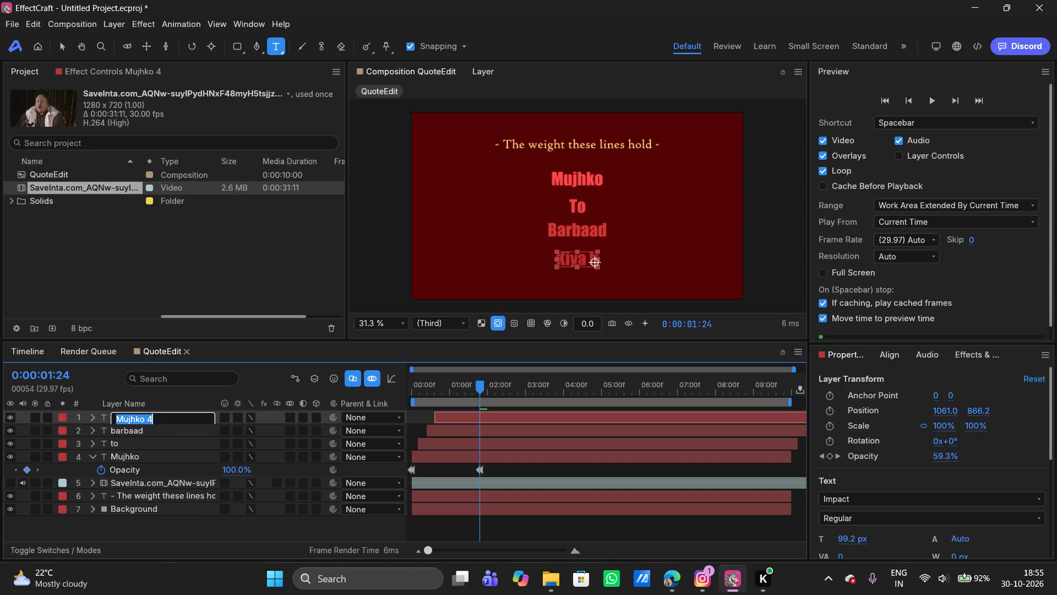
key(BackSpace)
text(kiya h)
key(Return)
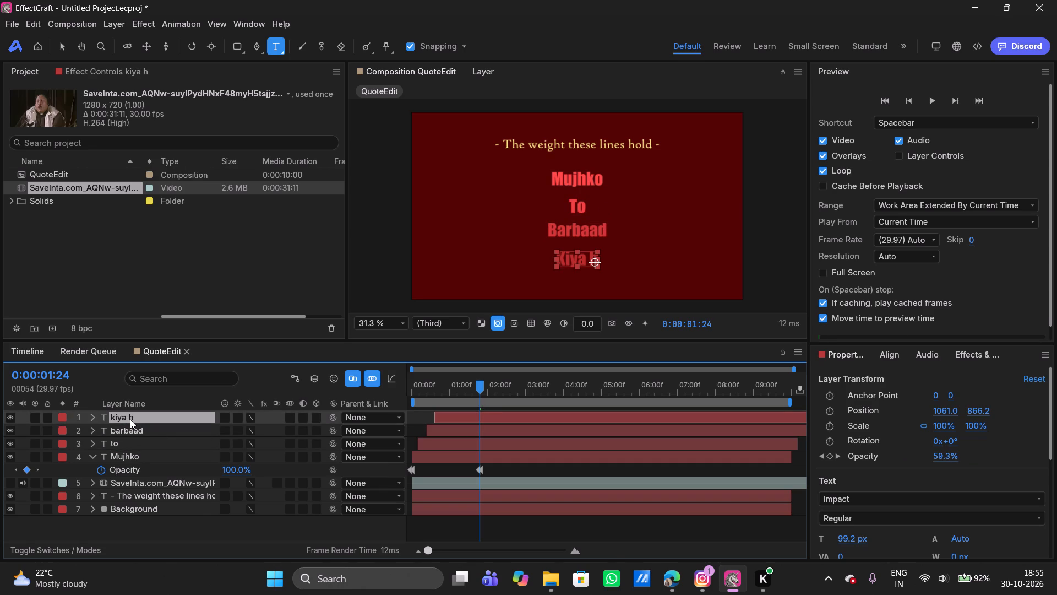
click(129, 527)
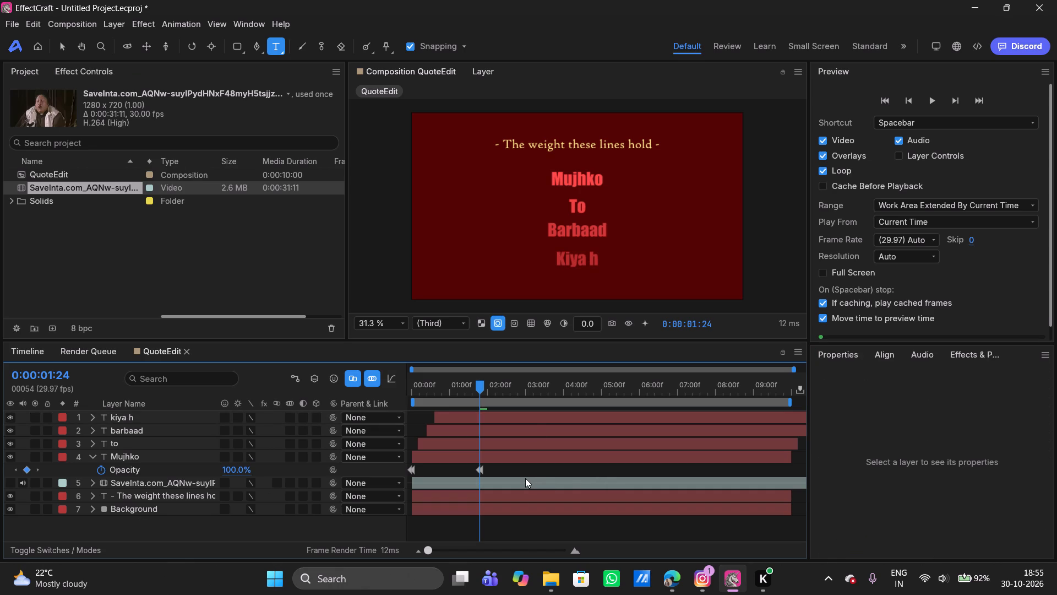
Play the composition from the start several times to check the successive fade-ins of the four lyric lines.
click(499, 421)
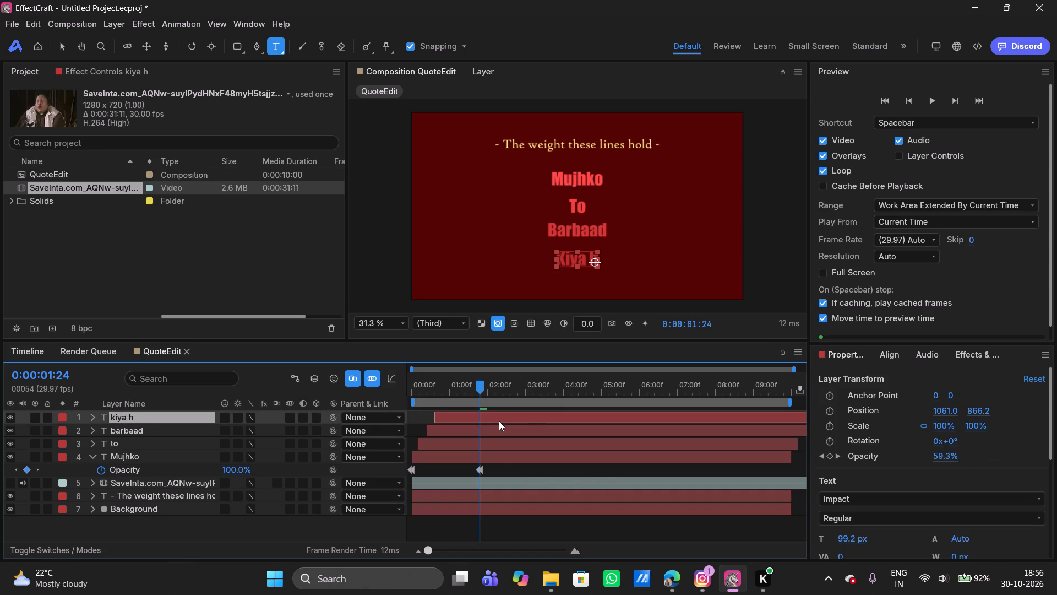
drag(481, 385, 323, 396)
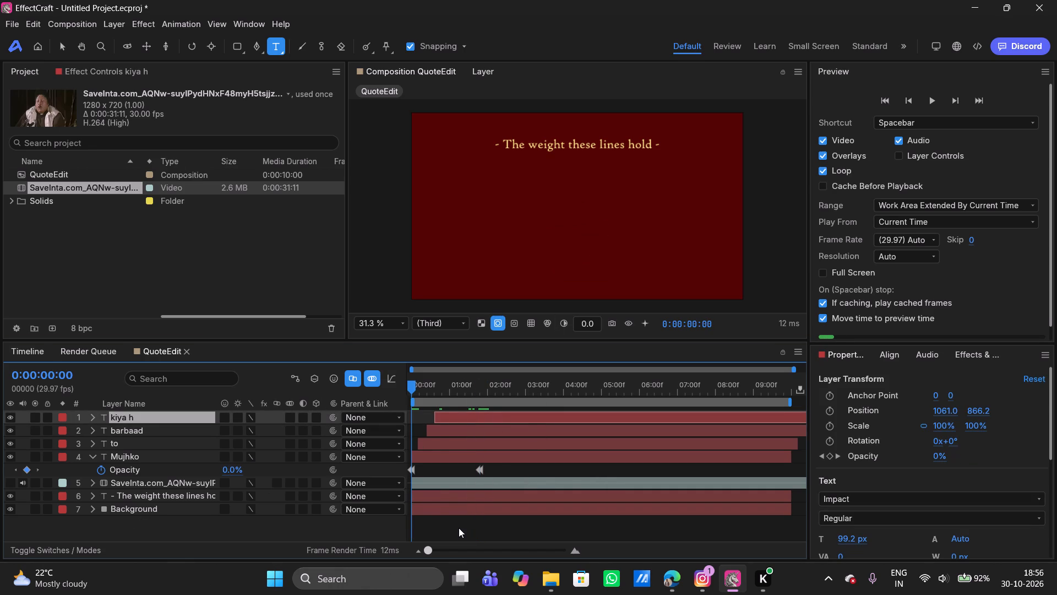
click(459, 531)
key(space)
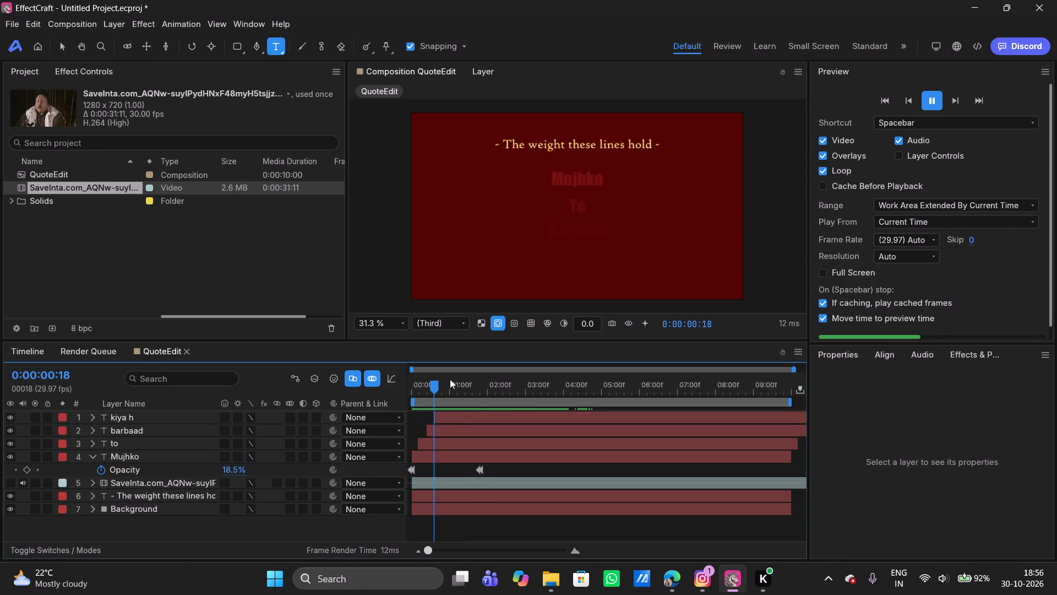
drag(450, 379, 418, 384)
drag(445, 384, 356, 387)
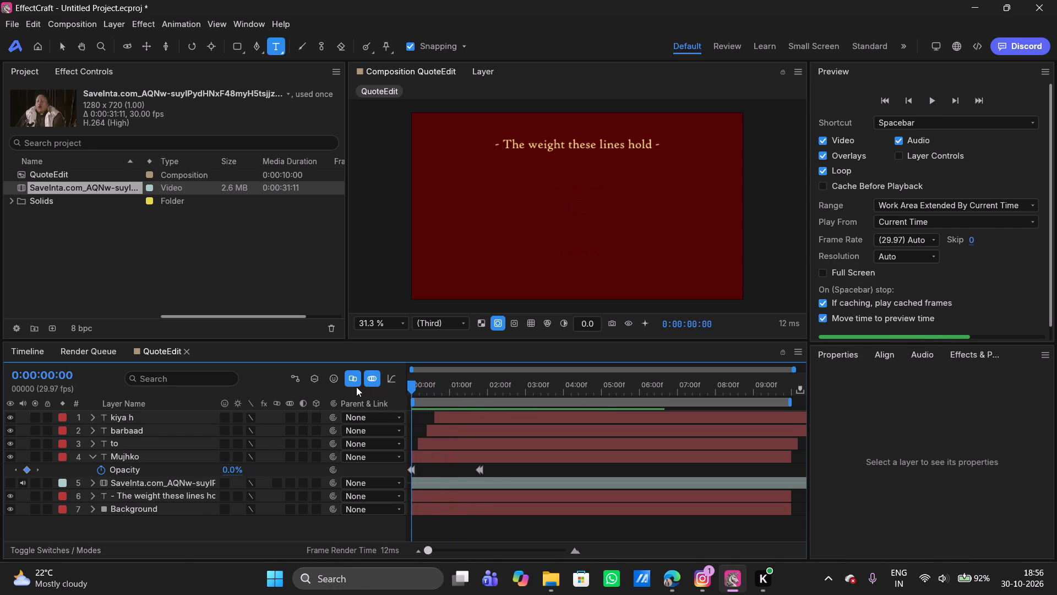
key(space)
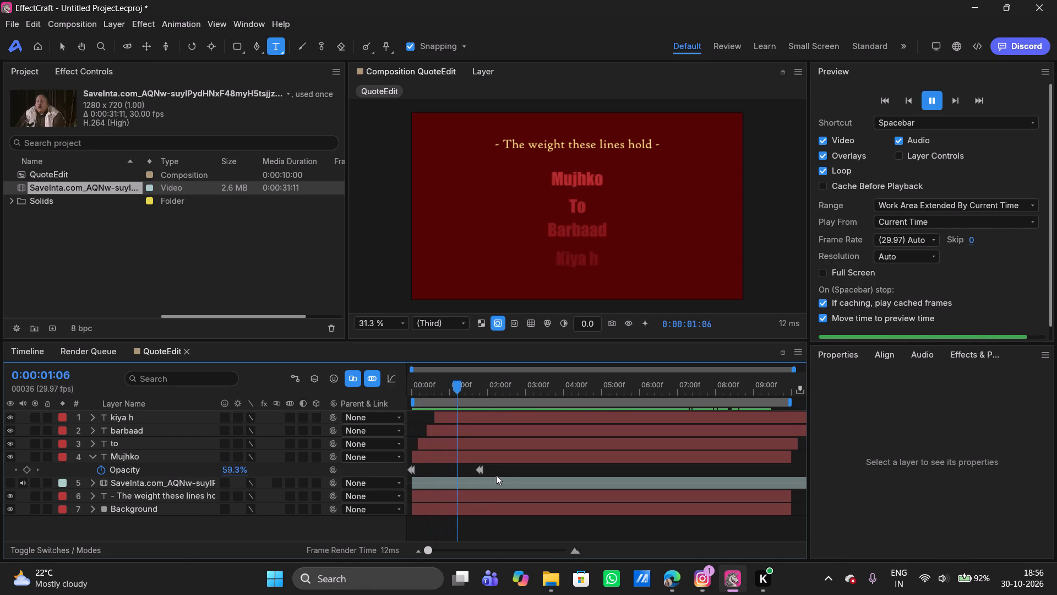
drag(471, 385, 416, 385)
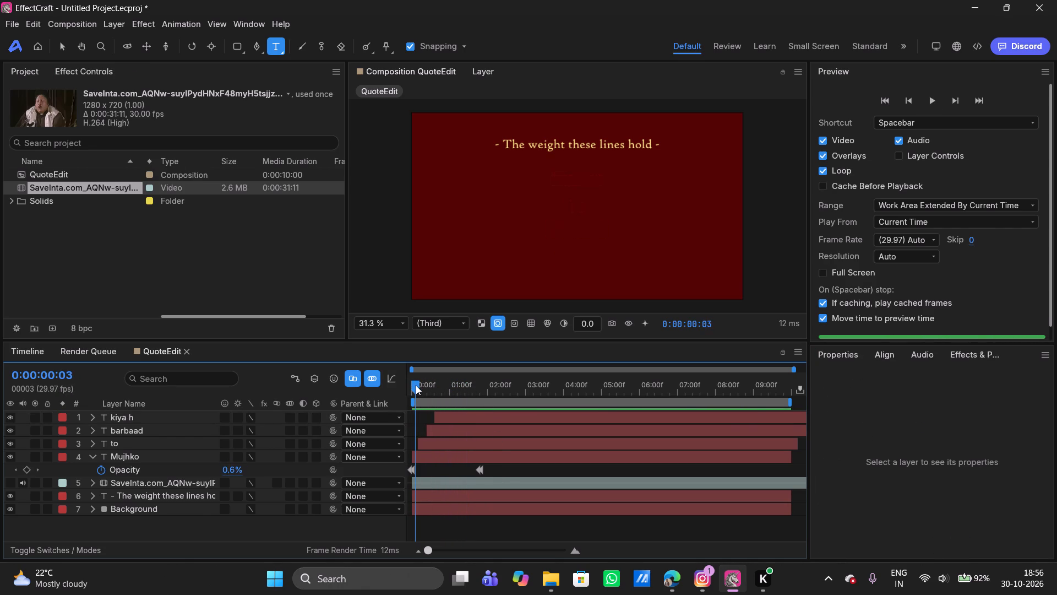
drag(416, 385, 359, 385)
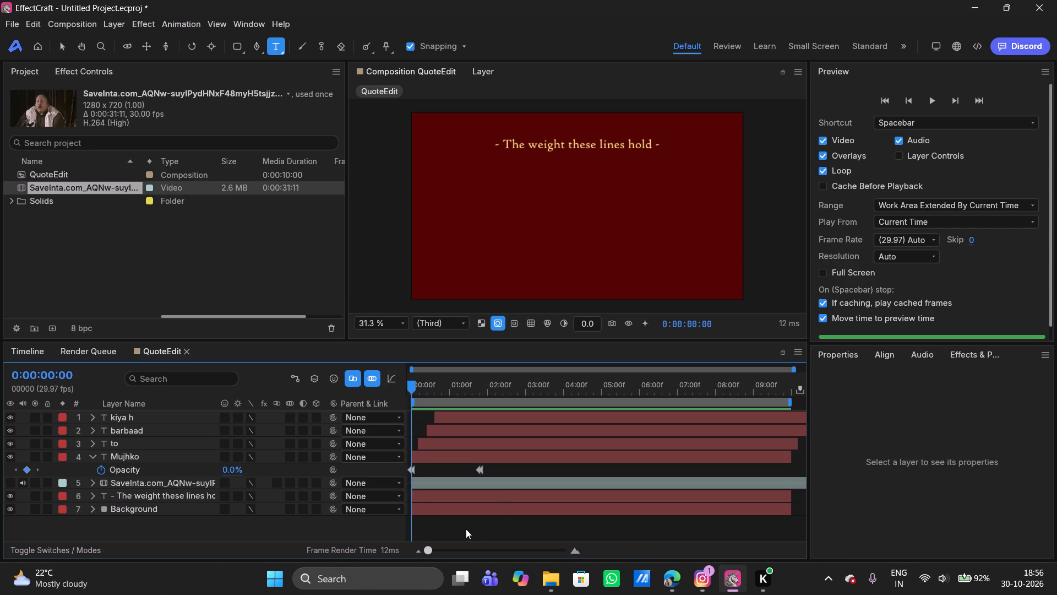
key(space)
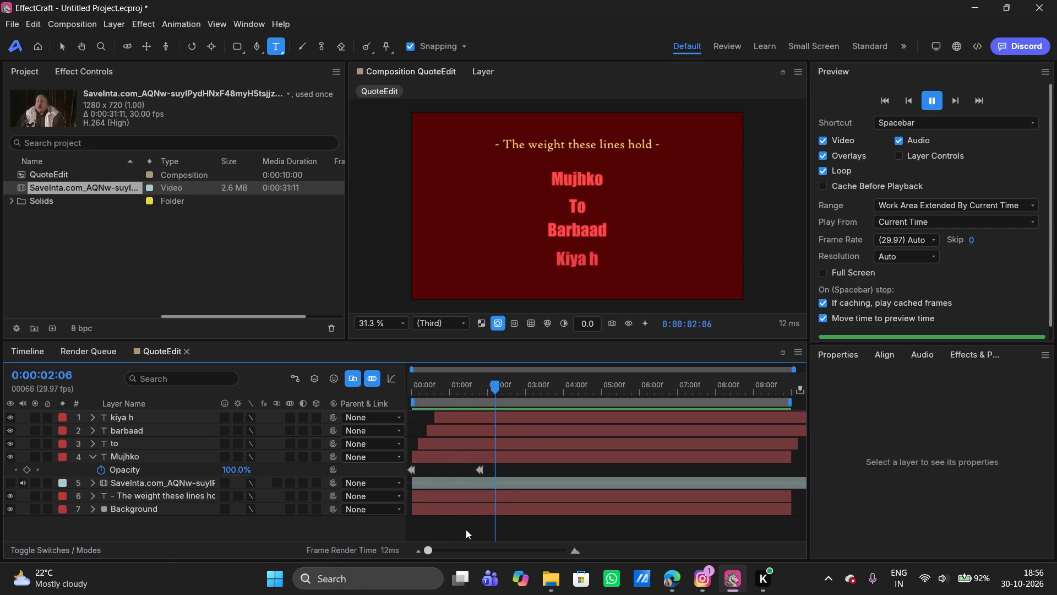
key(space)
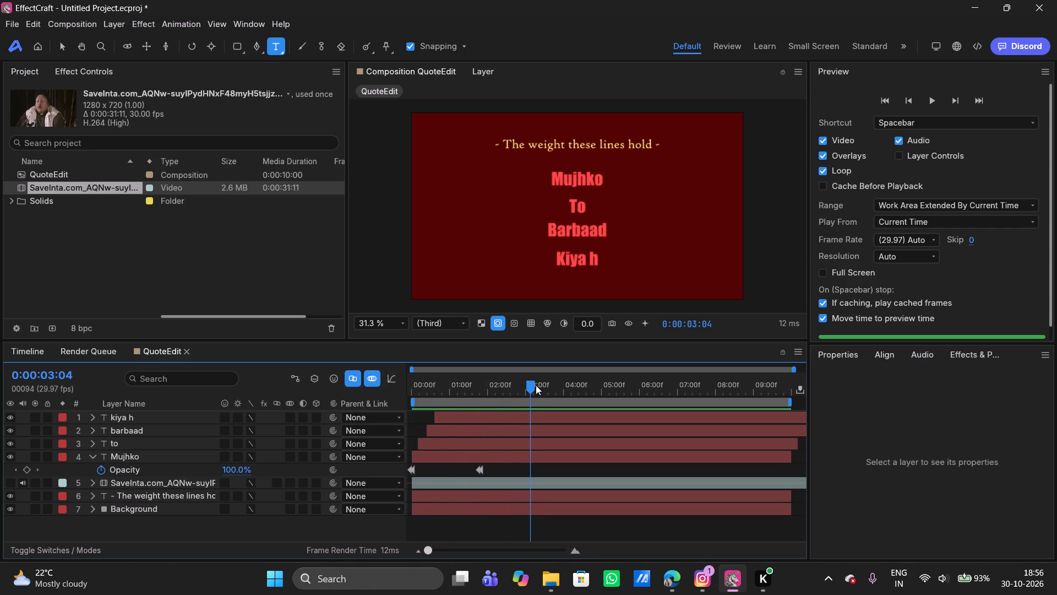
Delay the to, barbaad and kiya h layers slightly so they start at about 0.25, 0.5 and 0.75 seconds, widening the fade-in stagger.
drag(531, 386, 364, 386)
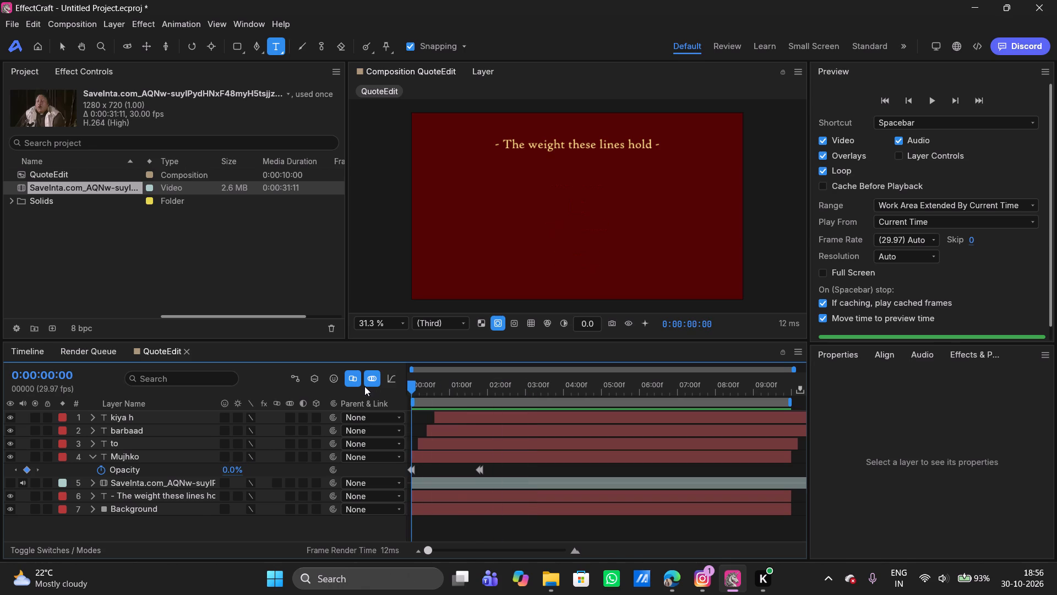
key(space)
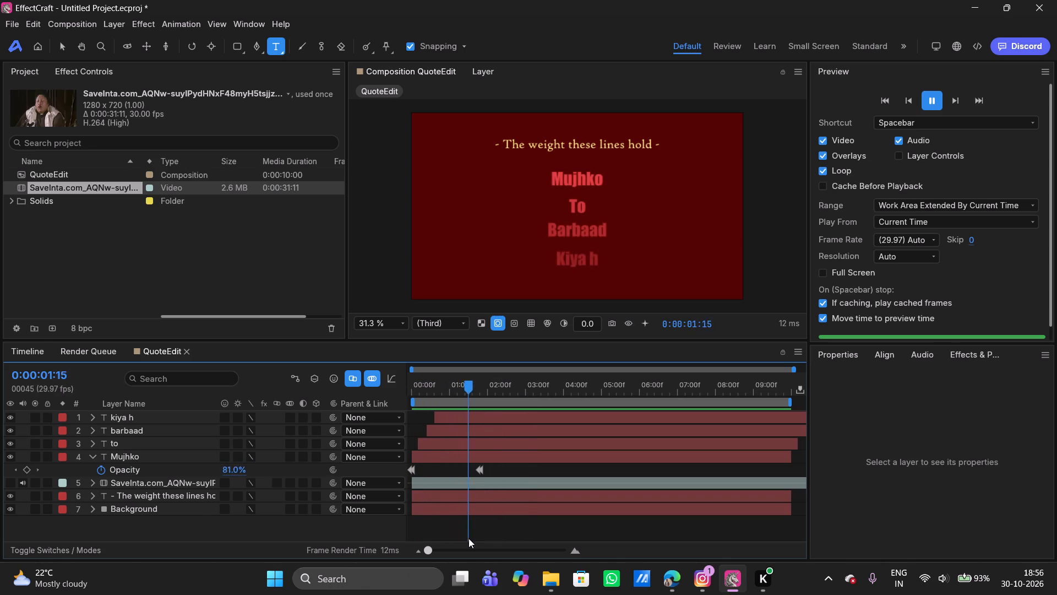
key(space)
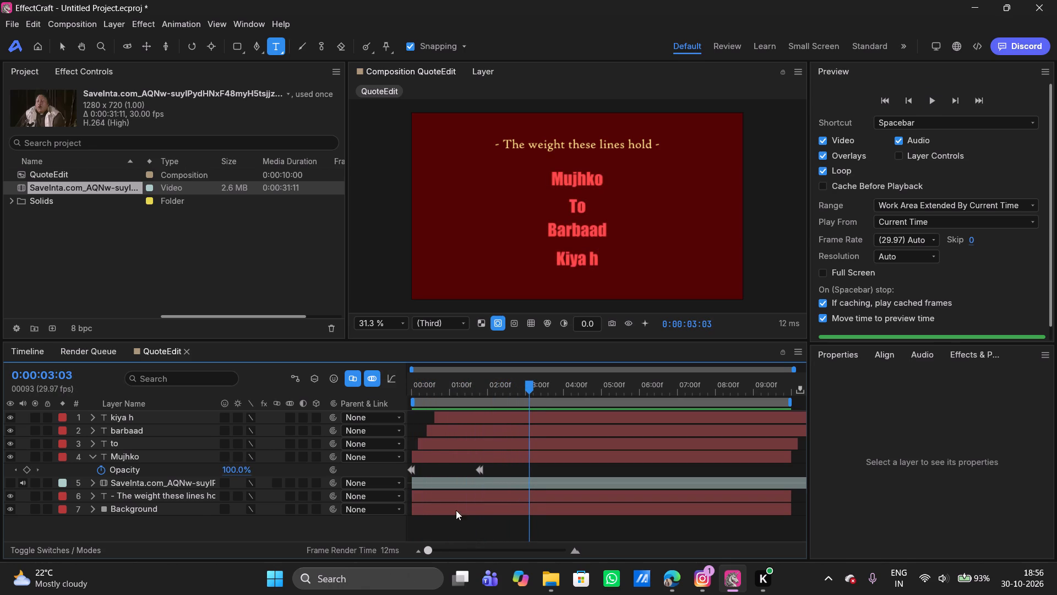
click(427, 441)
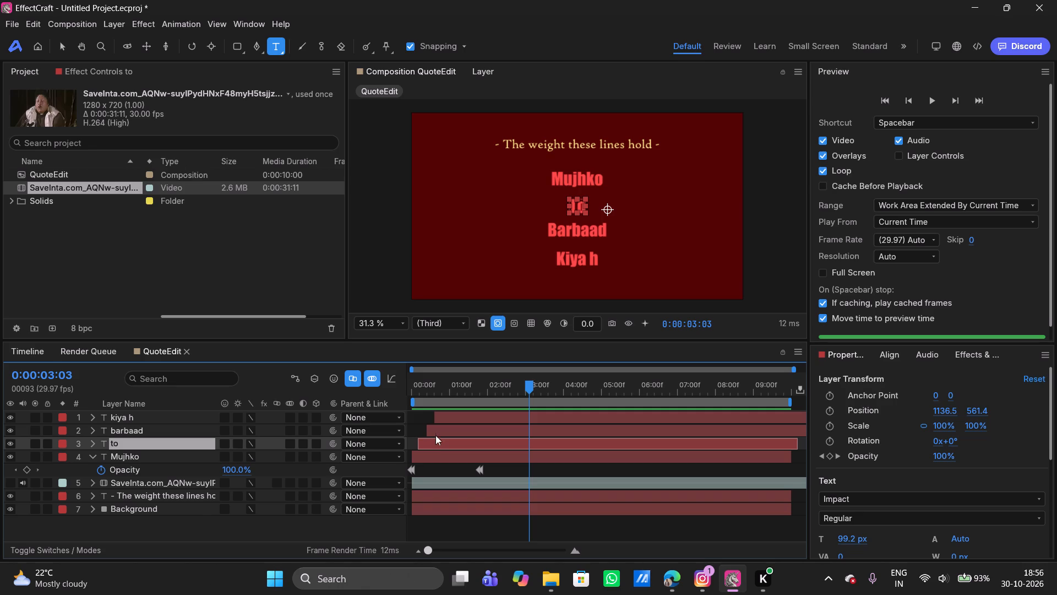
drag(433, 441, 440, 443)
click(450, 434)
drag(450, 434, 453, 434)
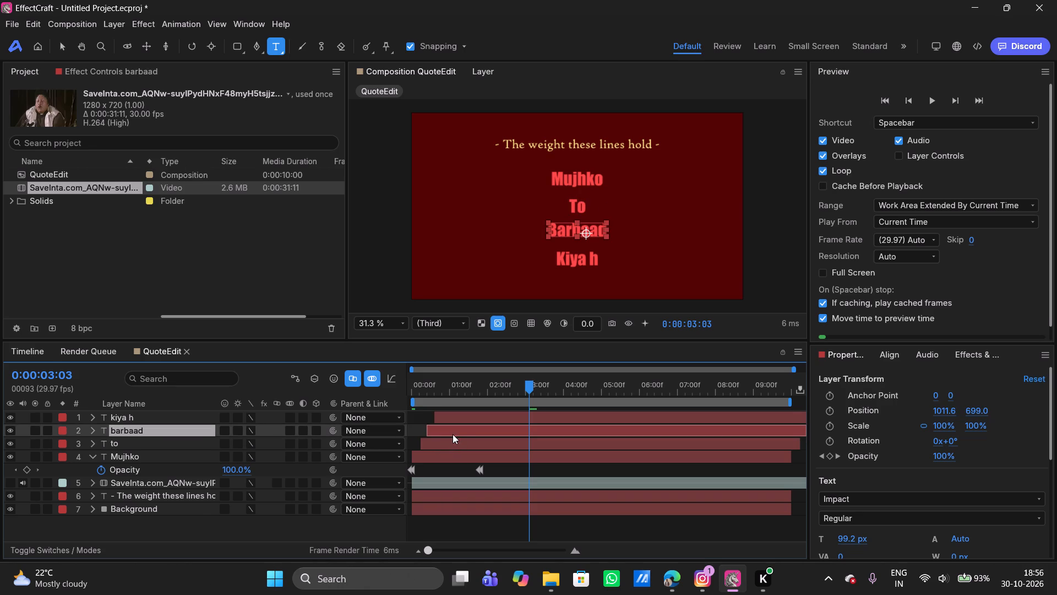
drag(453, 434, 457, 435)
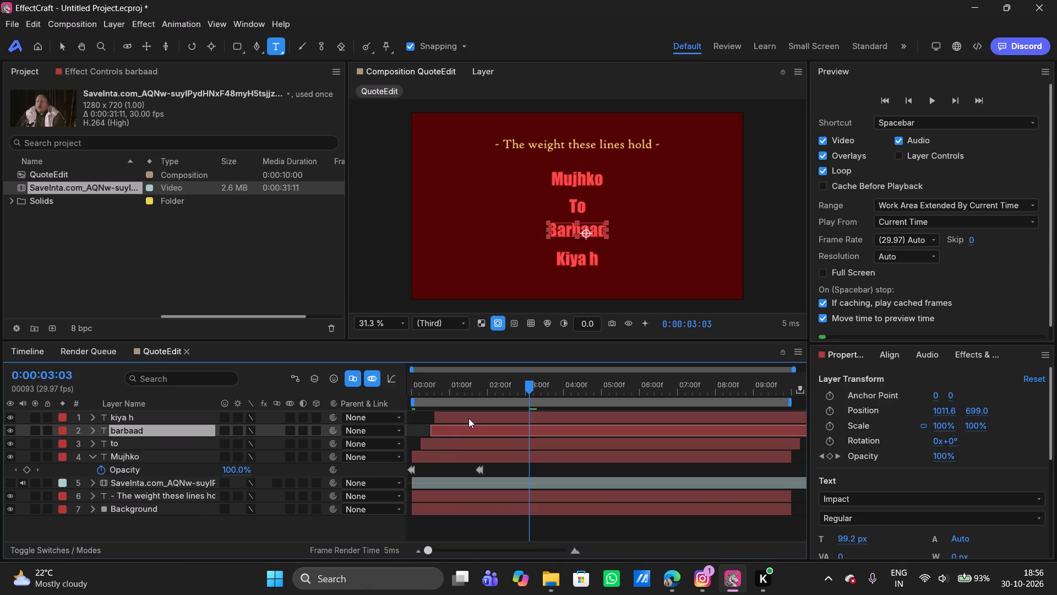
click(468, 418)
drag(468, 418, 477, 418)
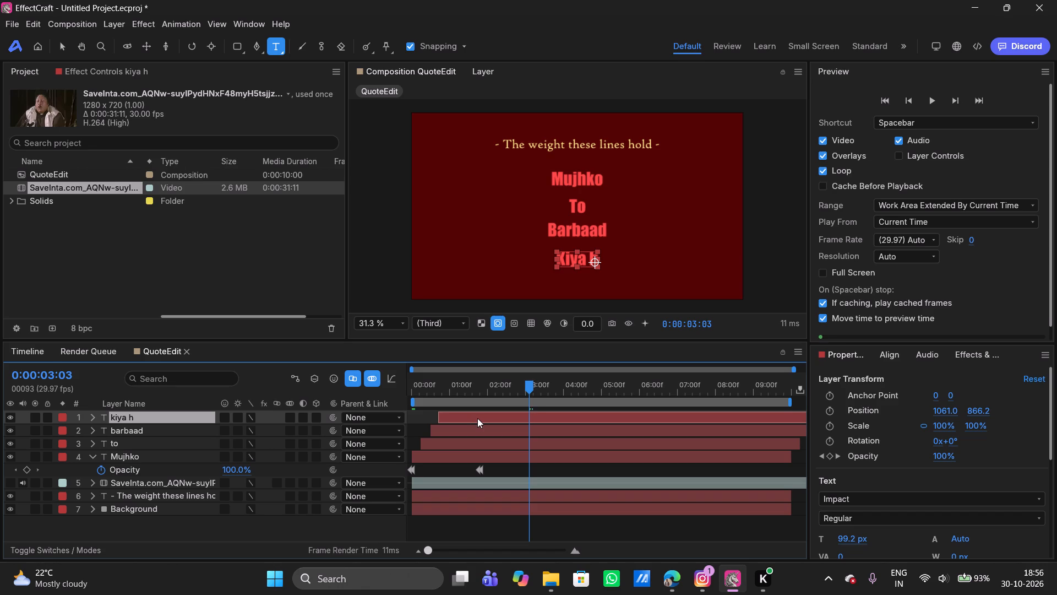
drag(477, 418, 478, 418)
Replay the composition from the start to check the timing of the staggered lyric fade-ins, then return to the first frame and deselect all layers.
drag(442, 384, 394, 384)
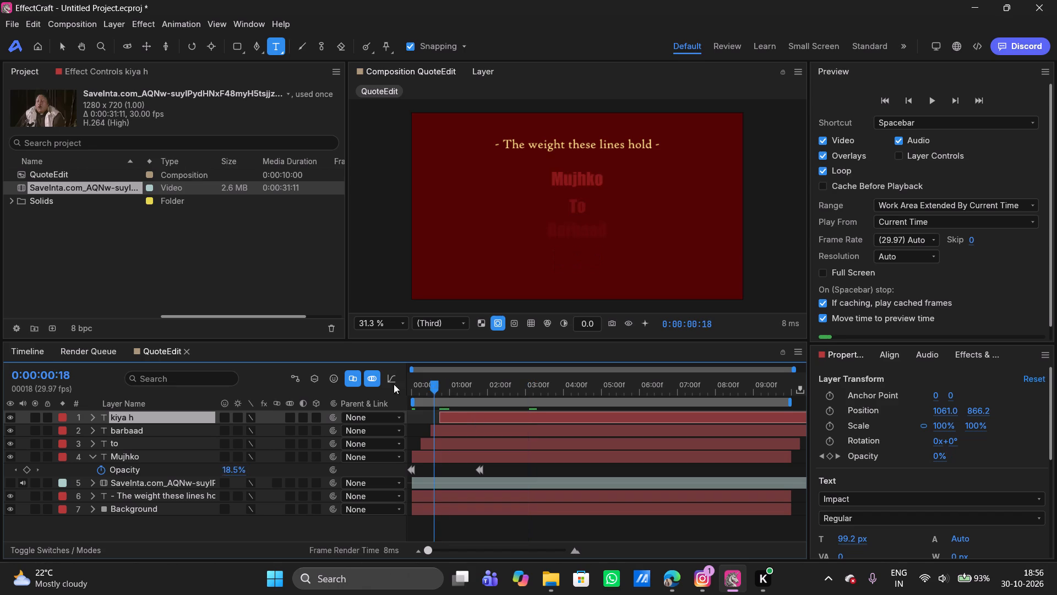
drag(394, 384, 348, 385)
key(space)
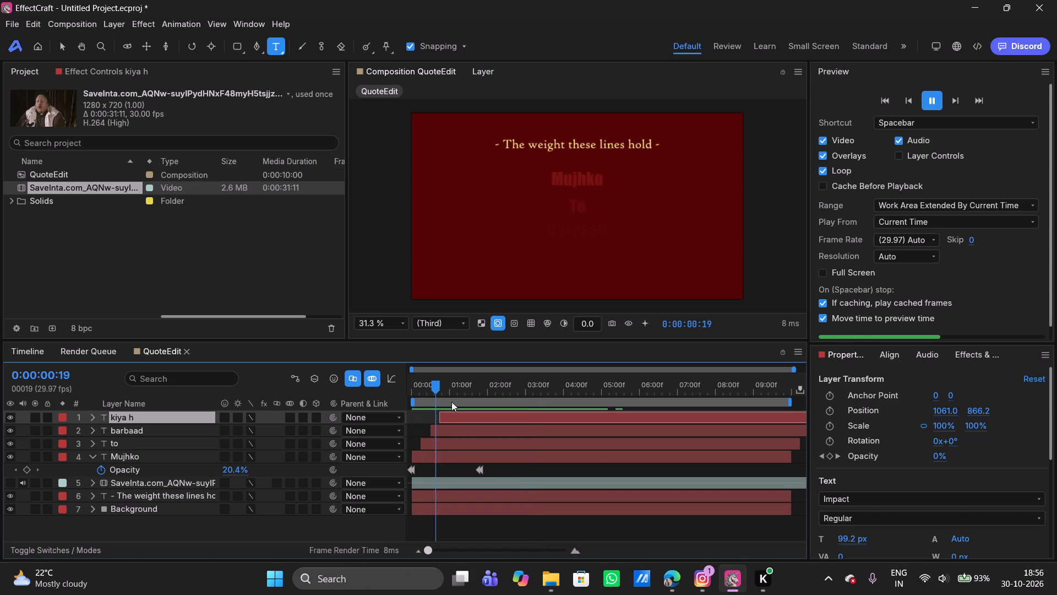
drag(473, 383, 358, 380)
key(space)
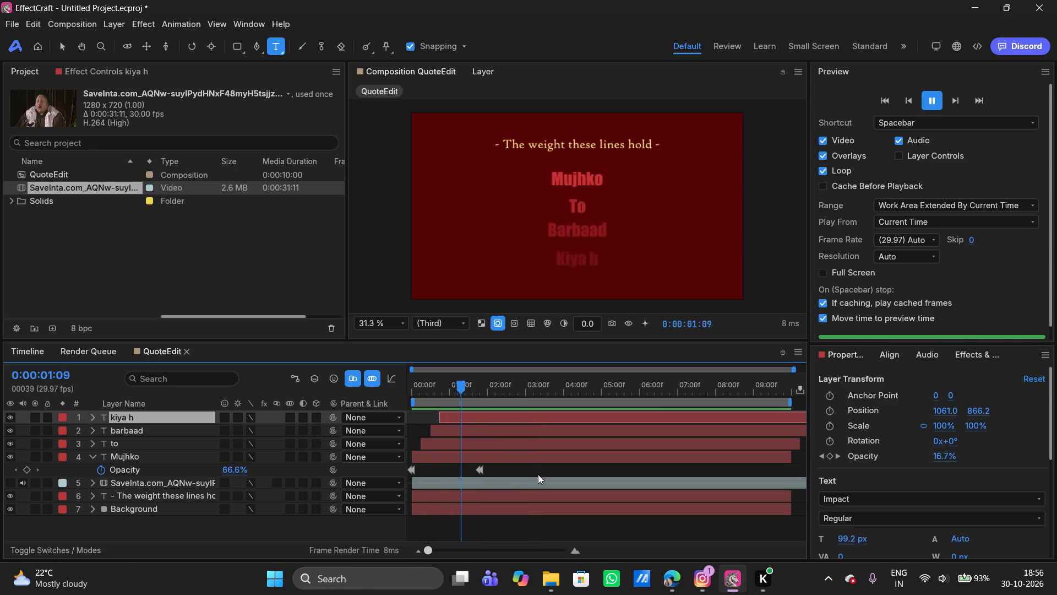
key(space)
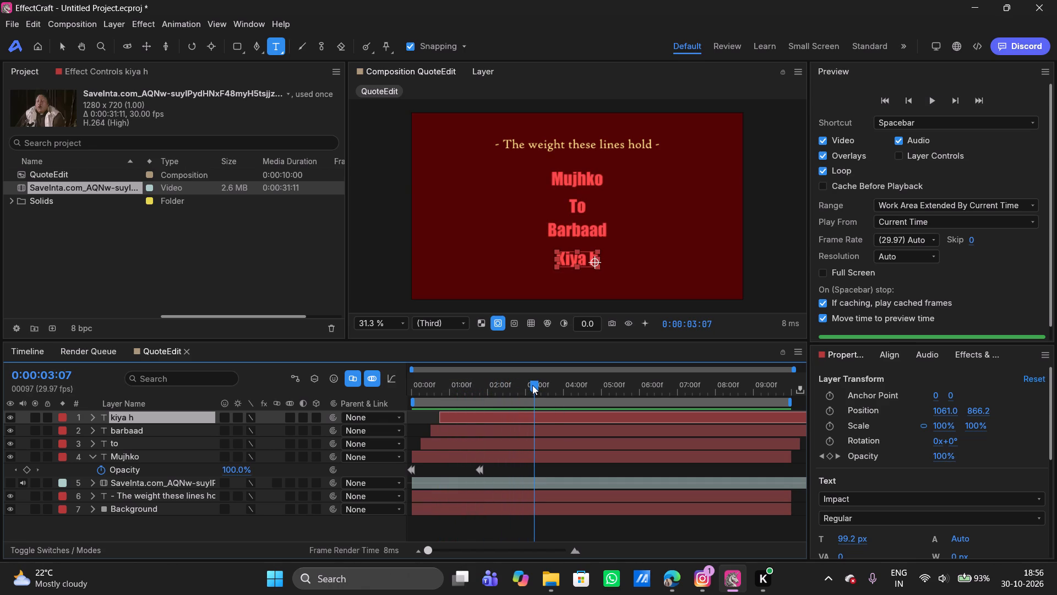
key(space)
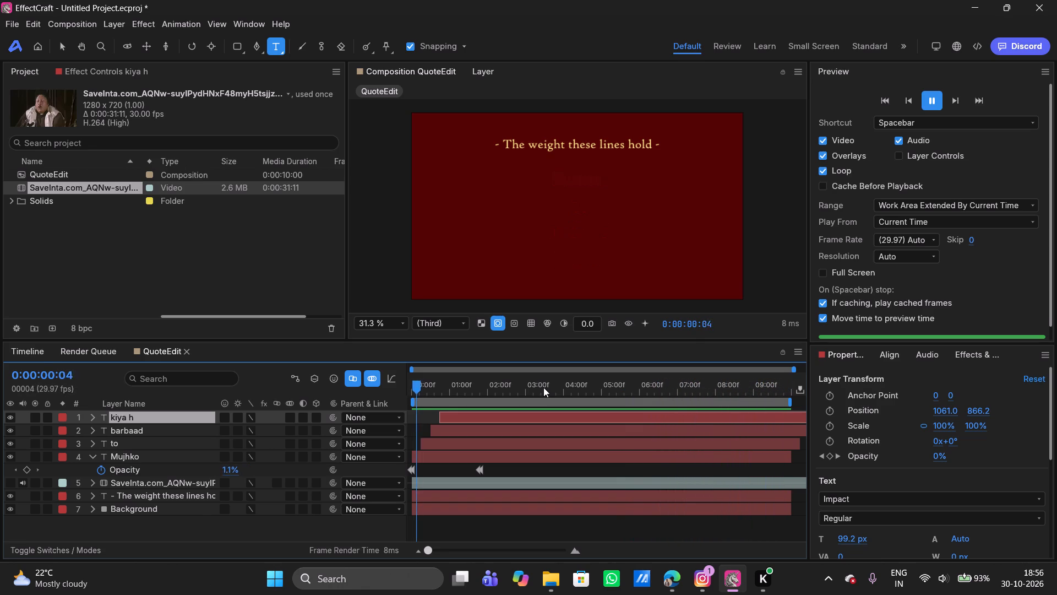
key(space)
drag(460, 382, 362, 390)
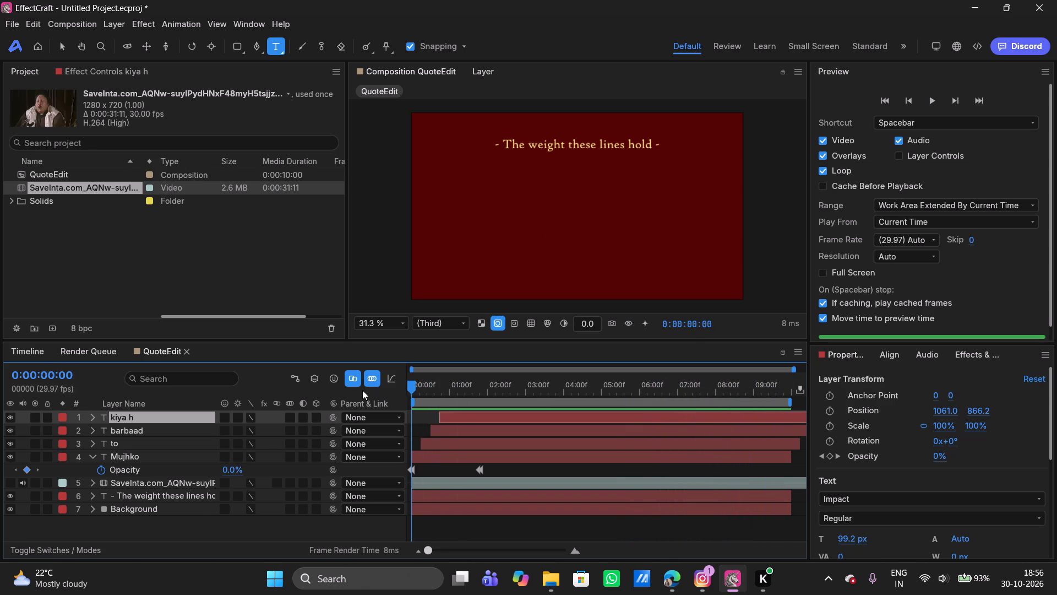
drag(362, 390, 359, 390)
click(511, 473)
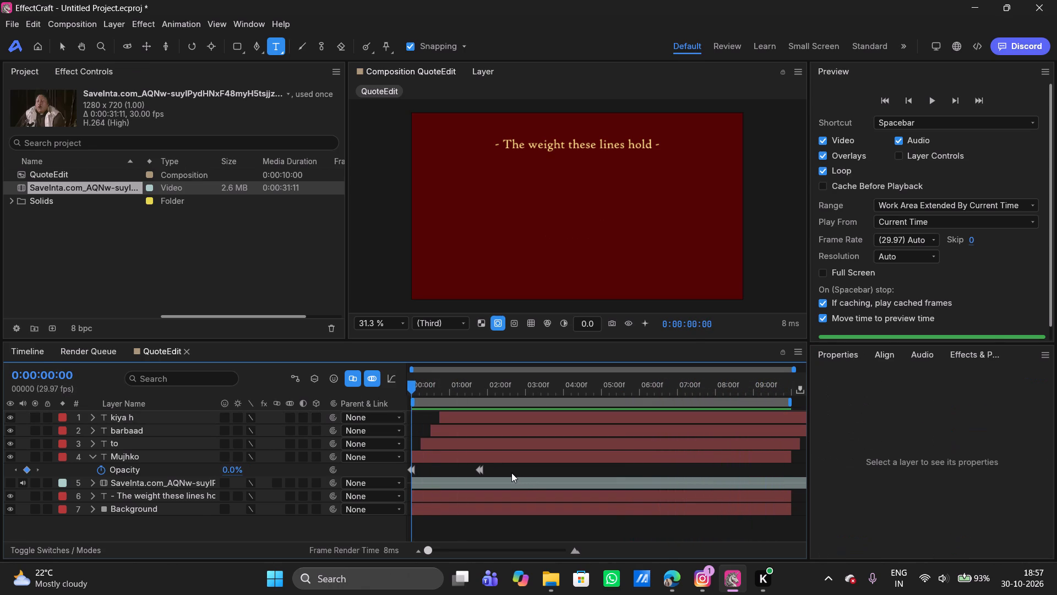
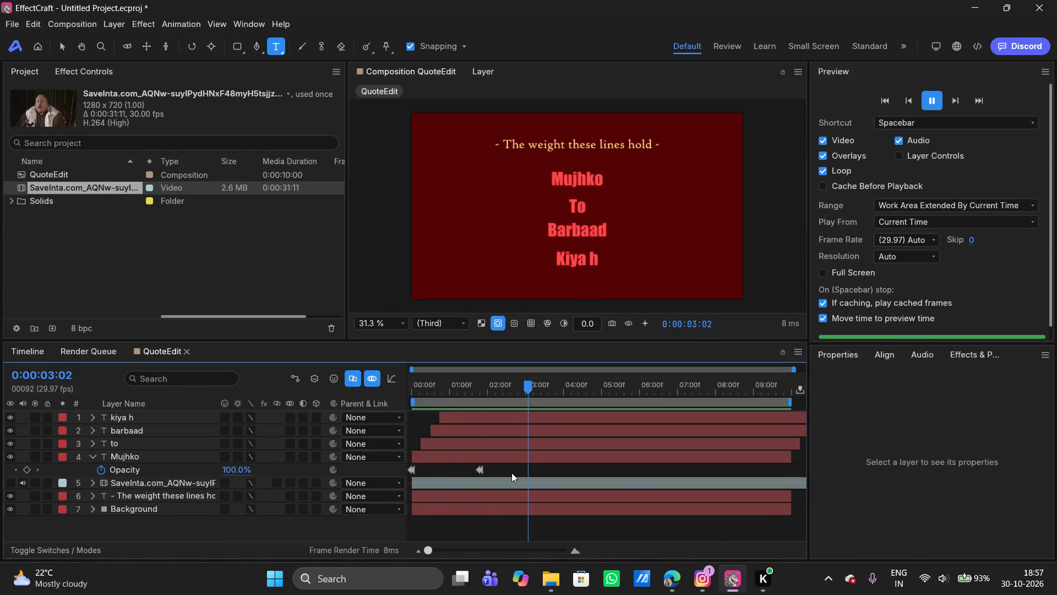
Replay the composition from near the start to check the staggered lyric fade-ins, stopping at about 3:14.
key(space)
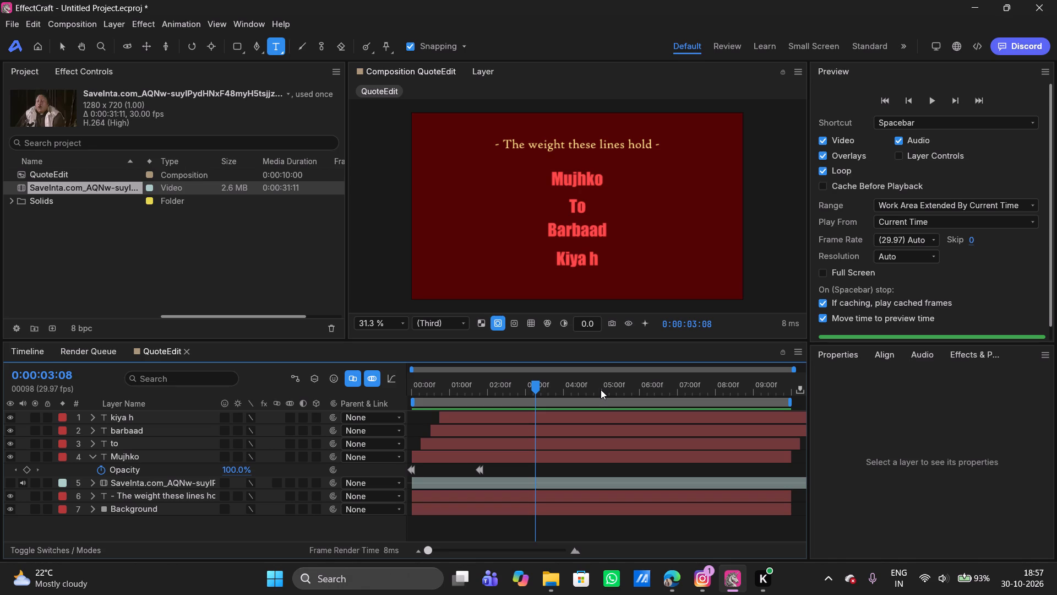
key(space)
key(space)
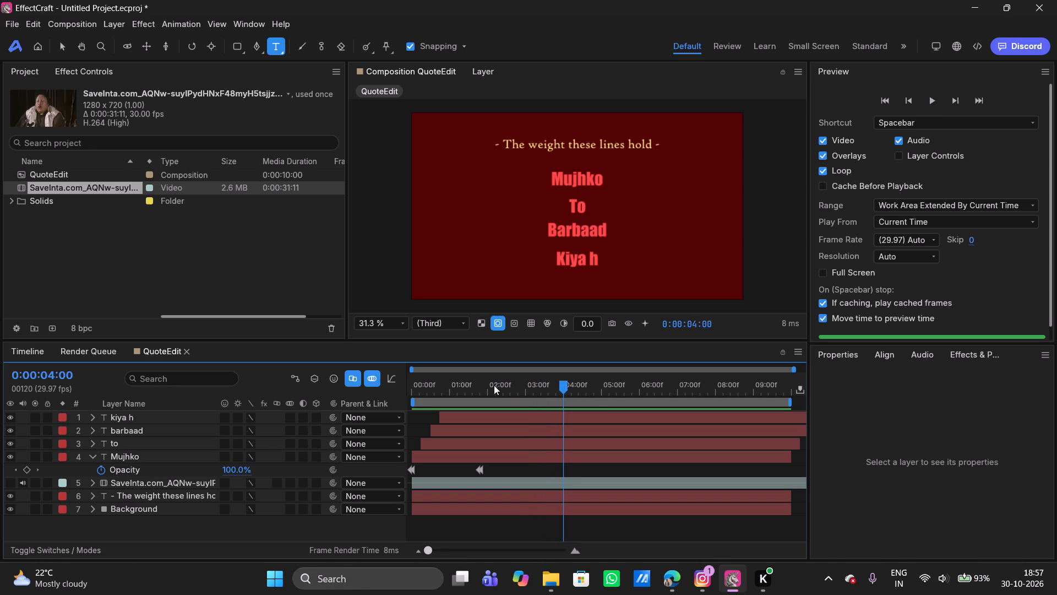
drag(564, 385, 436, 395)
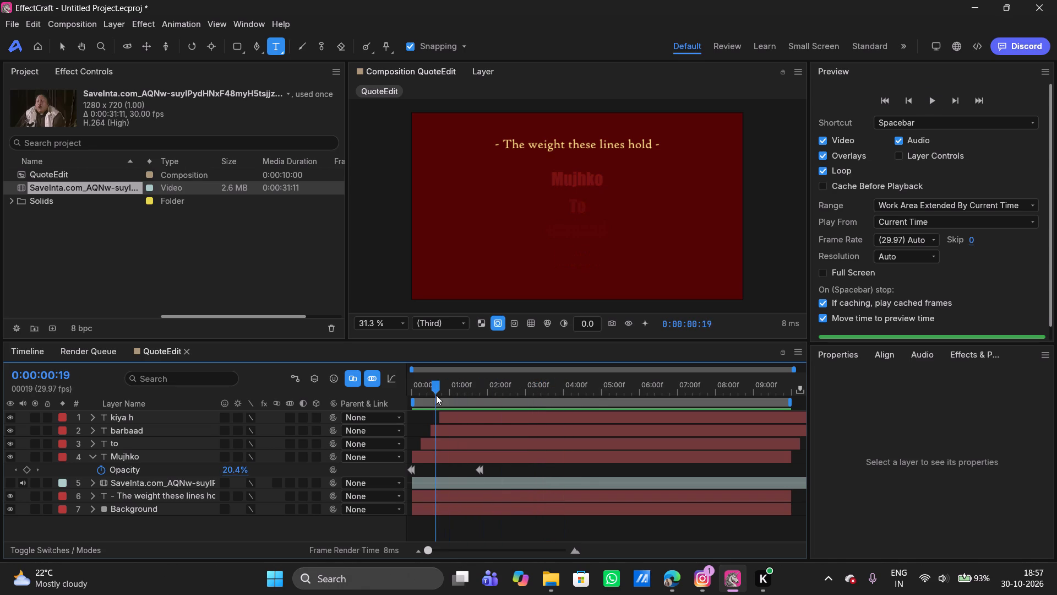
key(space)
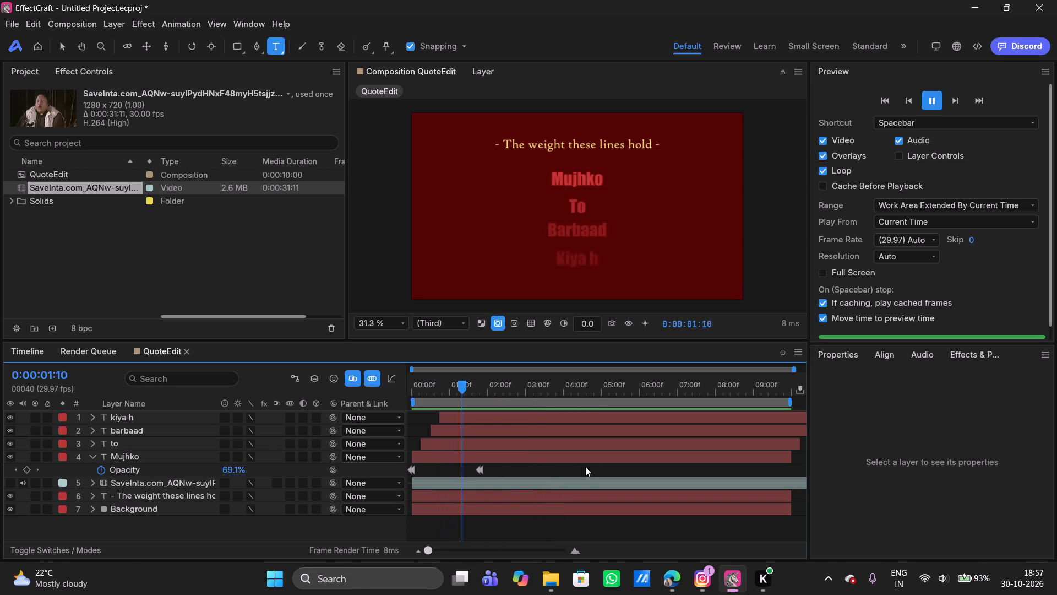
key(space)
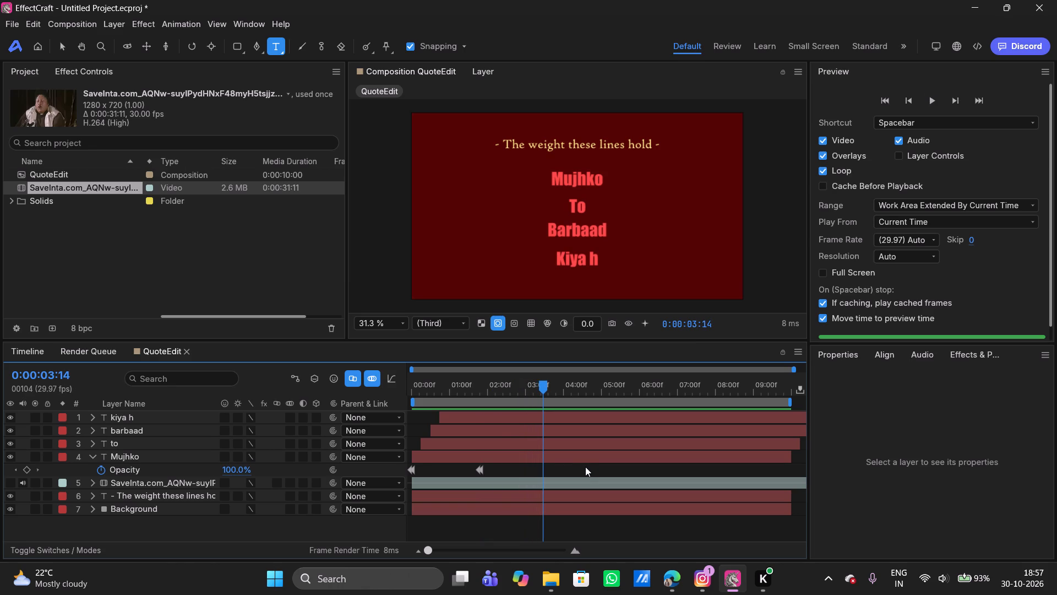
Switch to Microsoft Edge and open a new tab.
click(672, 583)
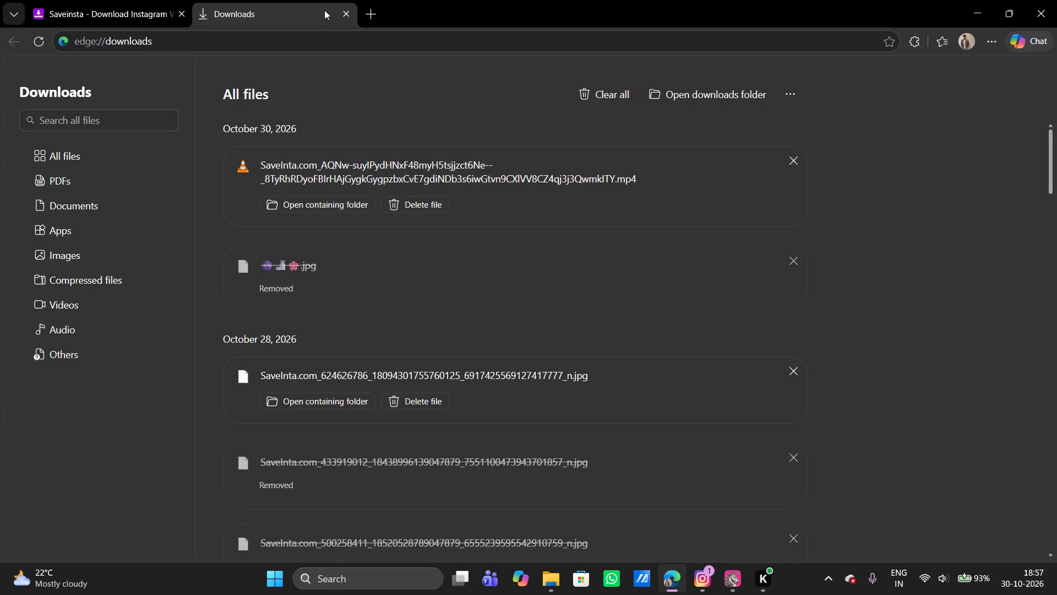
click(363, 14)
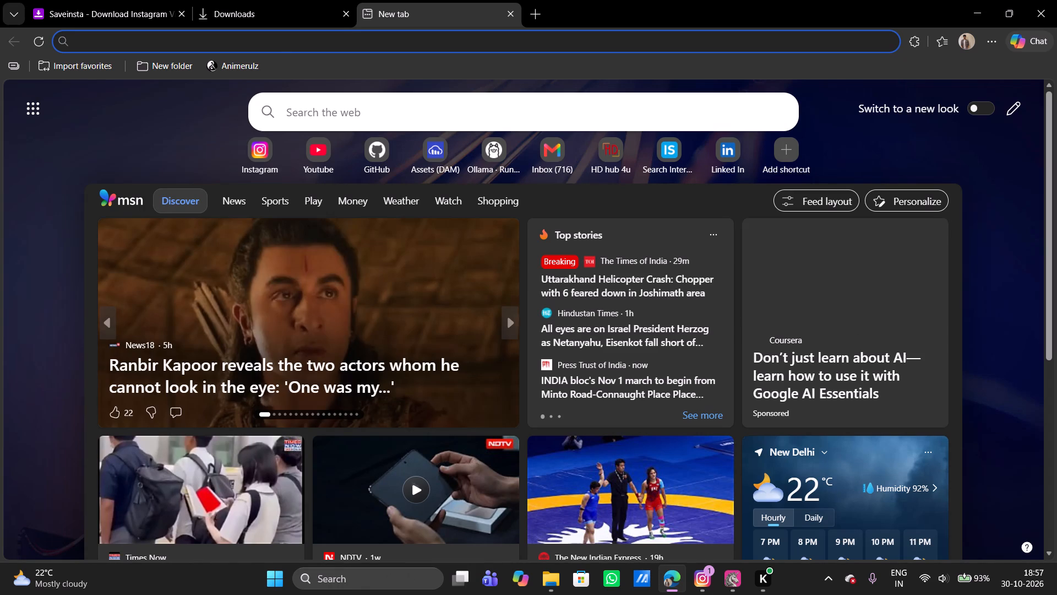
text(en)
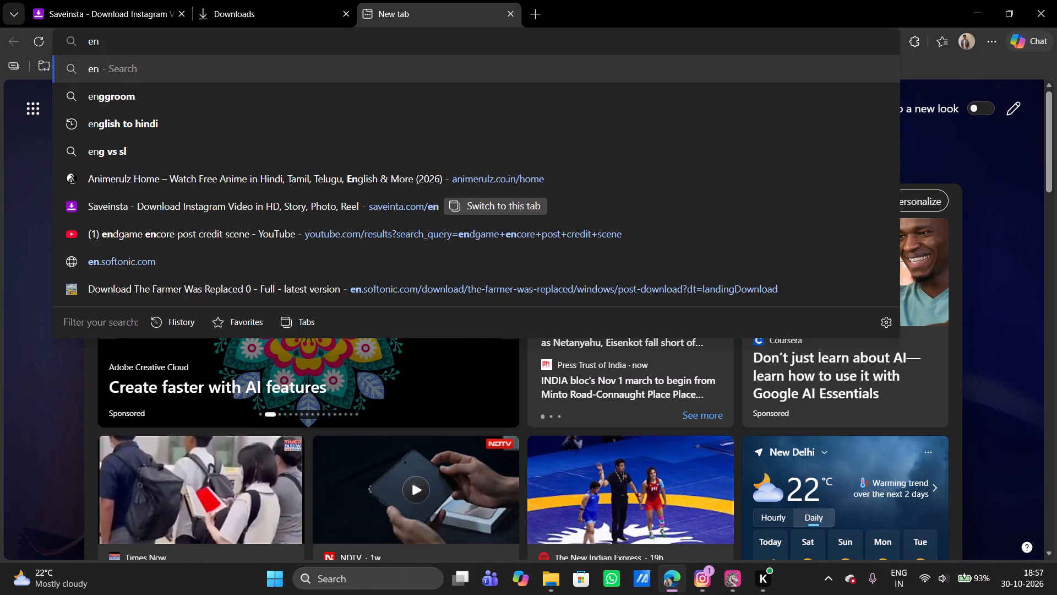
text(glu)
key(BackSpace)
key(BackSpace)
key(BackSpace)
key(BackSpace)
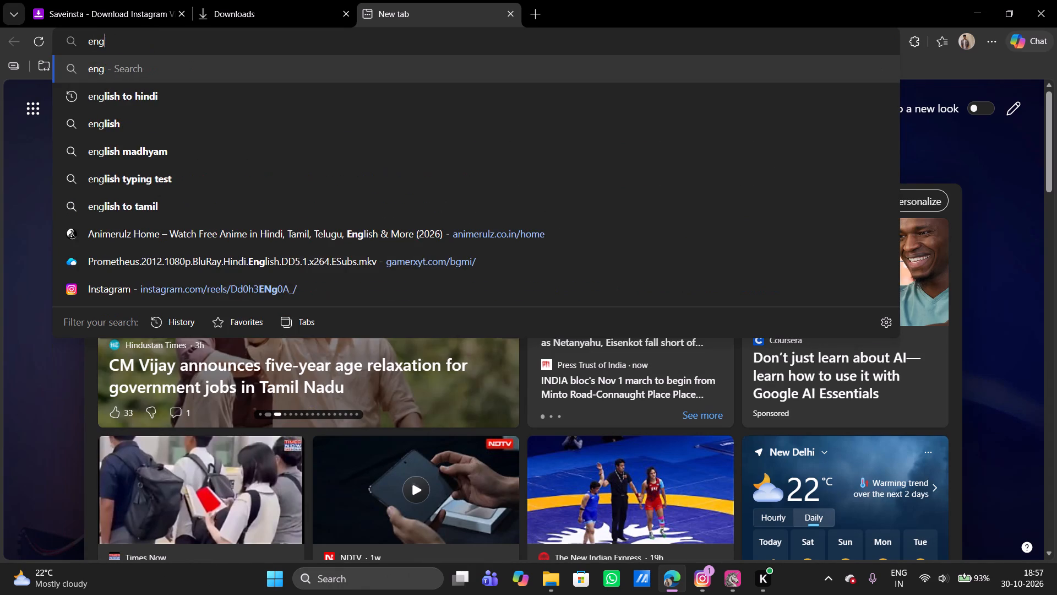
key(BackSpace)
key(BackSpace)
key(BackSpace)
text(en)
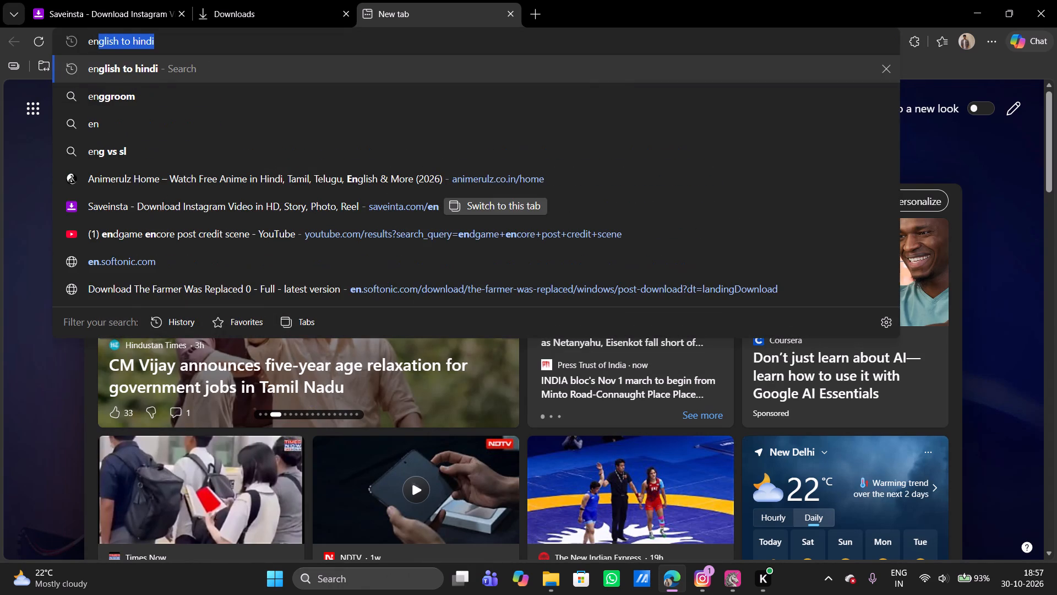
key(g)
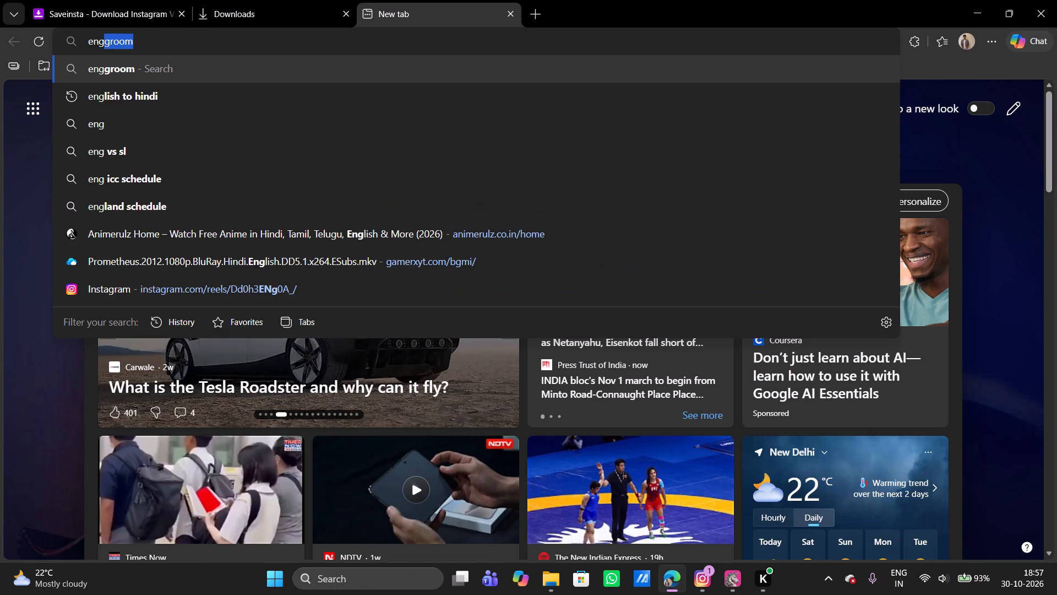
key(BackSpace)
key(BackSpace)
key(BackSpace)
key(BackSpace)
Search the web for "hinglish to urdu".
text(hindi to urde)
key(BackSpace)
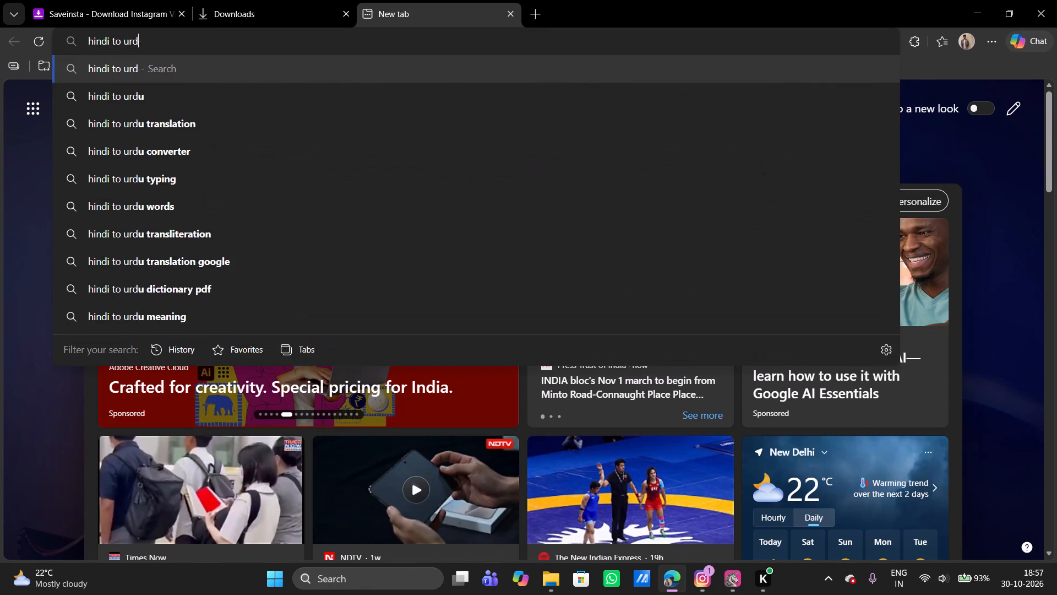
key(BackSpace)
key(BackSpace)
key(BackSpace)
key(BackSpace)
key(BackSpace)
key(BackSpace)
key(BackSpace)
key(BackSpace)
key(BackSpace)
key(BackSpace)
key(BackSpace)
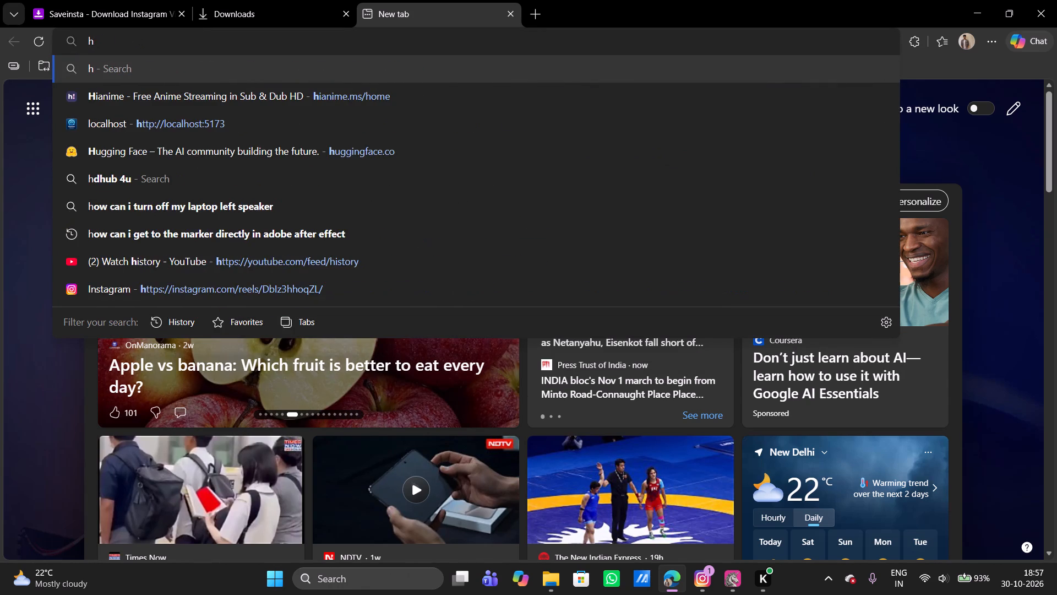
text(inglish to urdu)
key(Return)
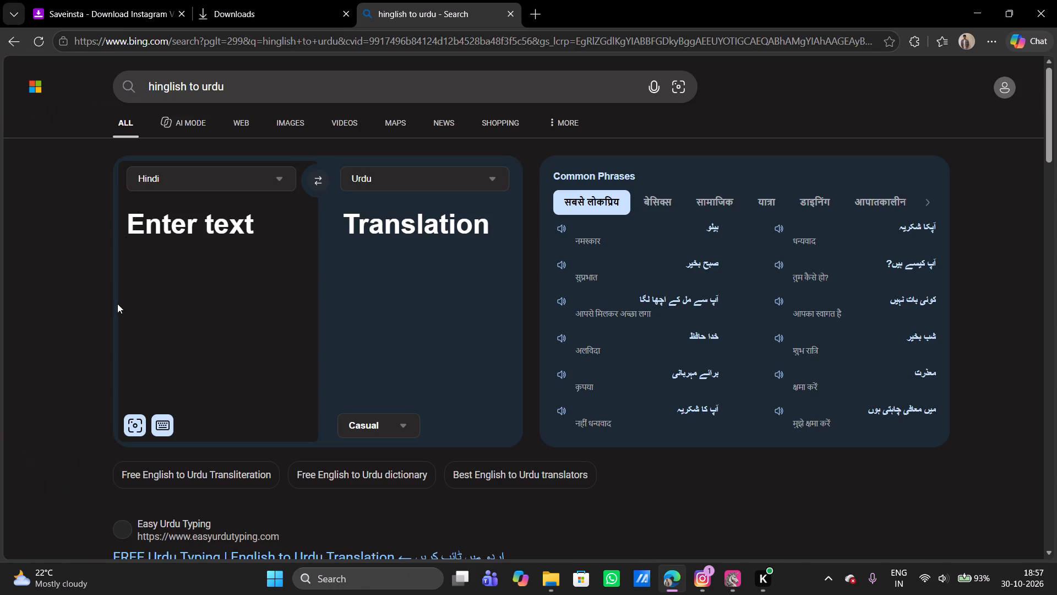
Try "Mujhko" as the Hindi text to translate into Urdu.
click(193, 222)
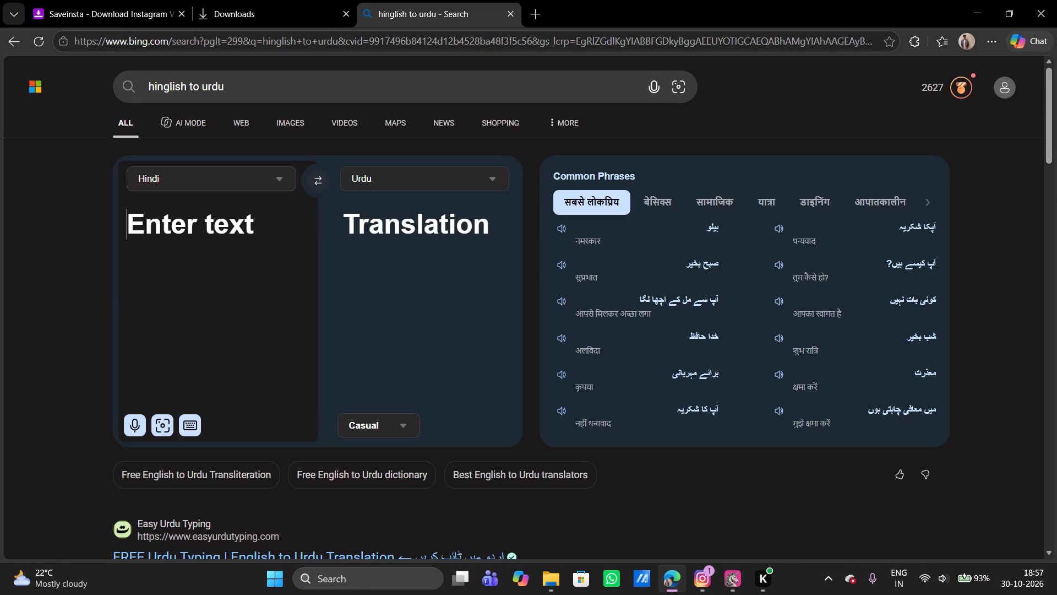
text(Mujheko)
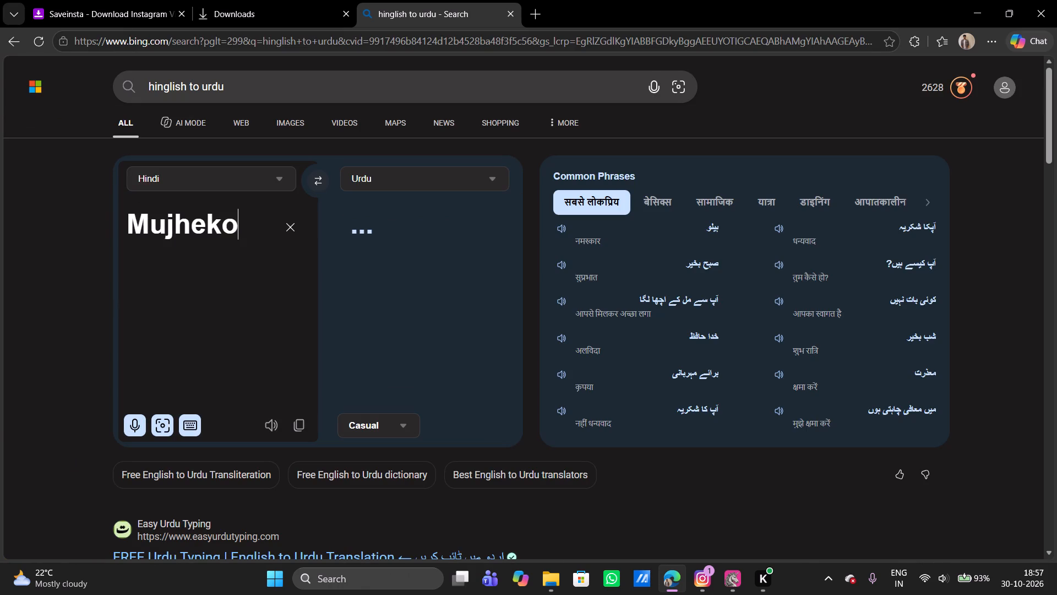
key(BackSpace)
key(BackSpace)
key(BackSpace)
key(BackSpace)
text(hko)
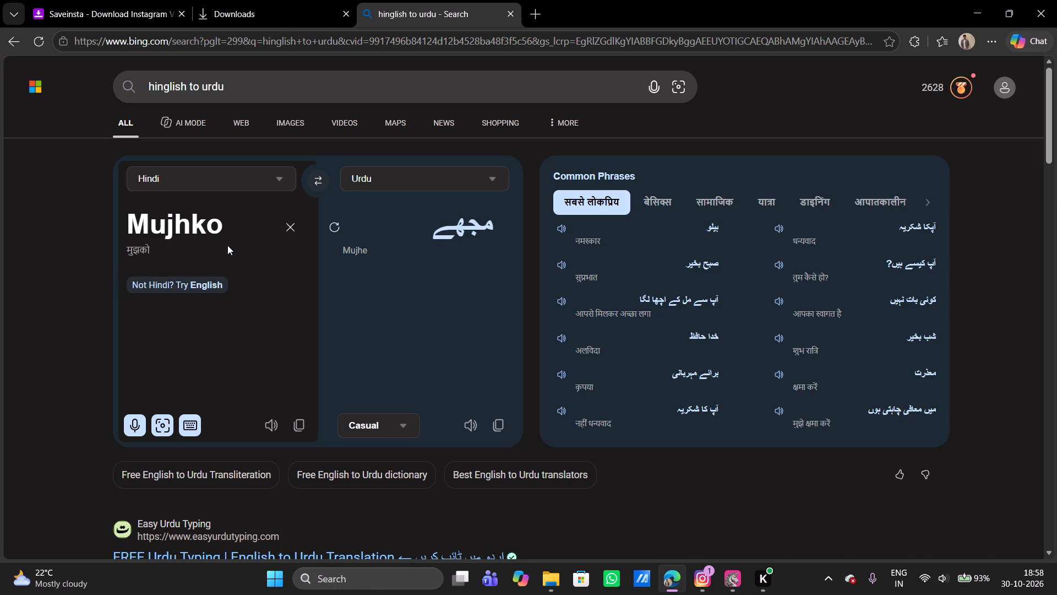
Respell the Hindi source text in the translator as "Mujhkooo".
key(o)
key(BackSpace)
key(BackSpace)
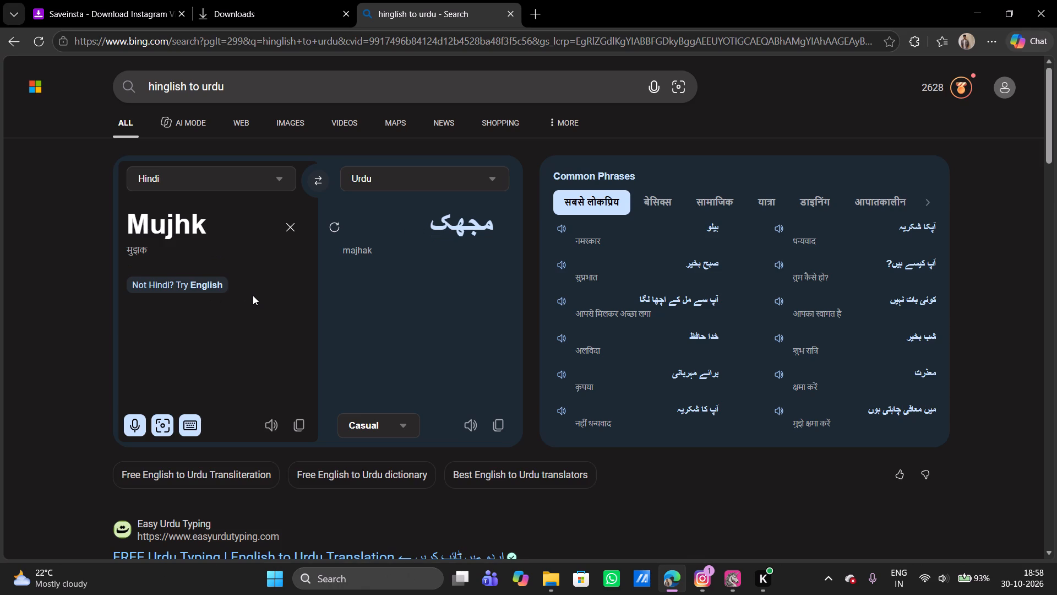
key(BackSpace)
key(BackSpace)
key(BackSpace)
key(BackSpace)
key(BackSpace)
key(BackSpace)
text(Mujhkoo)
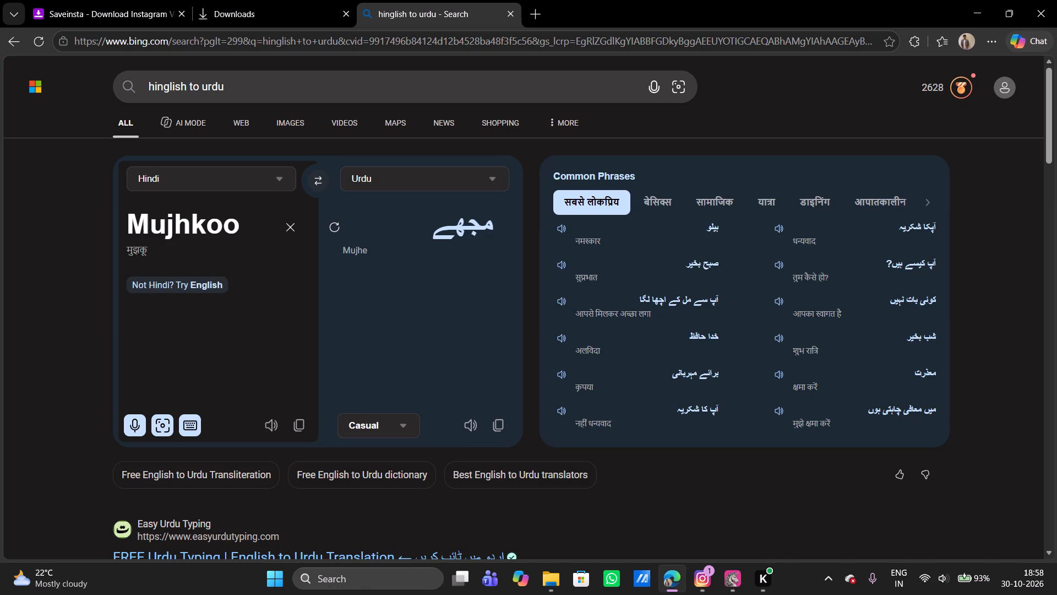
key(o)
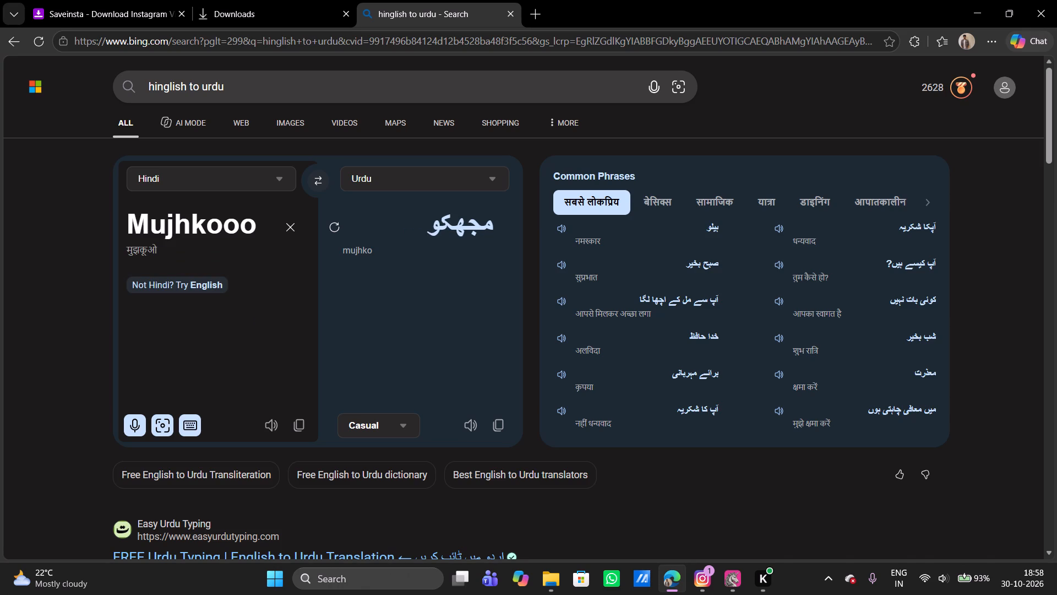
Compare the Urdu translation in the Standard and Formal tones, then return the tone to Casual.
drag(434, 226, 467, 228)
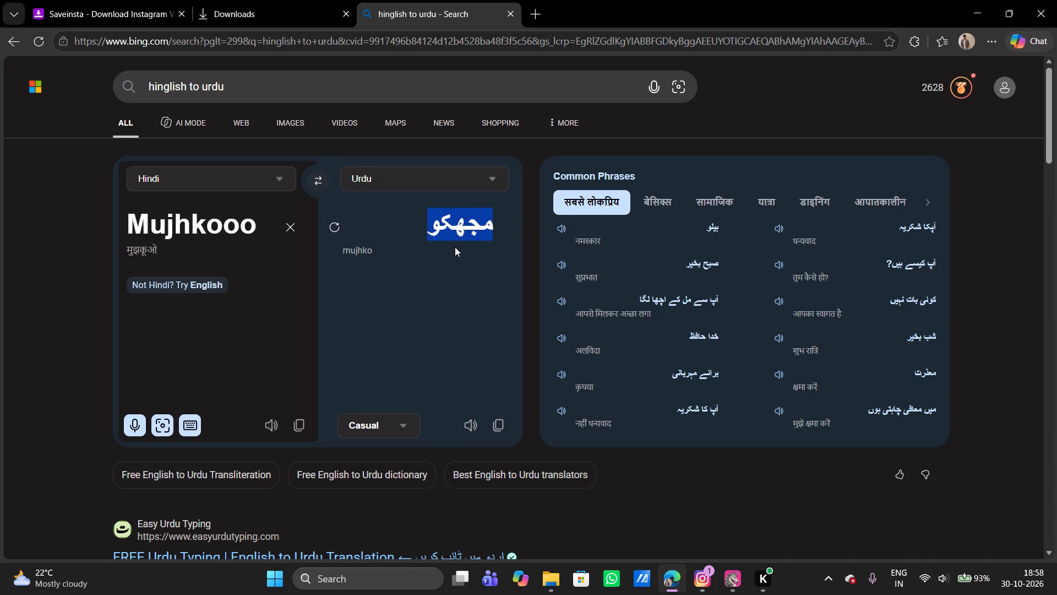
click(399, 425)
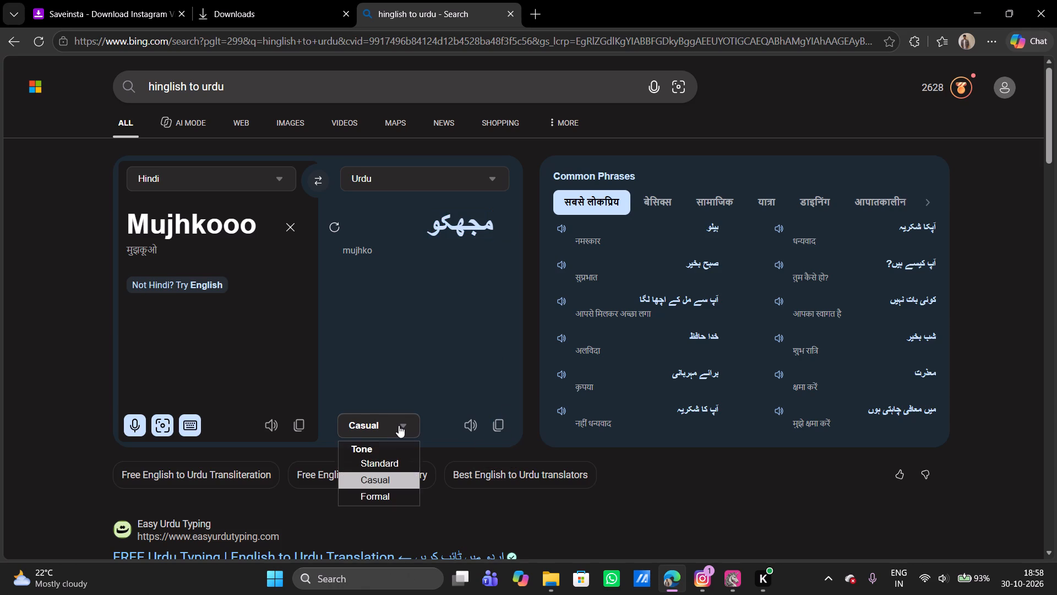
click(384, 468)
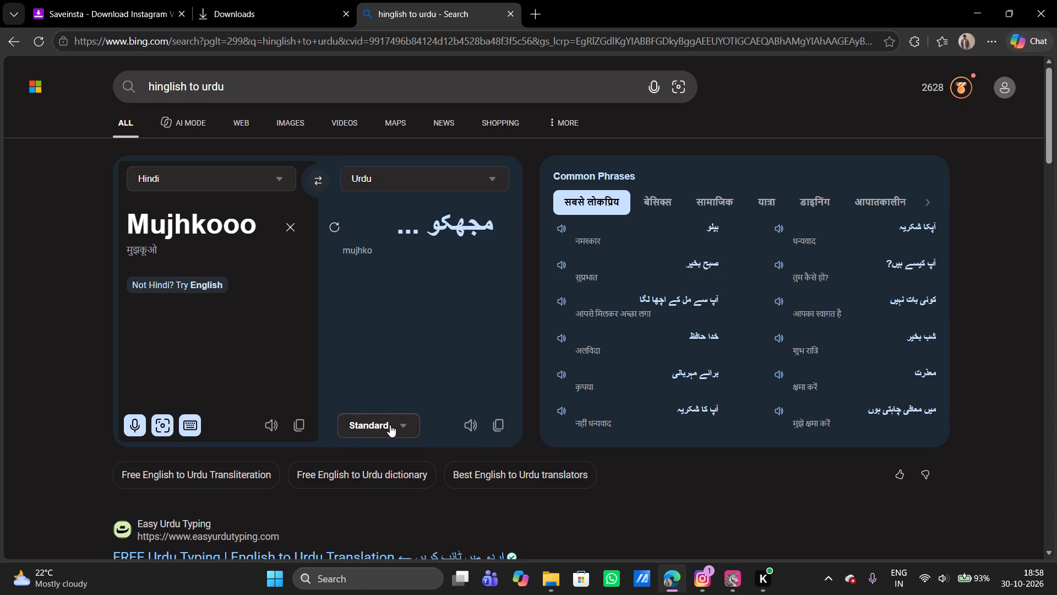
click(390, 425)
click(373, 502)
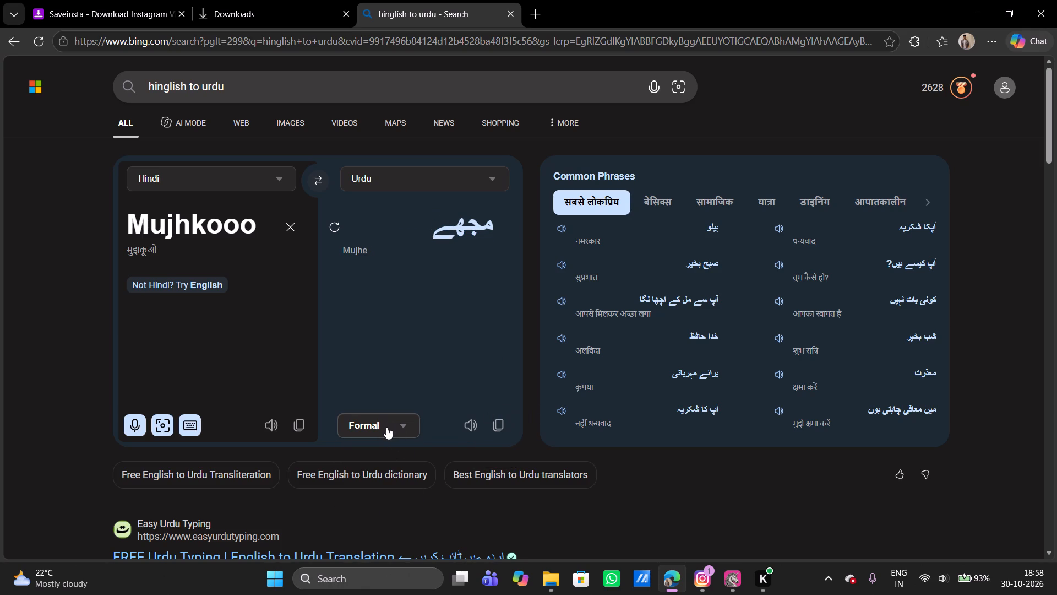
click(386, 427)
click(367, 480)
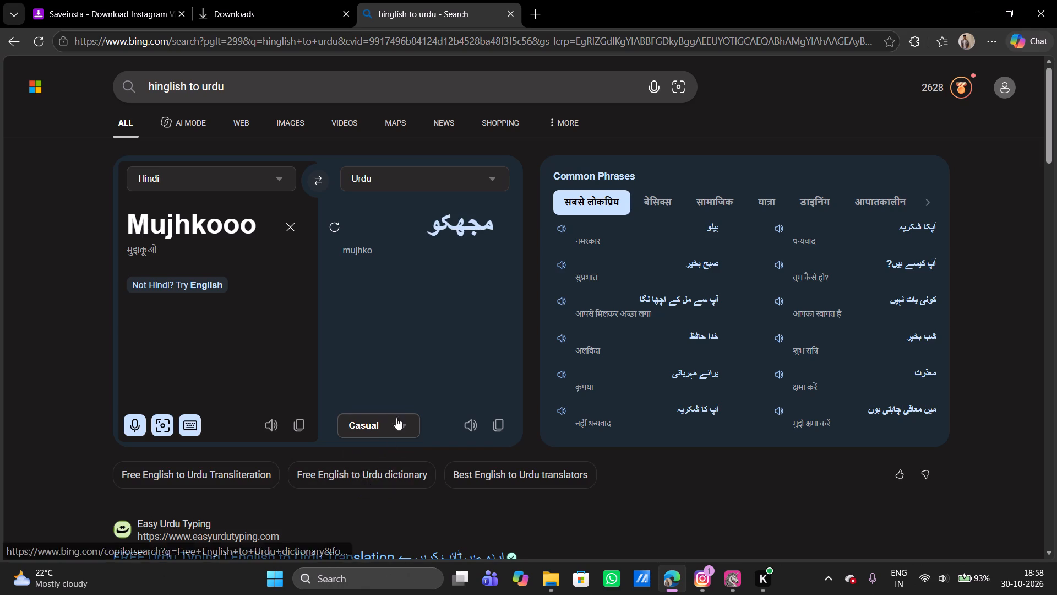
Copy the Urdu translation of "Mujhkooo".
click(494, 429)
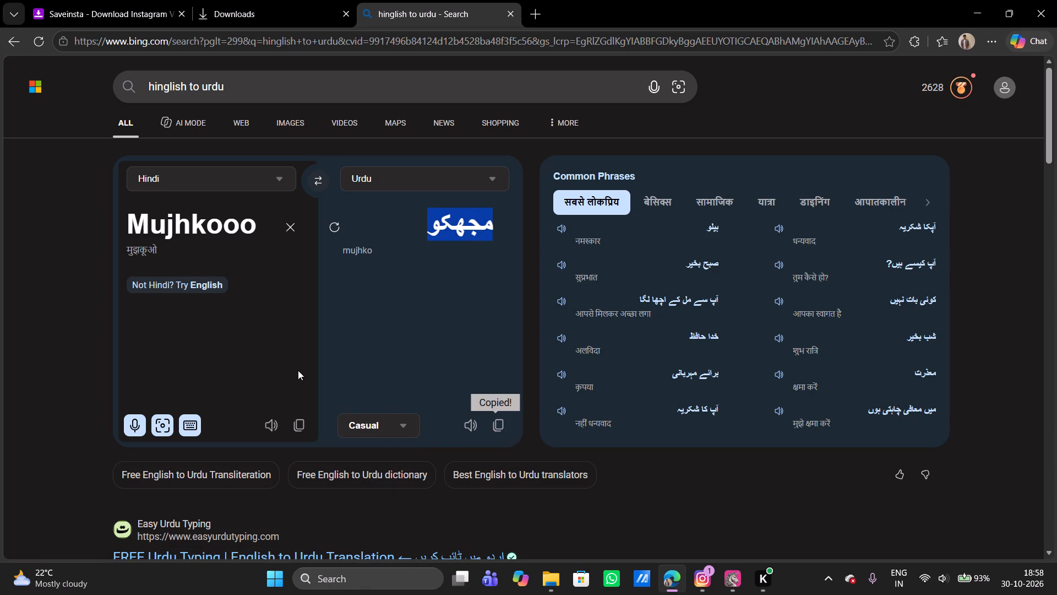
Switch back to EffectCraft and duplicate the kiya h text layer.
key(alt+Tab)
key(alt+Tab)
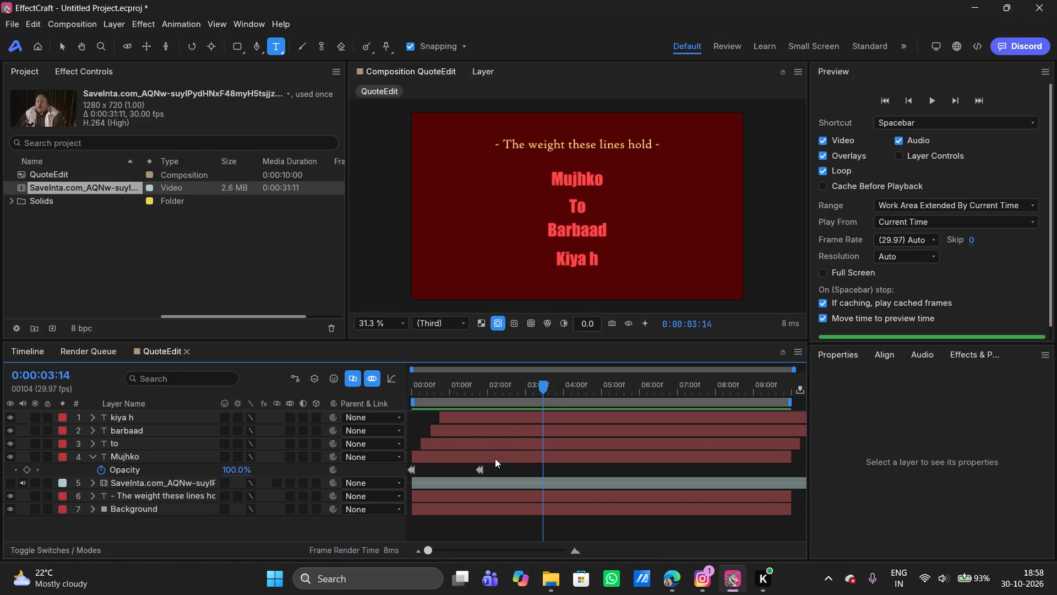
click(498, 414)
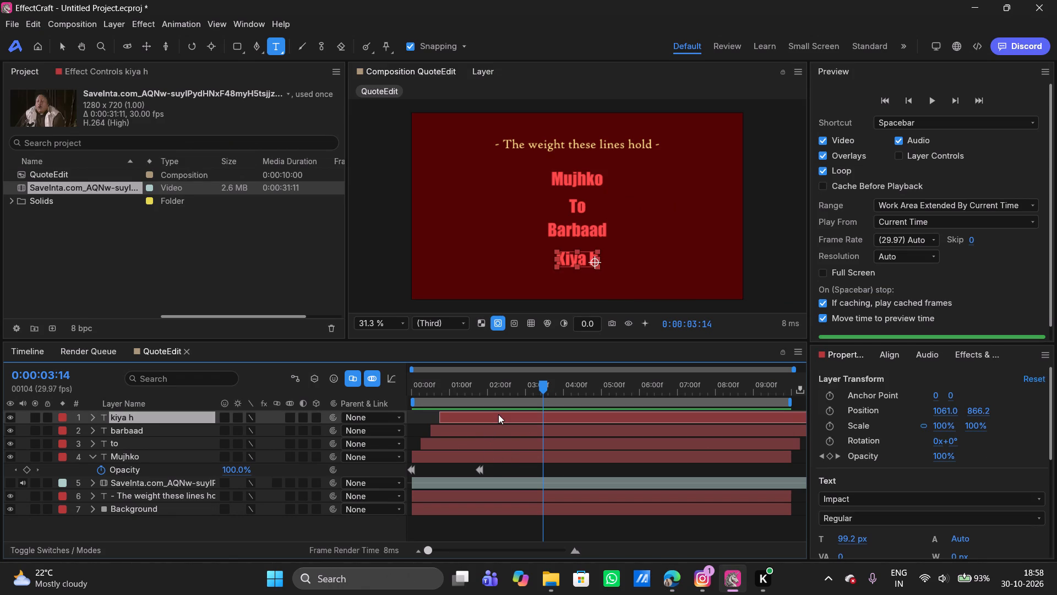
key(ctrl+d)
Shift the duplicated kiya h layer later in time so it starts at the playhead, 0:00:03:14.
drag(465, 412, 546, 415)
click(503, 415)
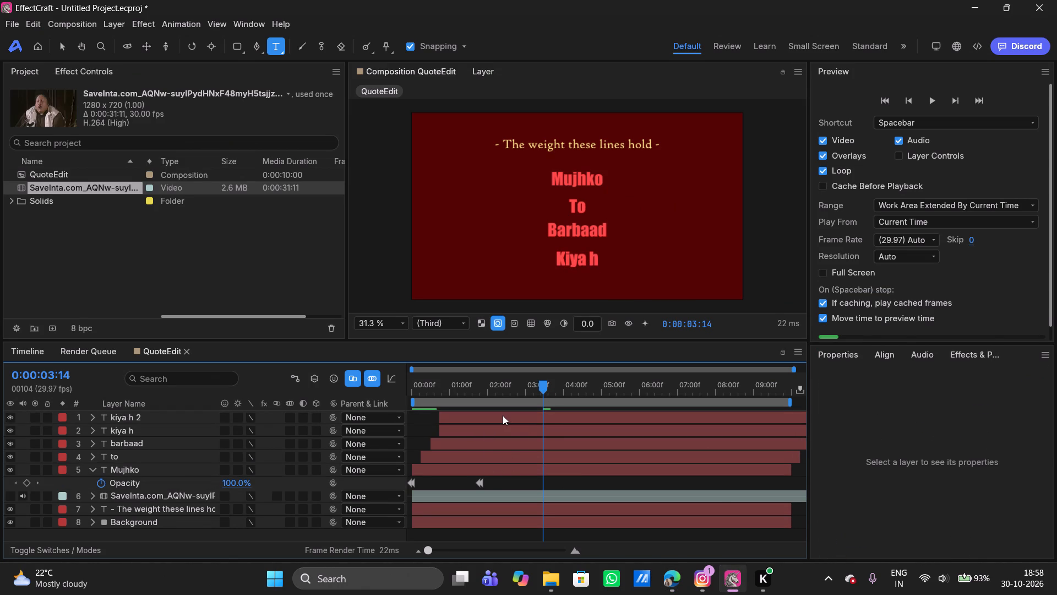
drag(503, 415, 616, 416)
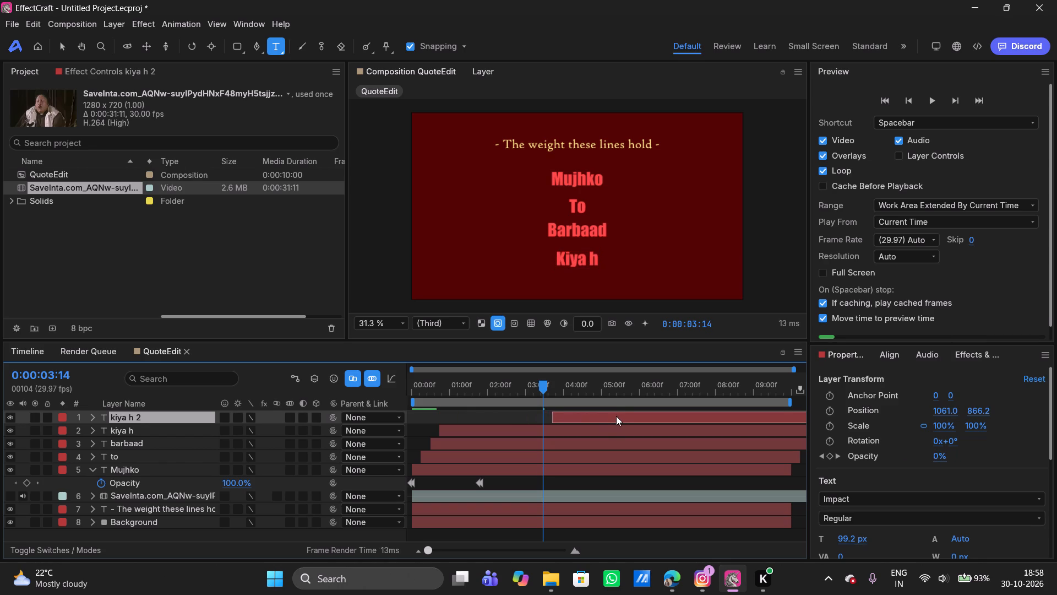
drag(616, 416, 609, 416)
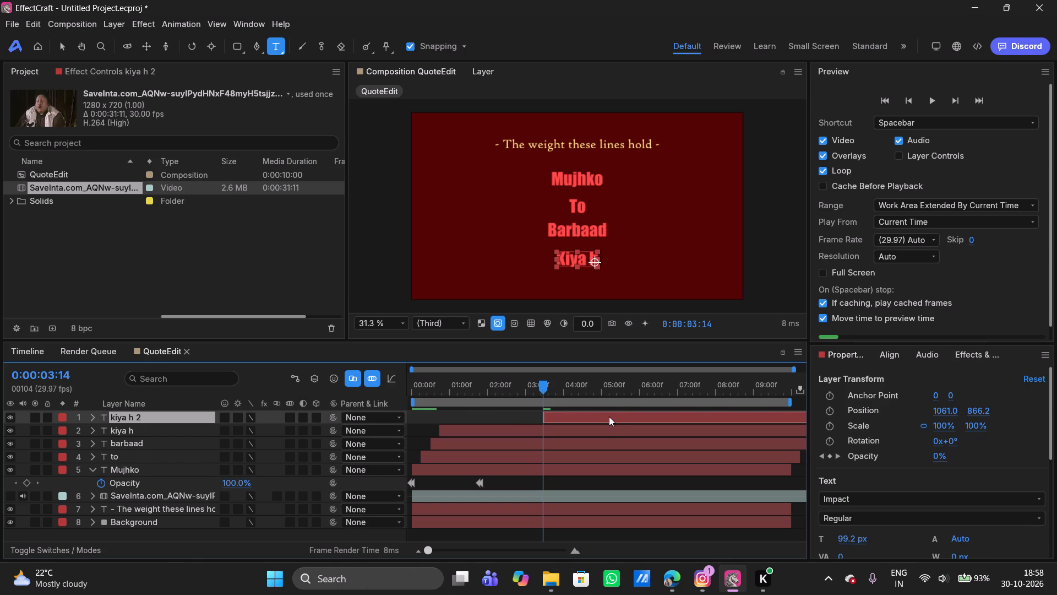
drag(609, 416, 605, 418)
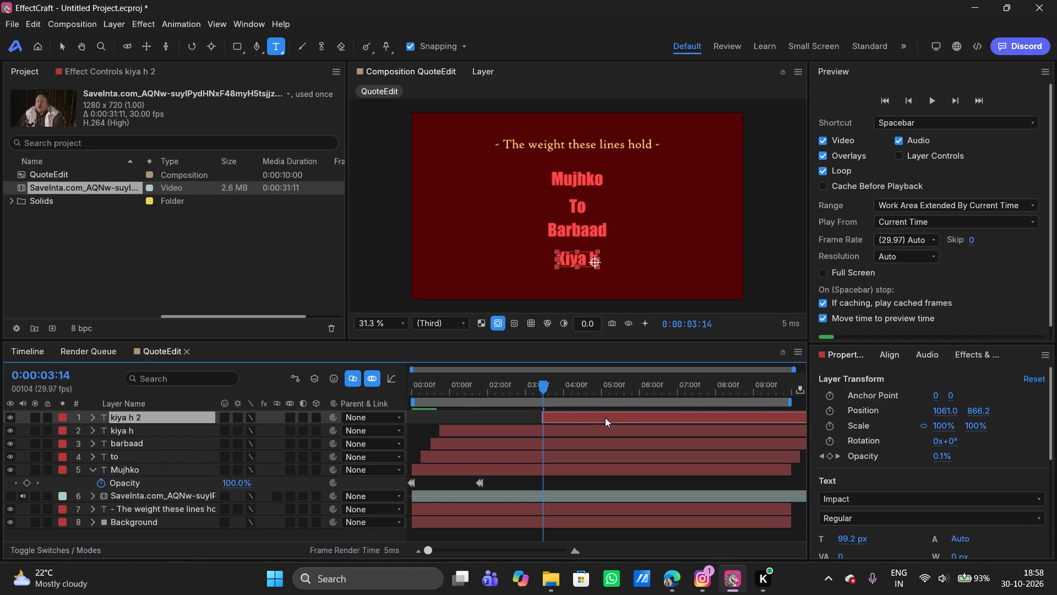
drag(605, 418, 607, 419)
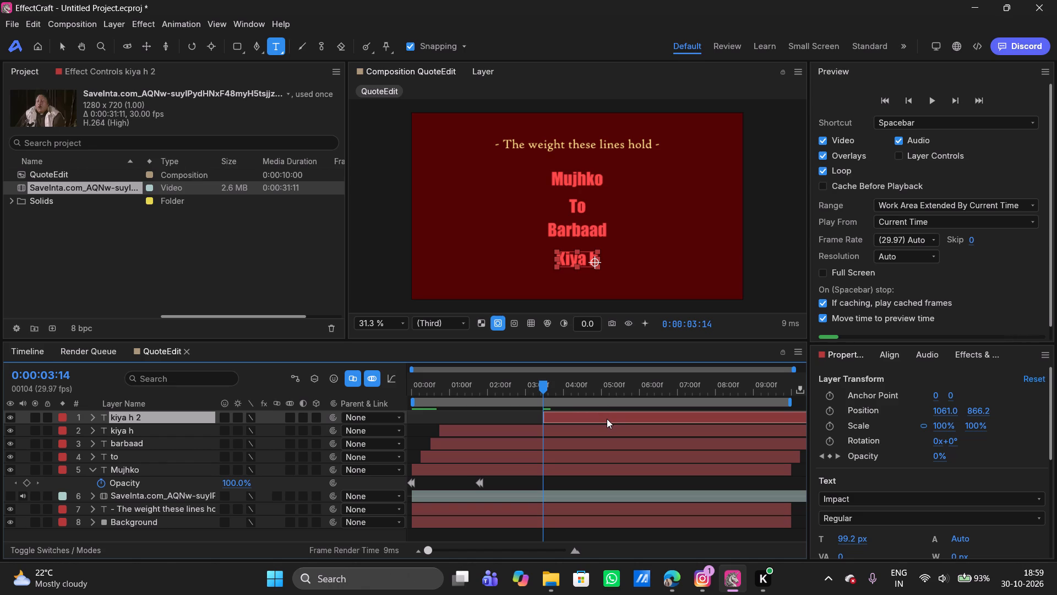
drag(607, 419, 604, 419)
Raise the kiya h 2 text layer to a vertical position of about 403.8, over the Mujhko line.
drag(604, 419, 603, 420)
drag(983, 410, 691, 421)
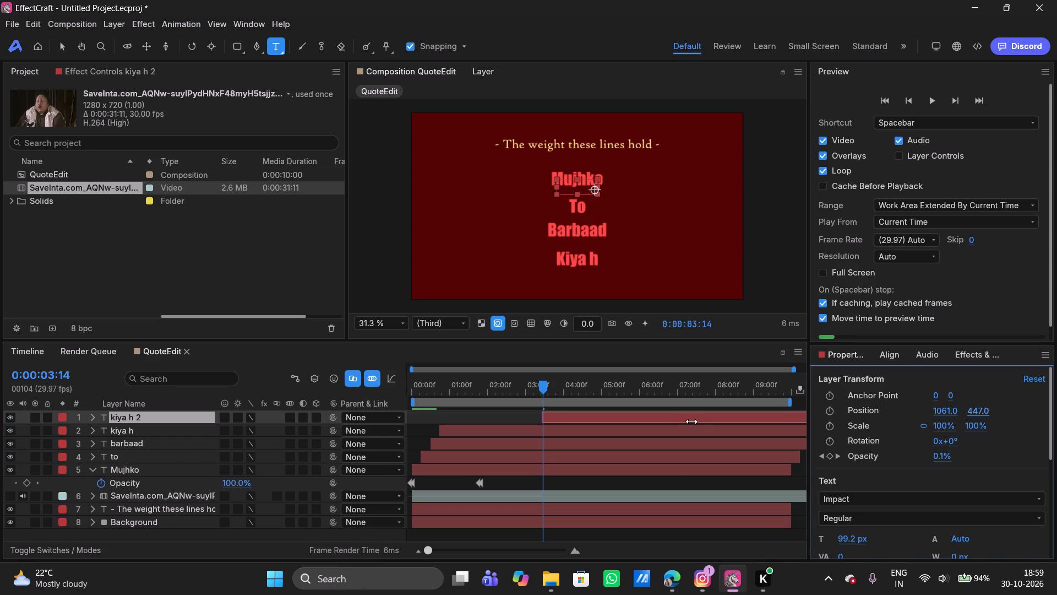
drag(691, 421, 662, 424)
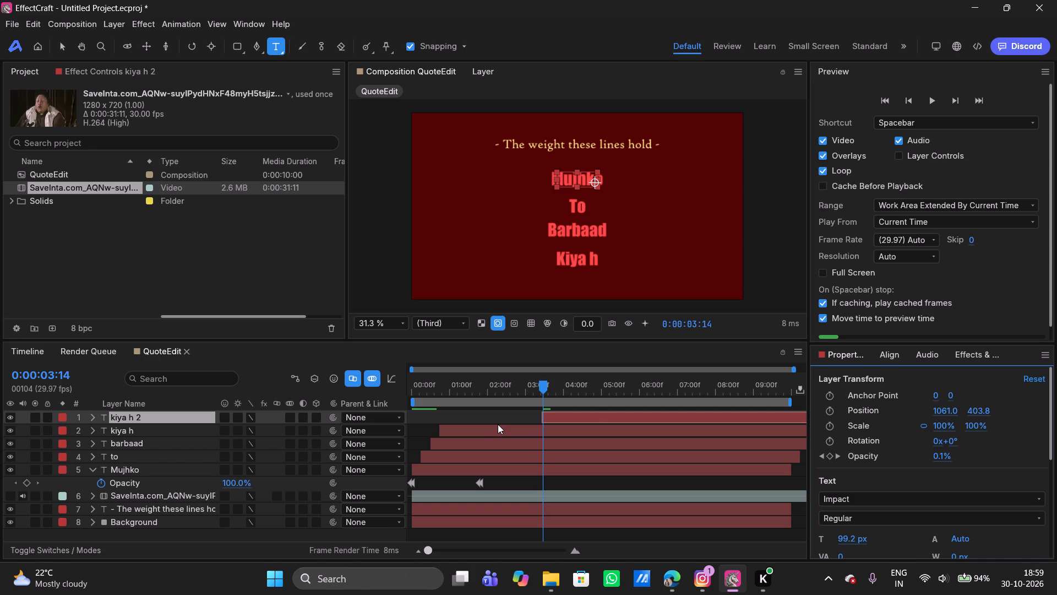
Replace the text of the kiya h 2 layer with the copied Urdu translation.
double_click(582, 418)
key(ctrl+v)
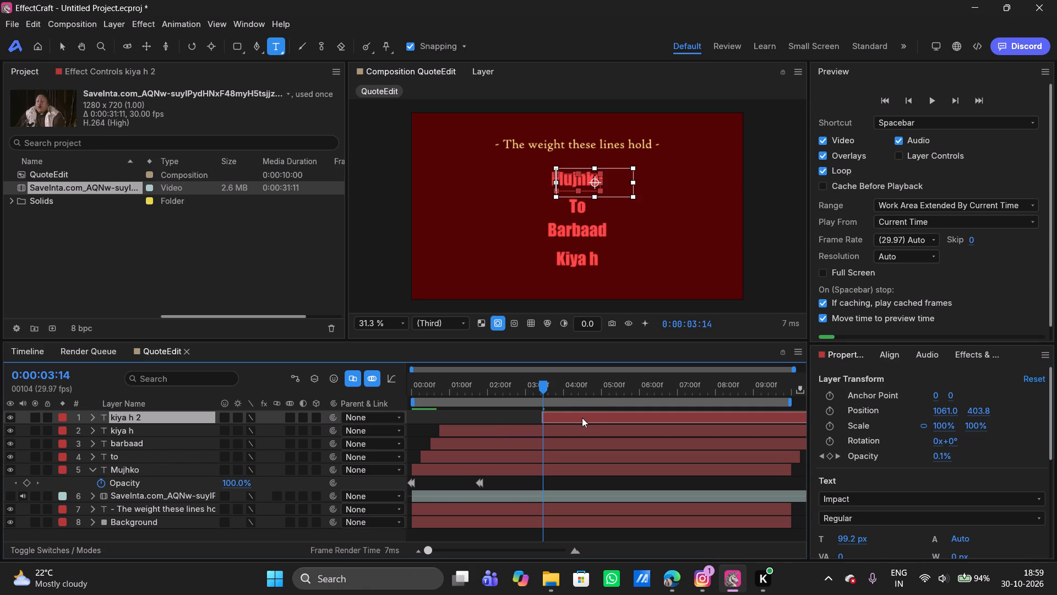
key(Return)
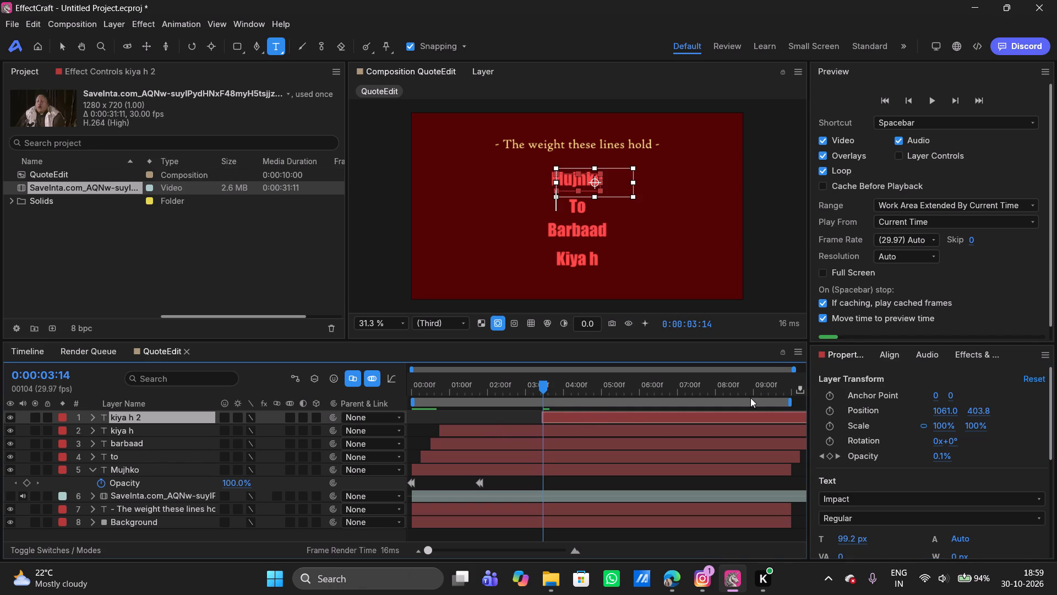
key(BackSpace)
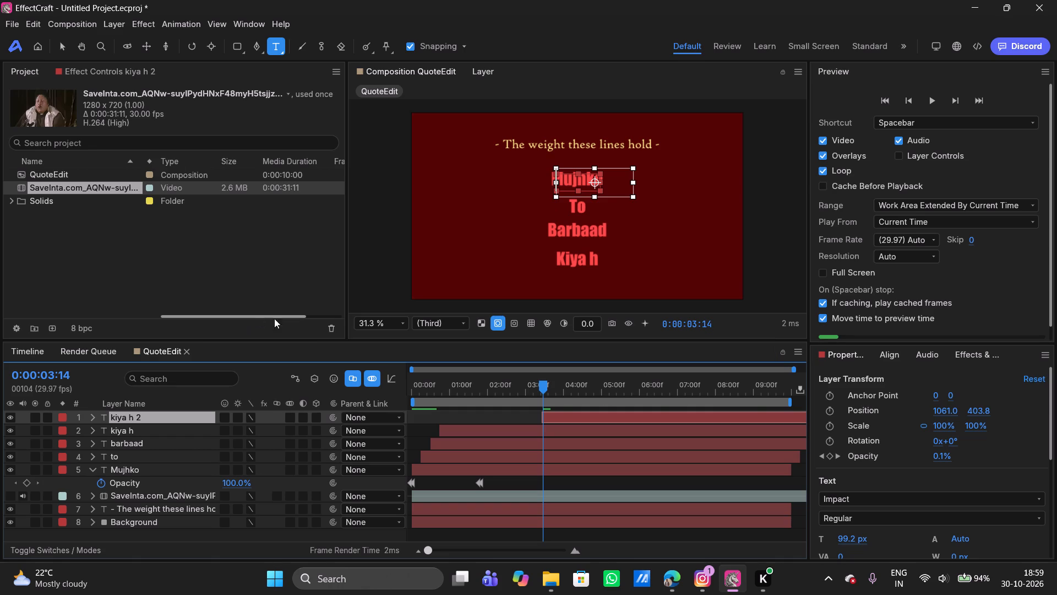
click(270, 251)
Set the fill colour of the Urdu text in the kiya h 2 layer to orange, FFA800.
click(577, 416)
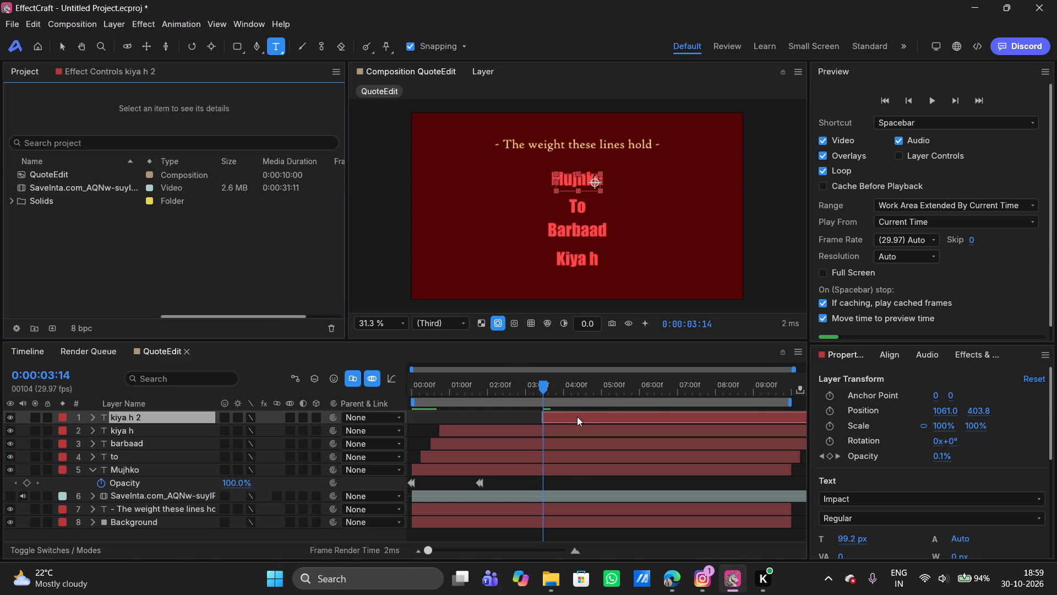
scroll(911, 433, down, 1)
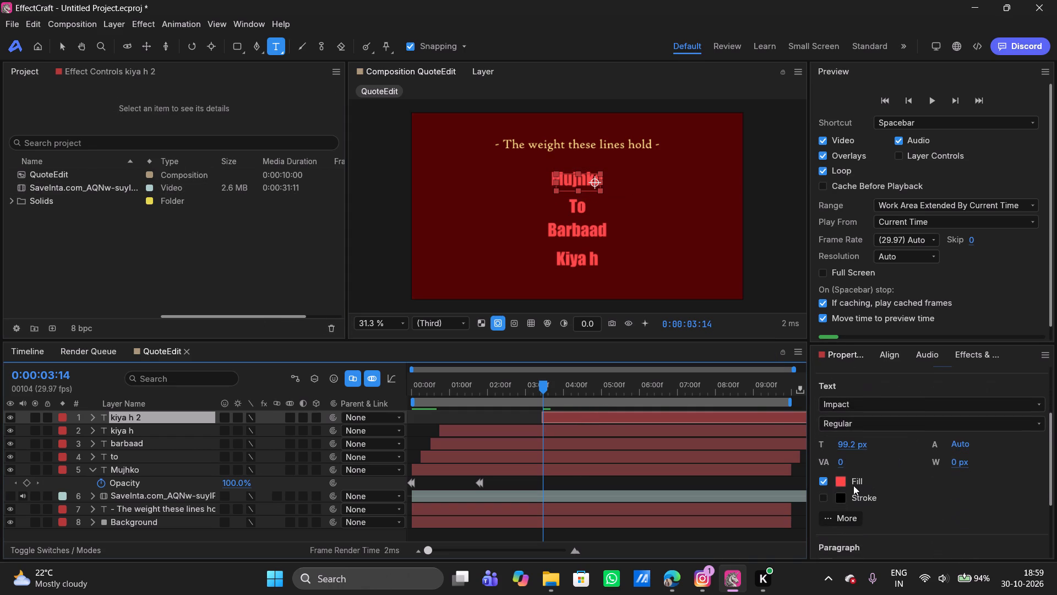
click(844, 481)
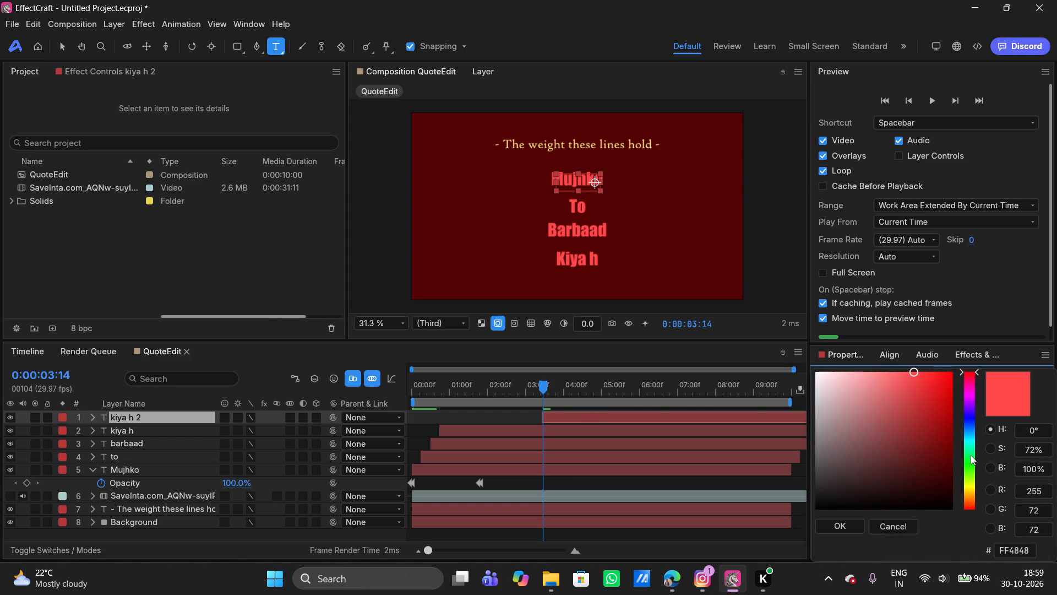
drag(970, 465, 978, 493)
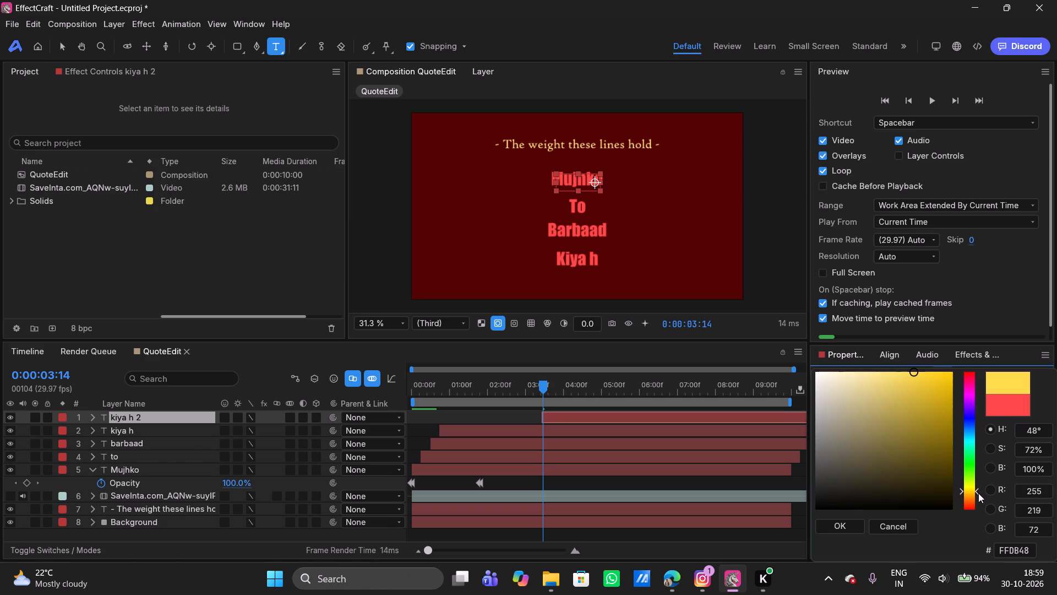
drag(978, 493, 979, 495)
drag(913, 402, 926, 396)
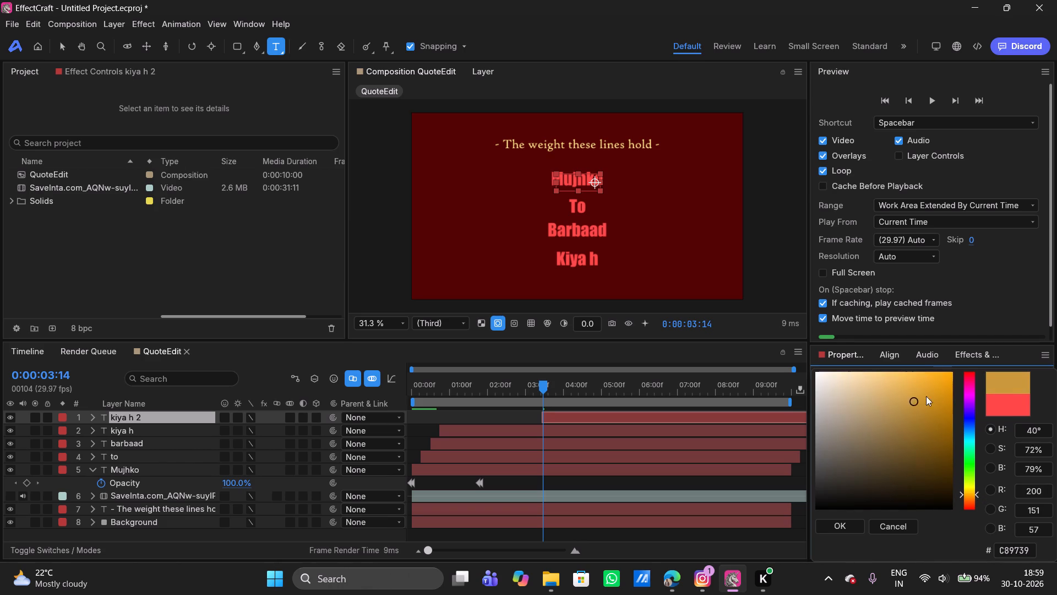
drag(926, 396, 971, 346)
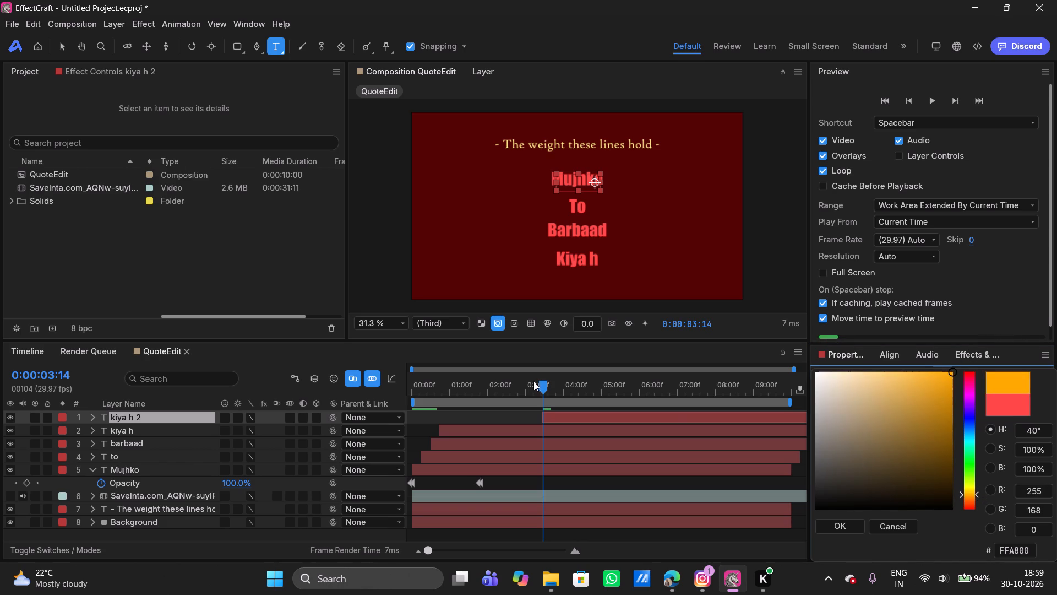
Move the playhead to 0:00:05:13 and set the kiya h 2 text fill to yellow, about FFDF00.
drag(547, 385, 589, 380)
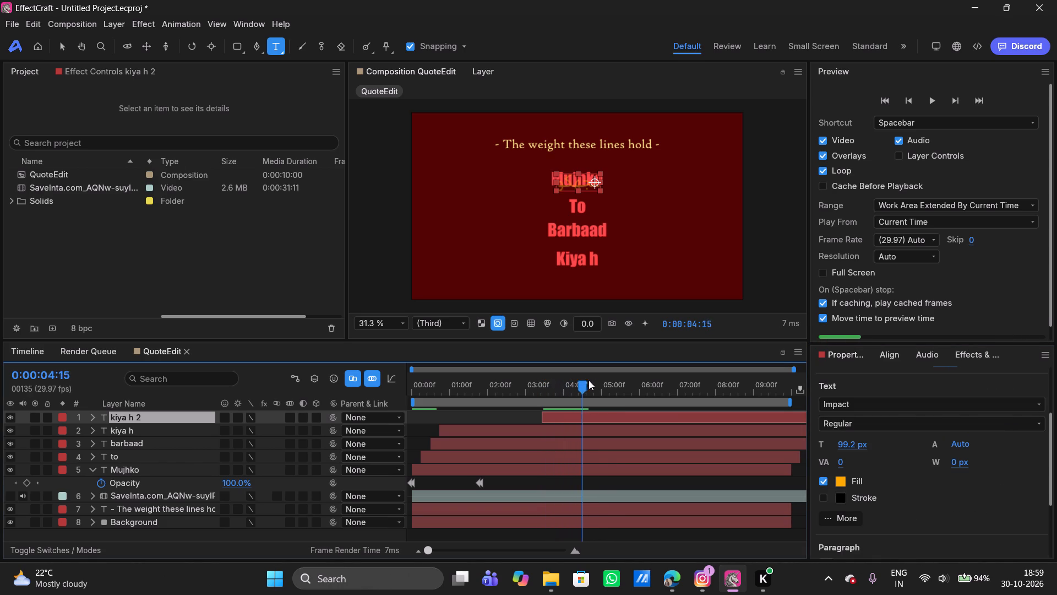
drag(589, 380, 618, 378)
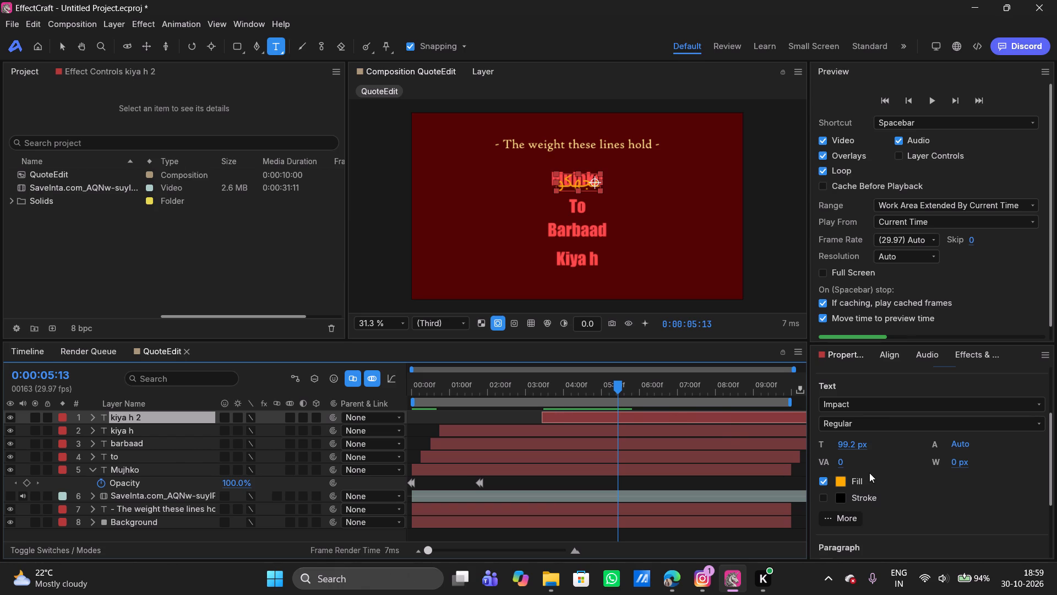
click(841, 482)
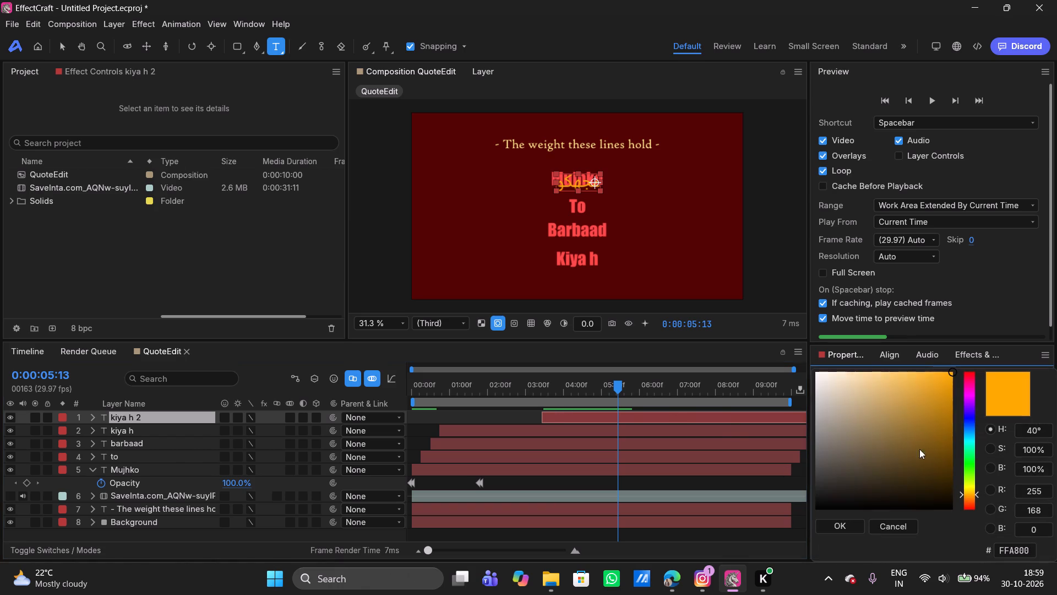
drag(949, 397, 979, 329)
drag(971, 494, 978, 490)
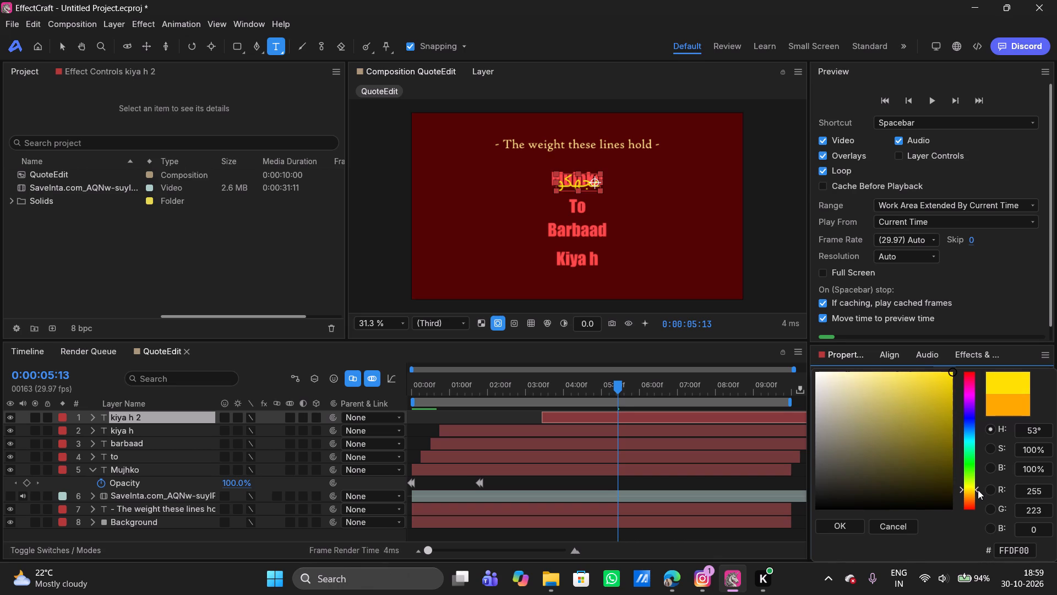
drag(978, 490, 978, 489)
click(838, 525)
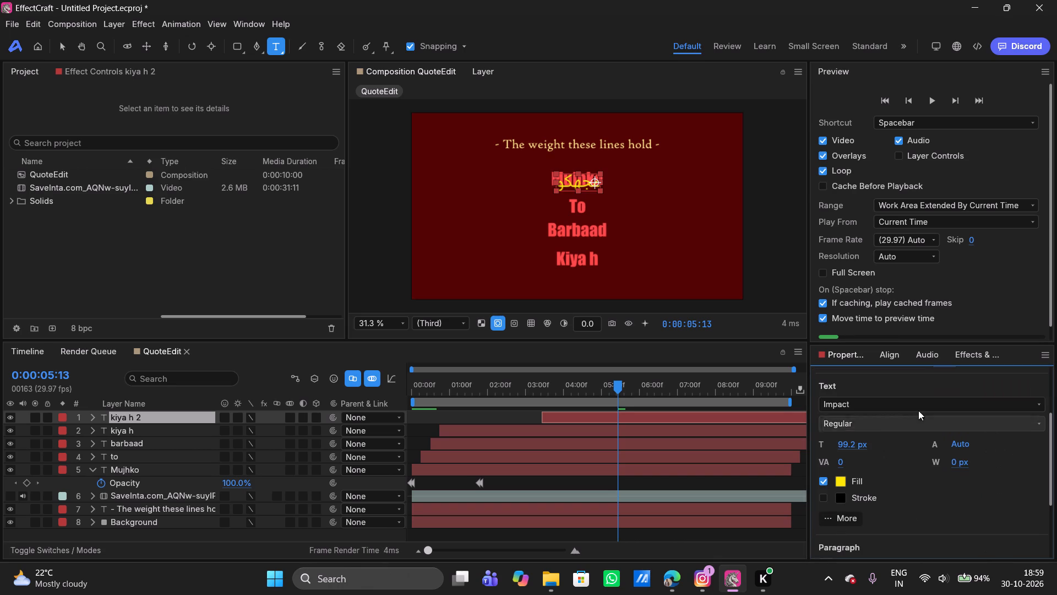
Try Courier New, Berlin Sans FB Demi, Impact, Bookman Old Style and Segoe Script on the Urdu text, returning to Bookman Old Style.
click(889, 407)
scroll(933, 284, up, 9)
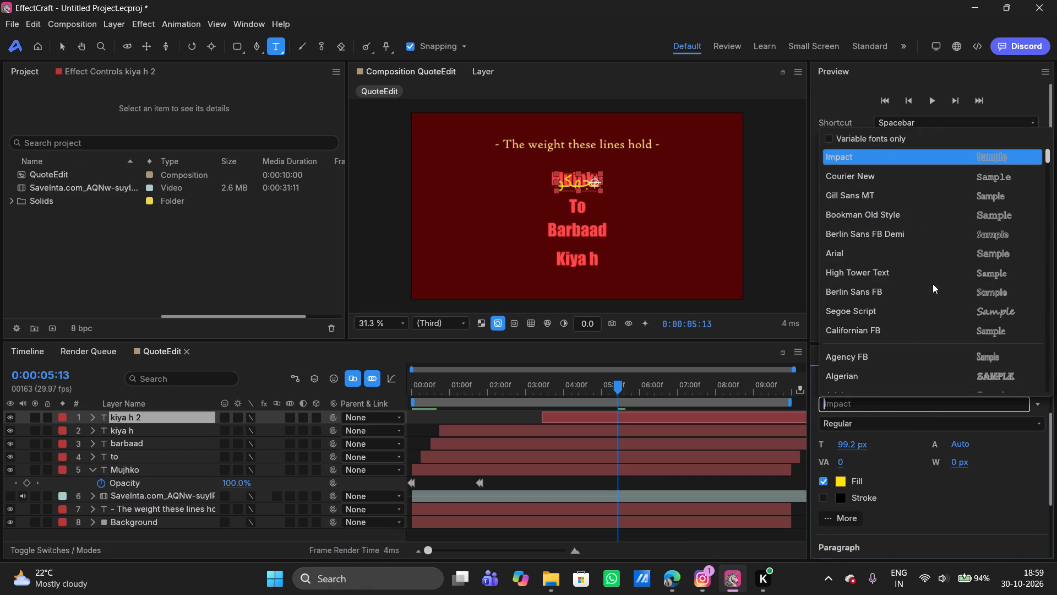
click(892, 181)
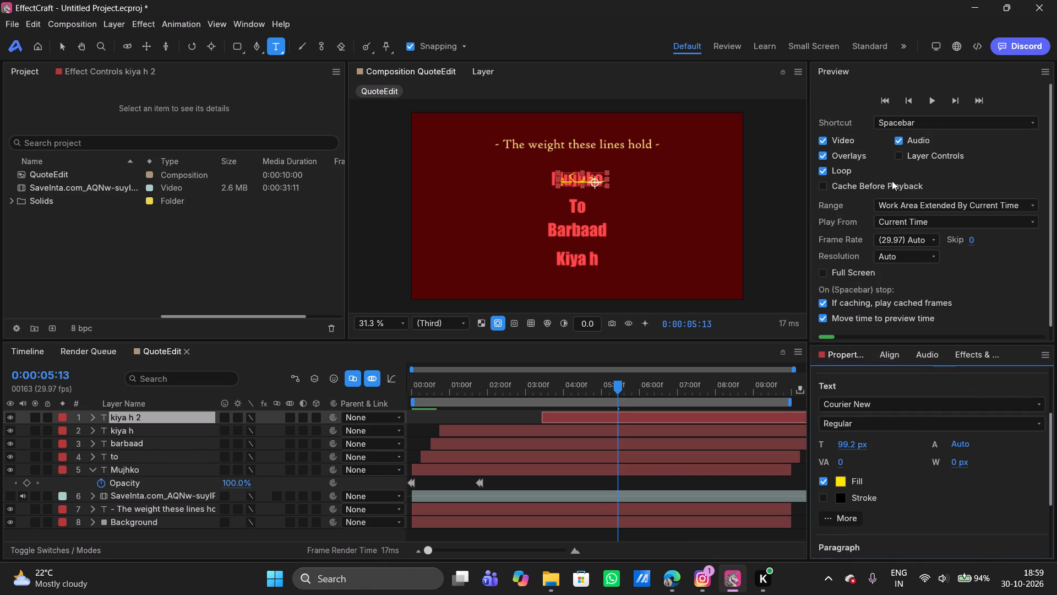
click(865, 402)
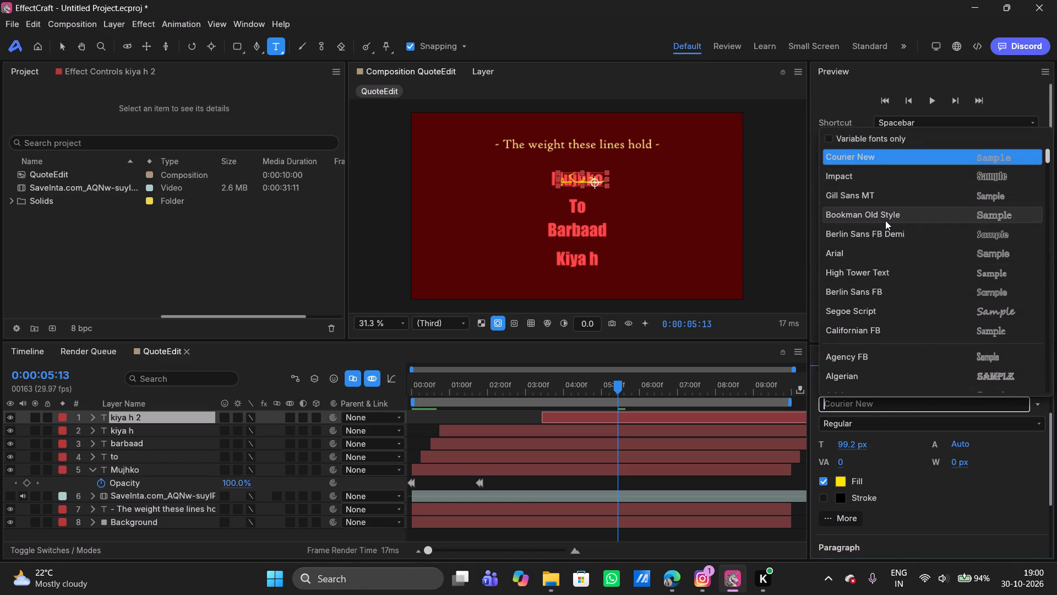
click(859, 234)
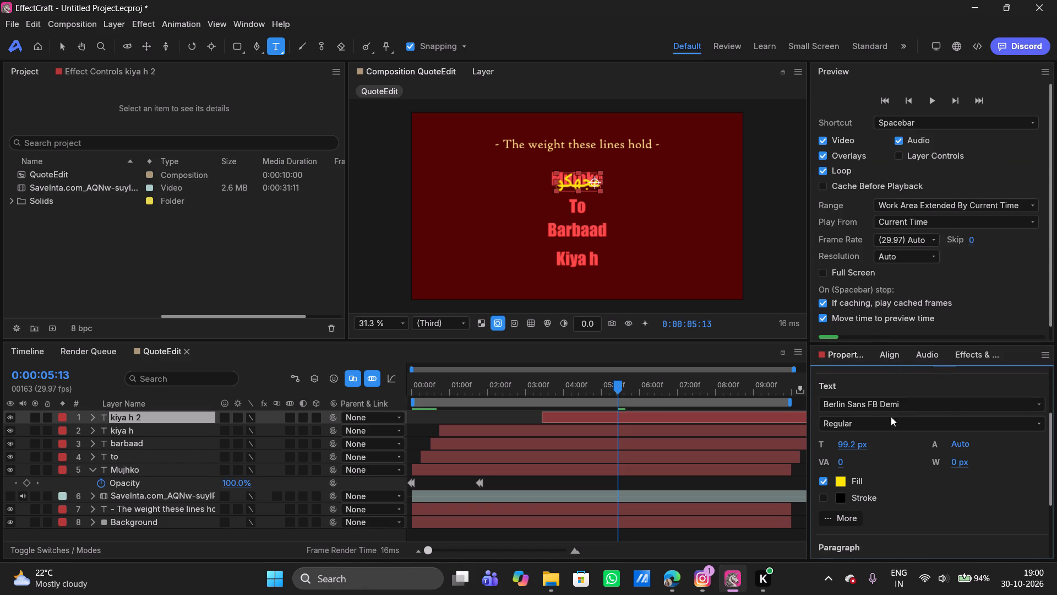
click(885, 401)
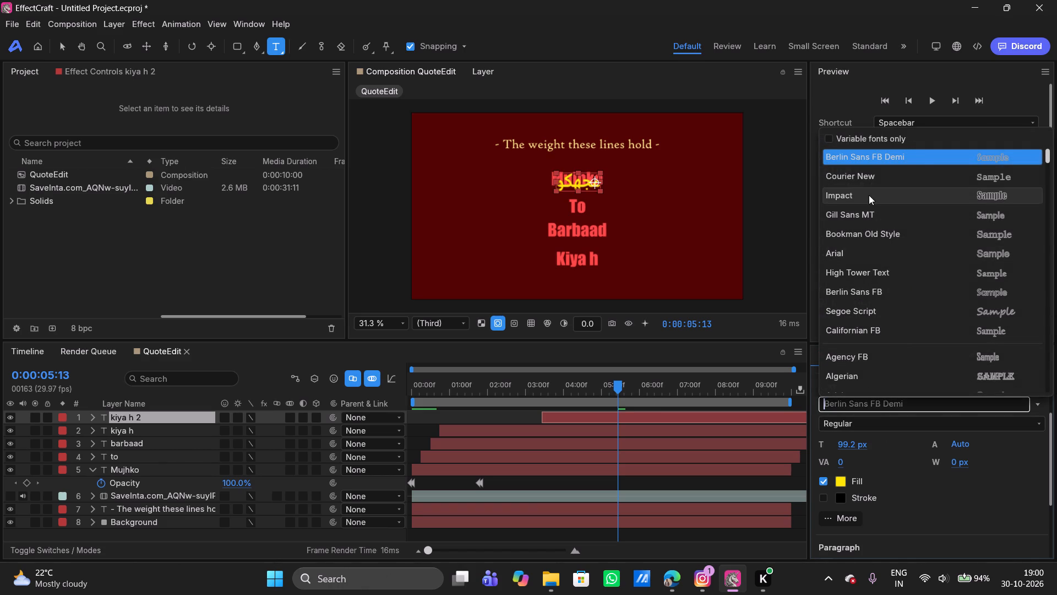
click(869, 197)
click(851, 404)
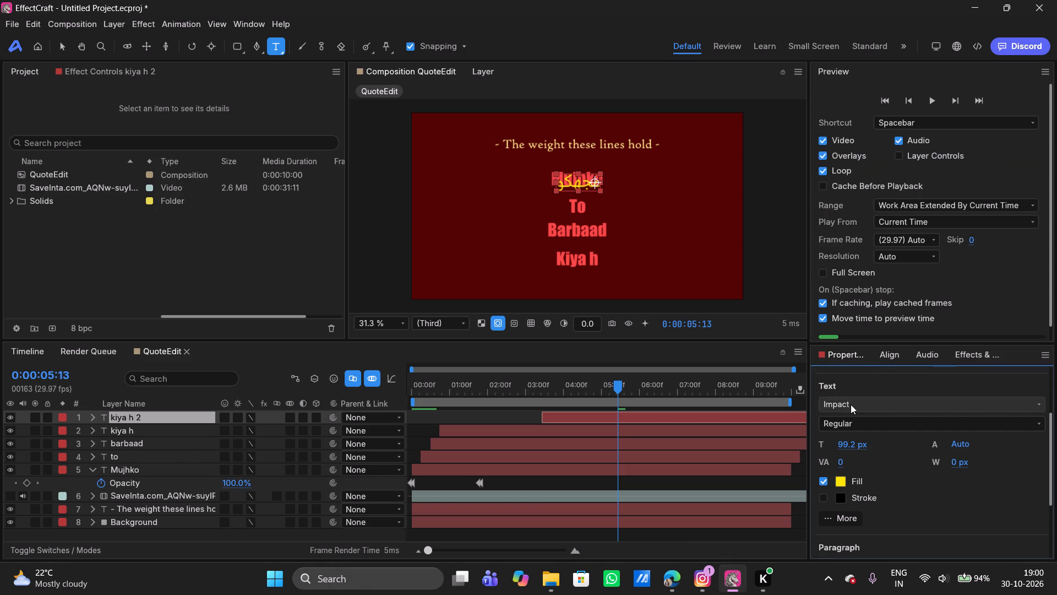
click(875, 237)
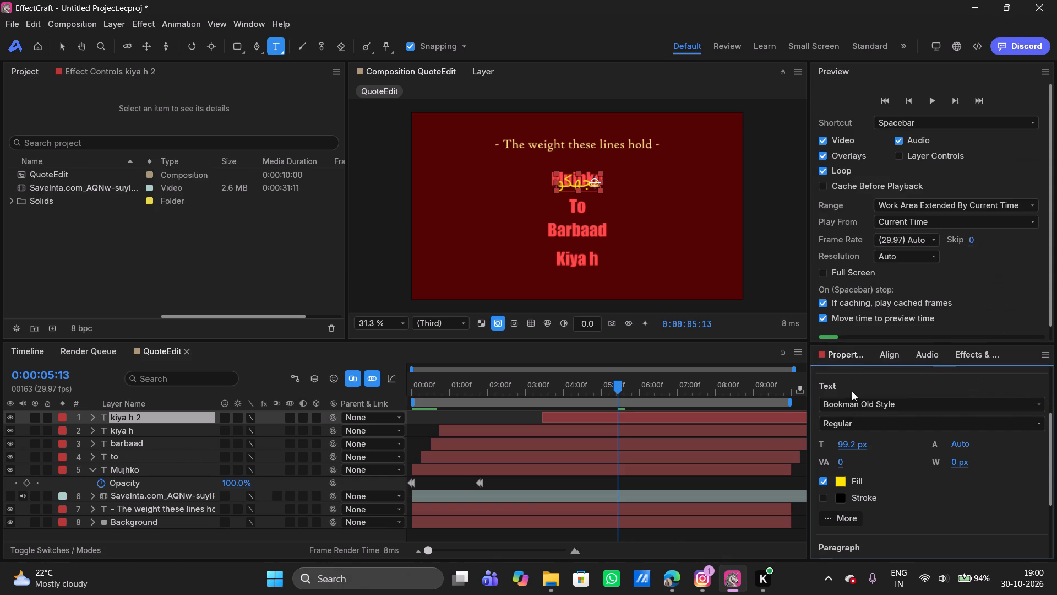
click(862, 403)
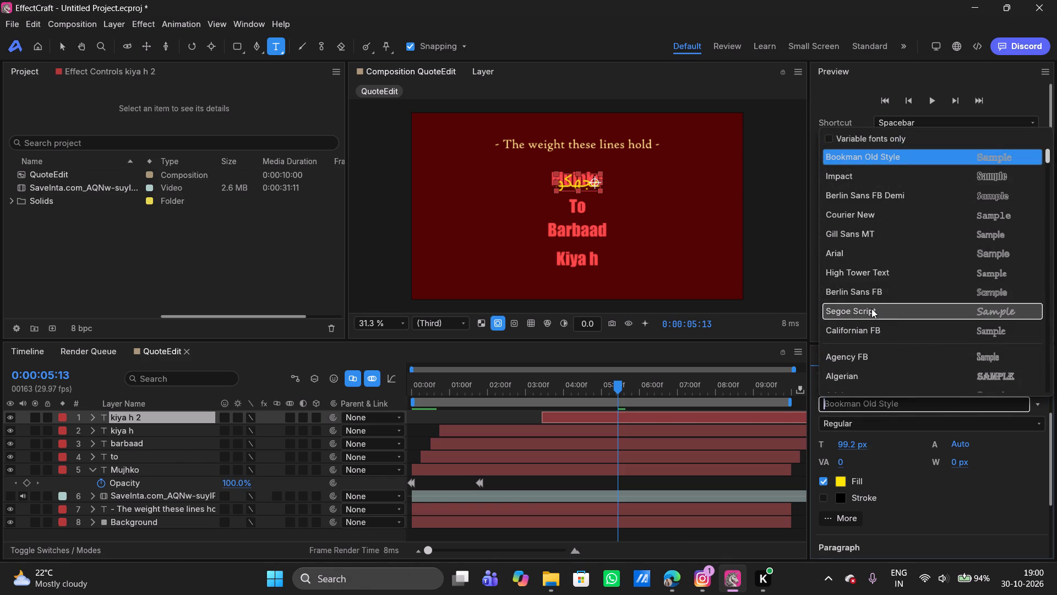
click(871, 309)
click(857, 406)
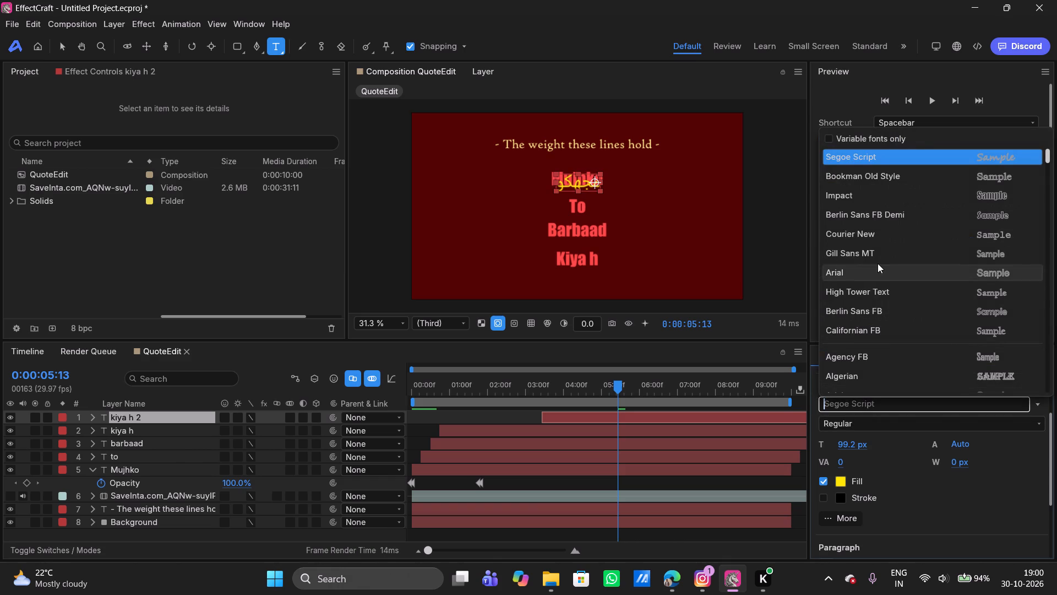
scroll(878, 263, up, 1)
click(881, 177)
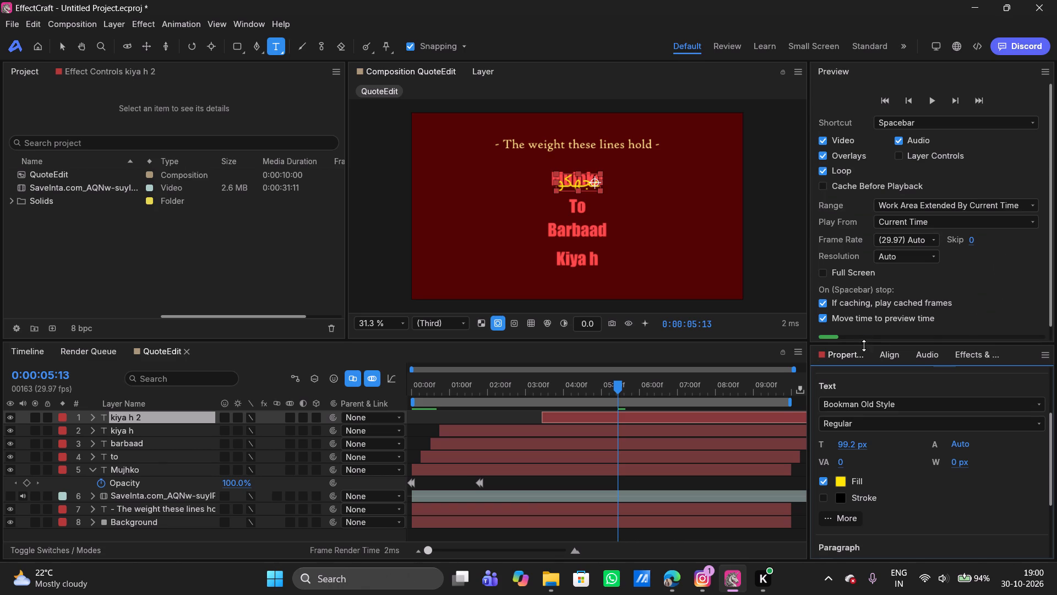
Set the Urdu text's font to Courier New and deselect the layer.
click(844, 412)
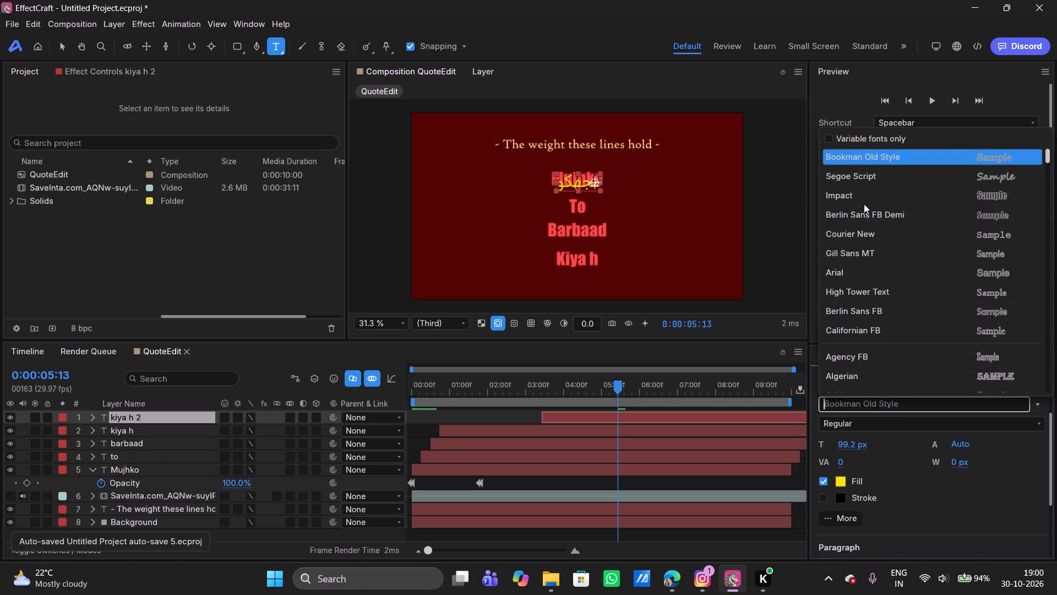
click(863, 234)
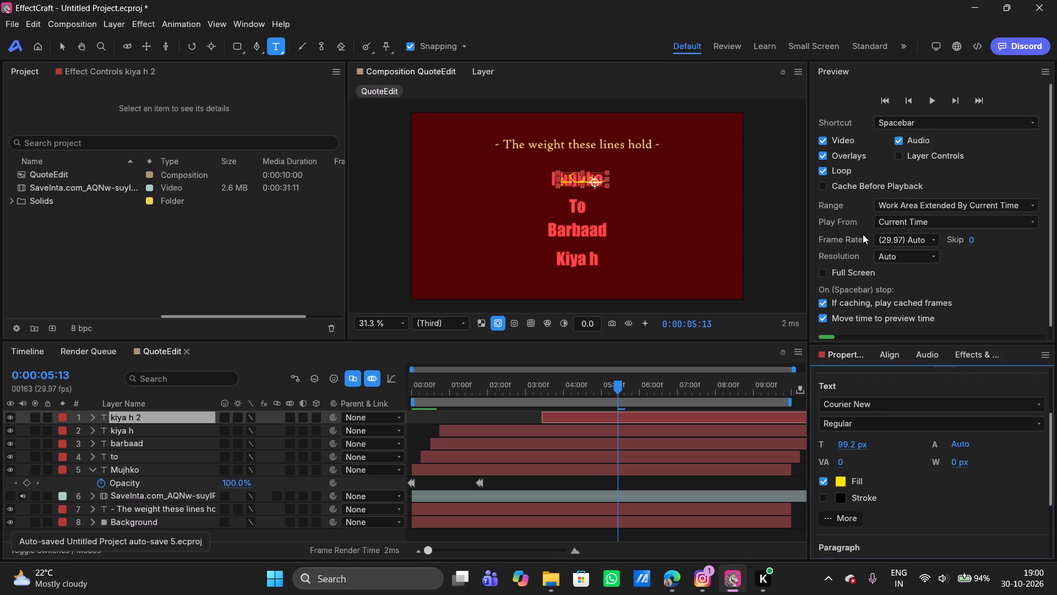
key(v)
click(394, 241)
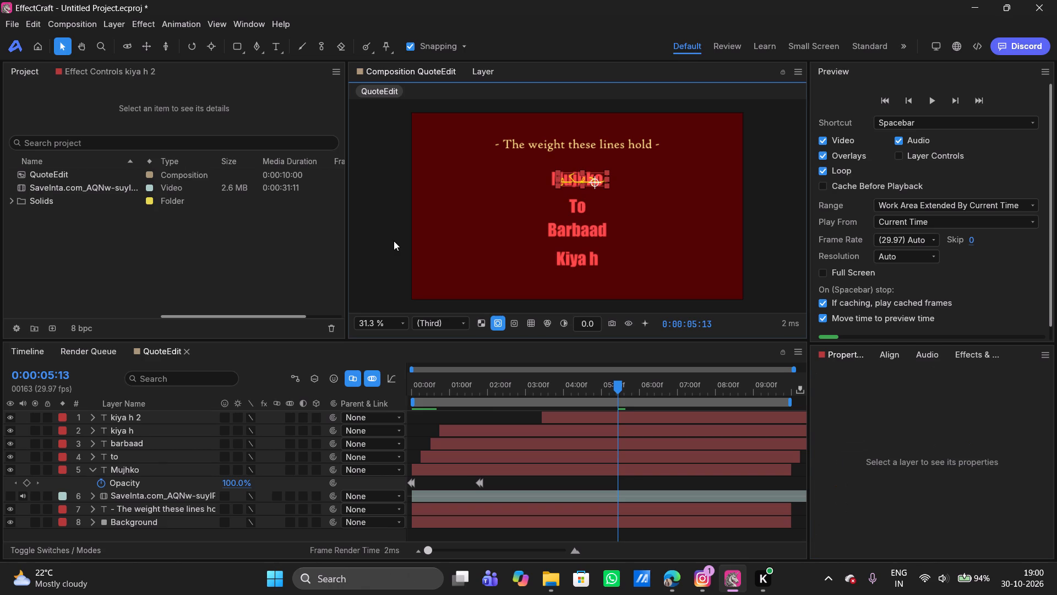
Centre the kiya h 2 Urdu text layer horizontally in the composition.
click(576, 416)
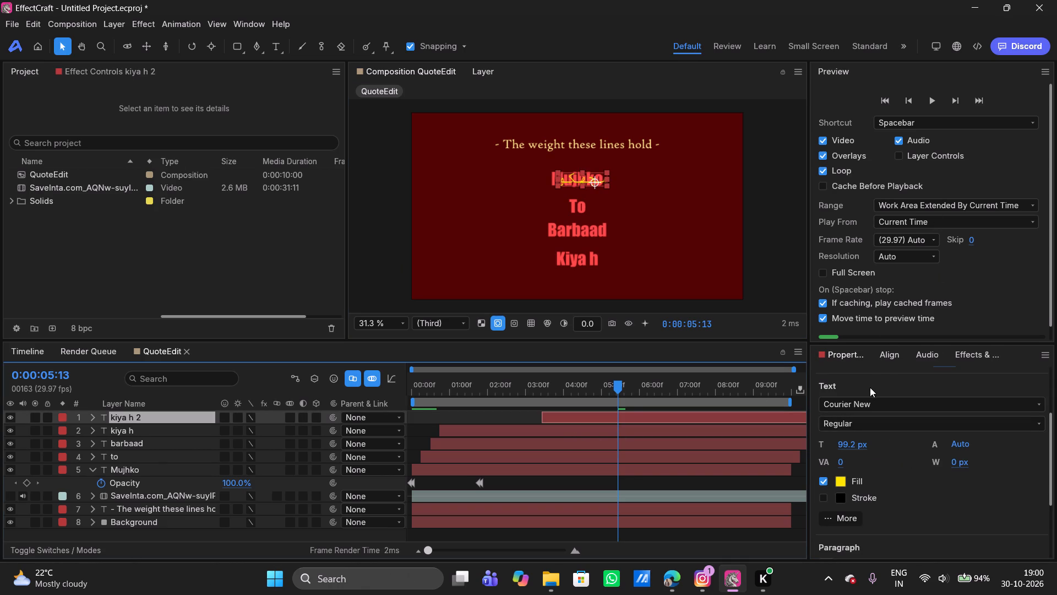
click(882, 355)
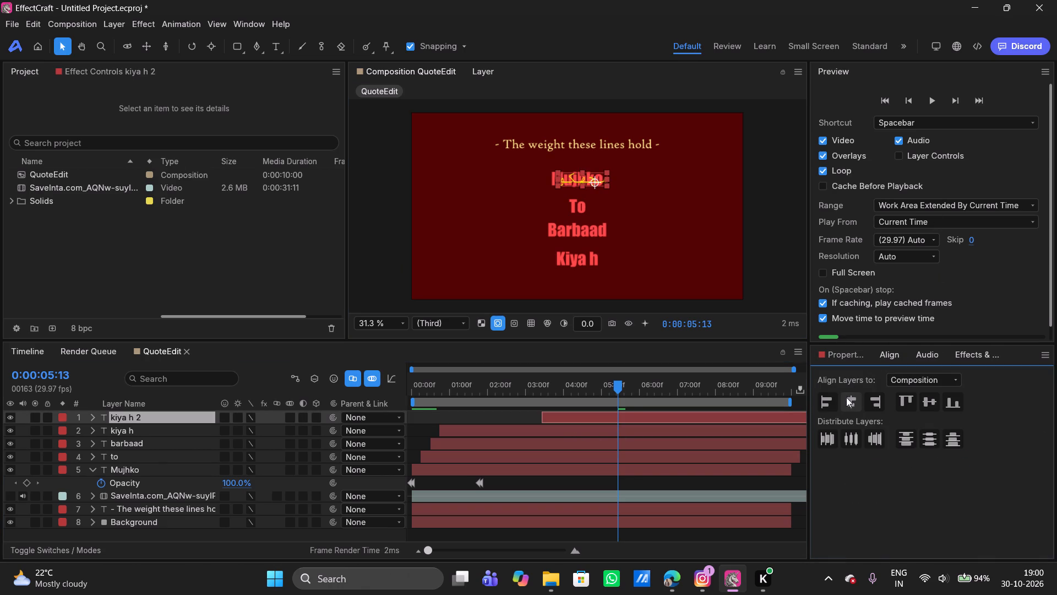
click(846, 398)
Lower the kiya h 2 Urdu text layer to a vertical position of about 430.2.
click(832, 359)
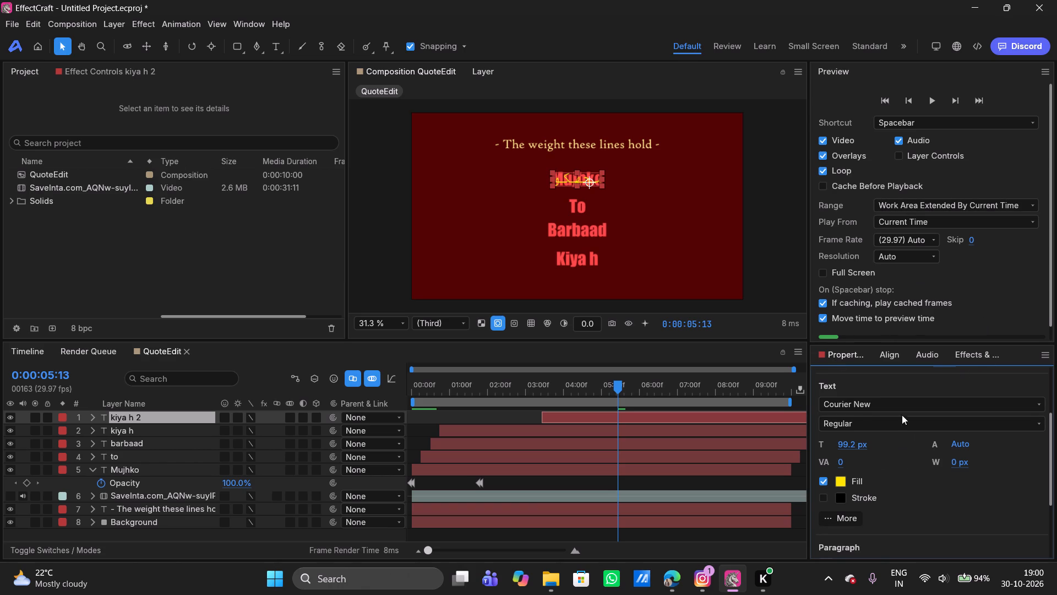
scroll(897, 473, up, 2)
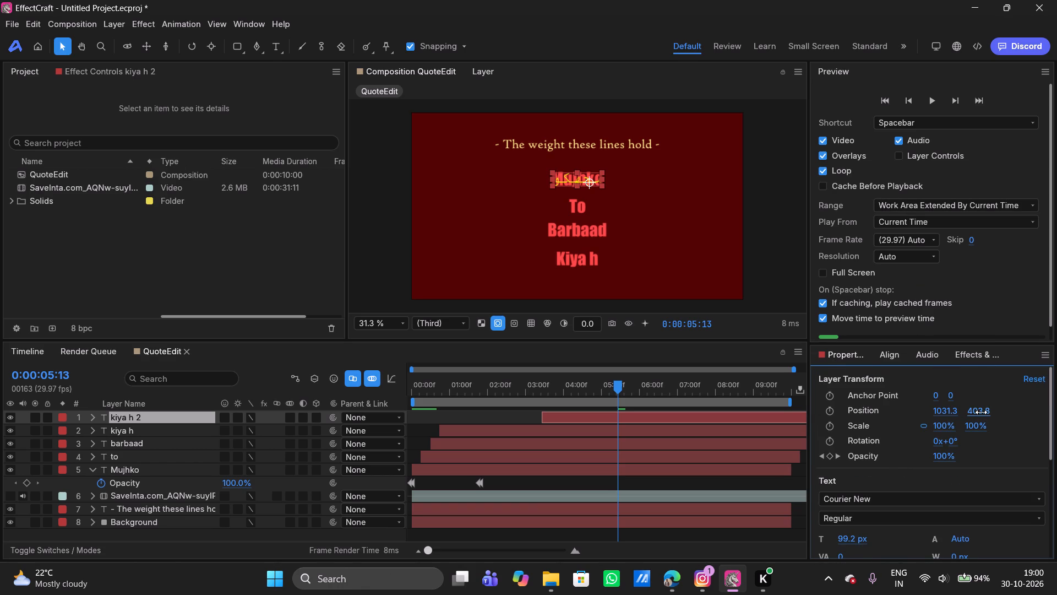
drag(981, 412, 1002, 408)
click(312, 275)
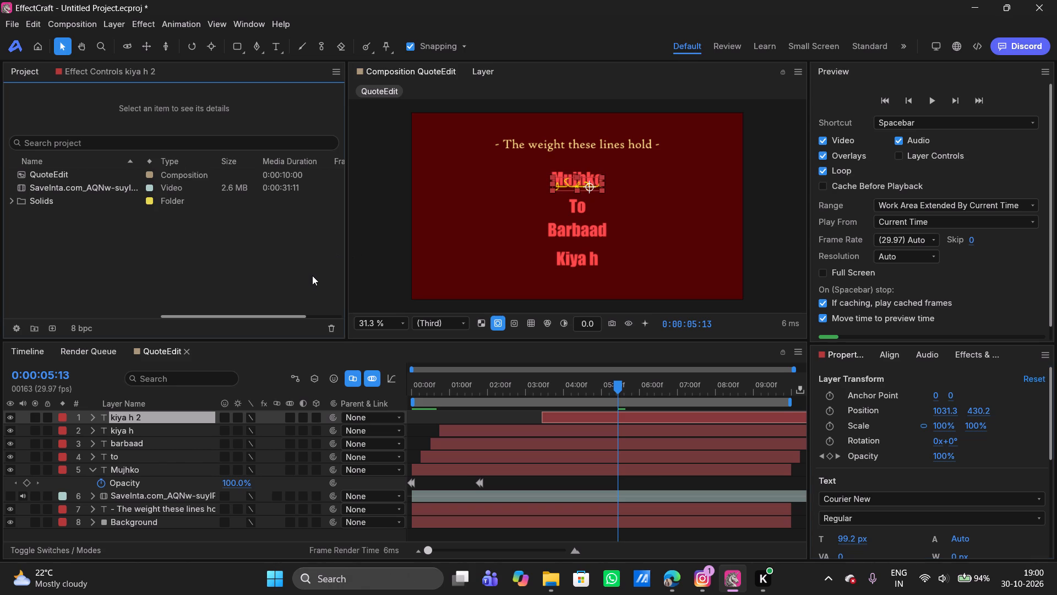
Set the kiya h 2 Urdu text's font style to Bold and deselect the layer.
click(312, 275)
click(389, 288)
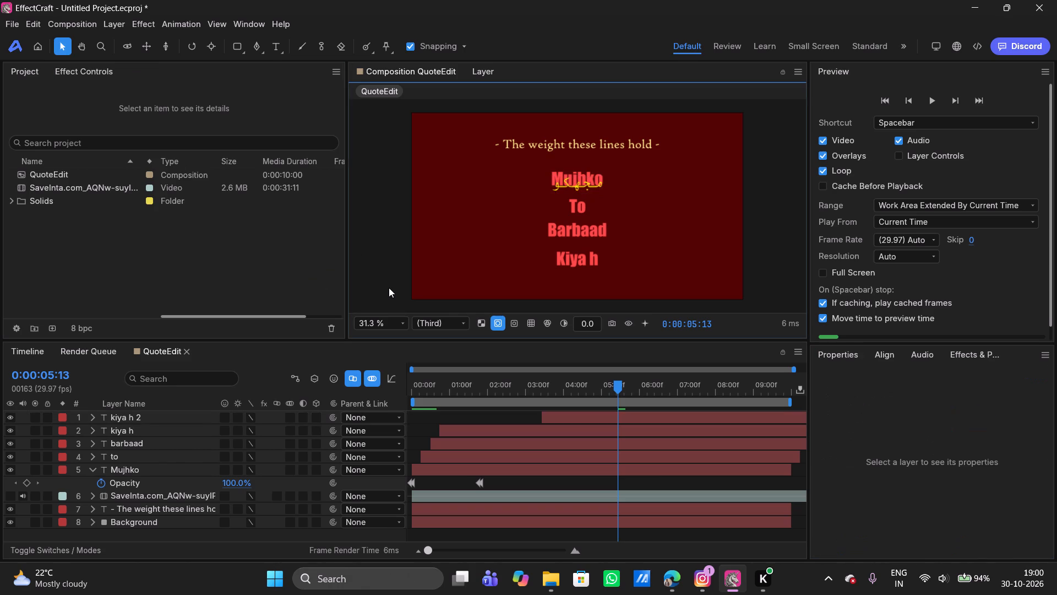
click(551, 415)
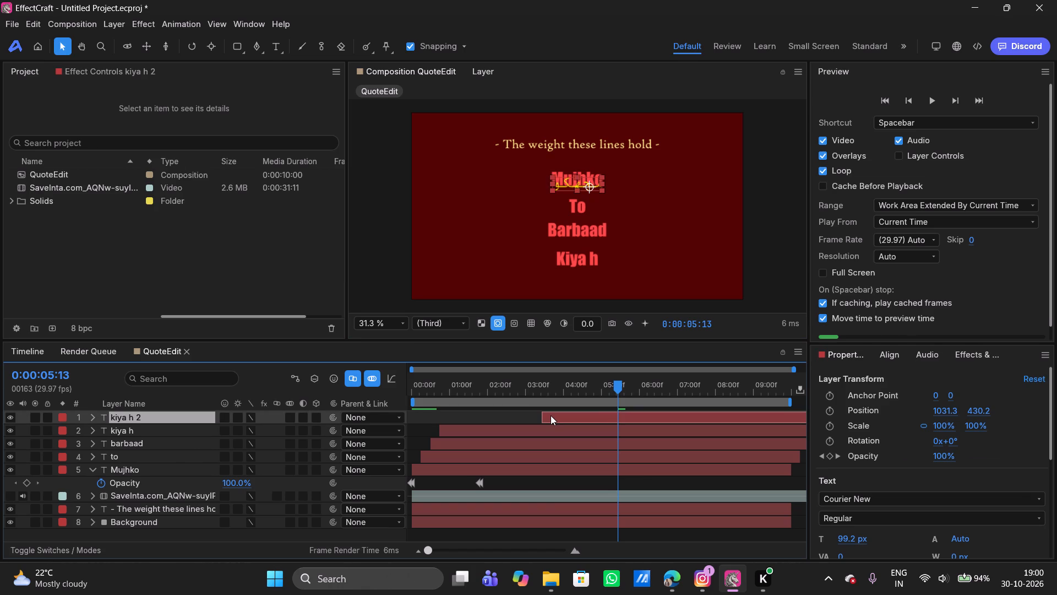
click(863, 515)
click(842, 501)
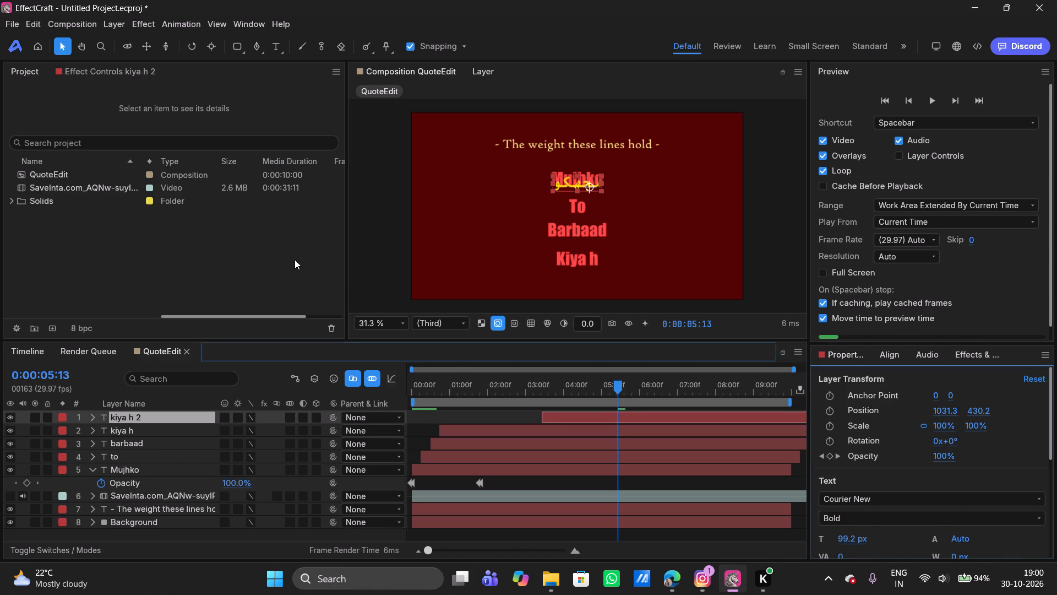
click(287, 256)
click(287, 256)
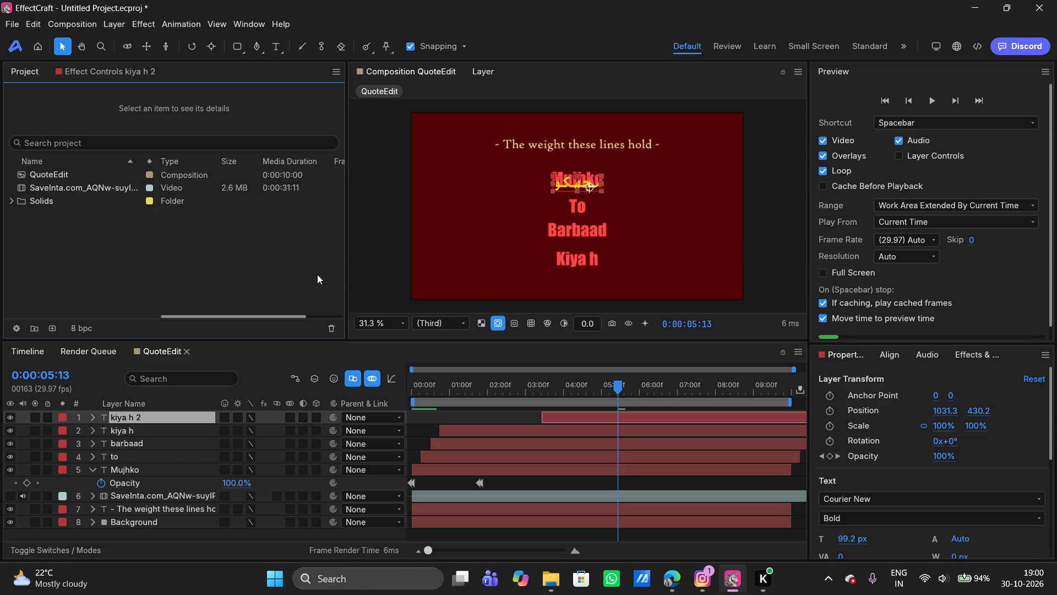
click(374, 264)
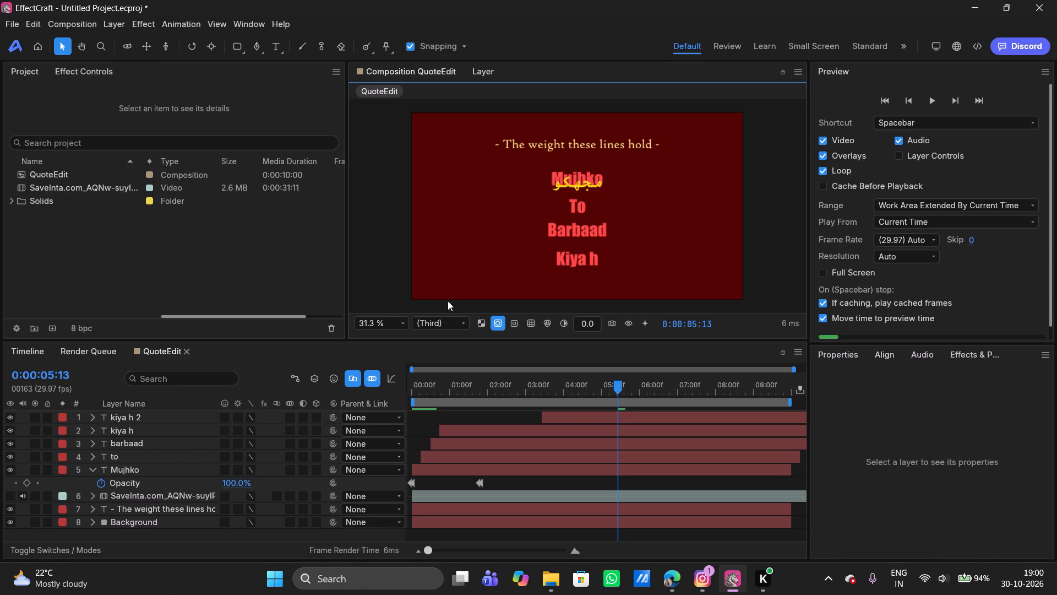
Search the effects for "shado" and apply Drop Shadow to the kiya h 2 Urdu text layer.
click(566, 418)
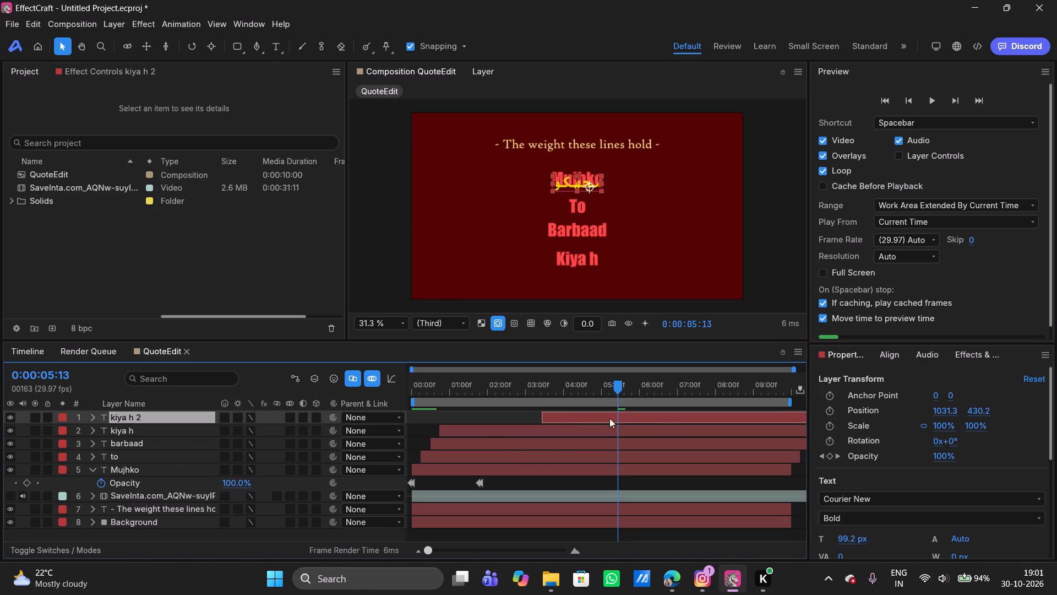
scroll(897, 474, down, 3)
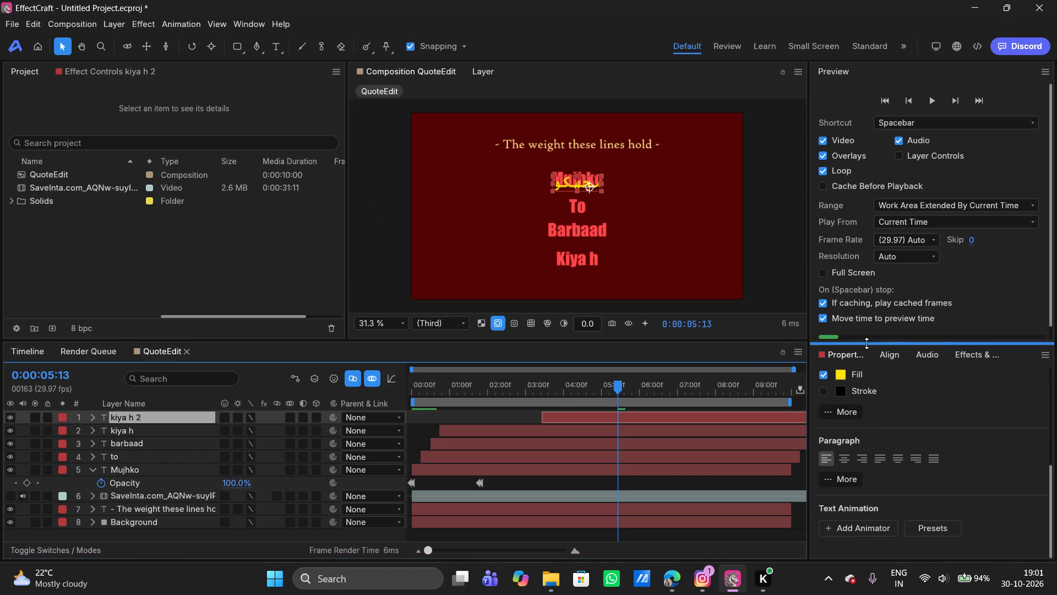
click(964, 355)
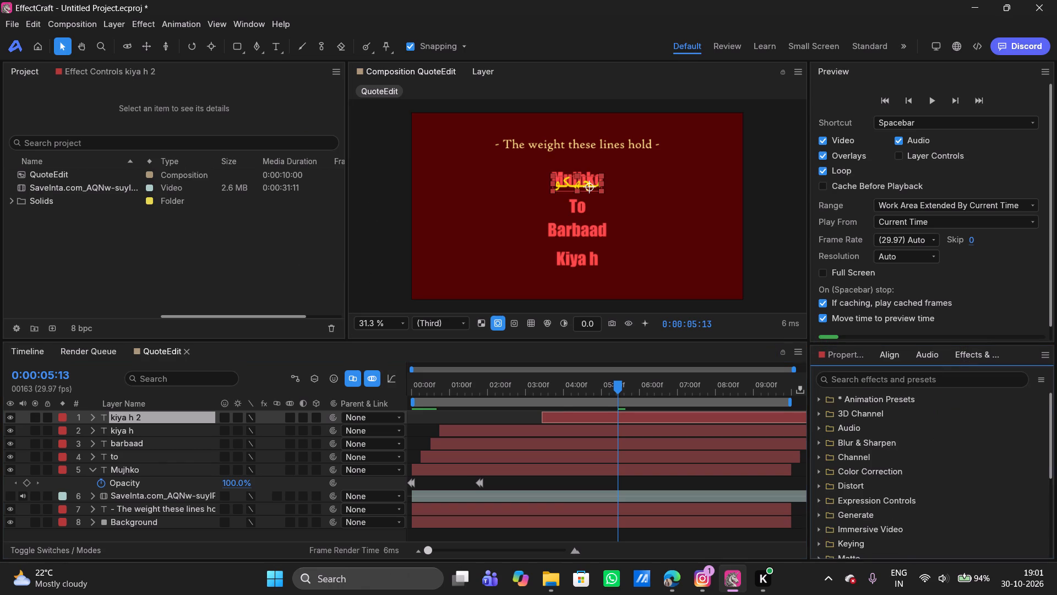
click(848, 386)
text(shado)
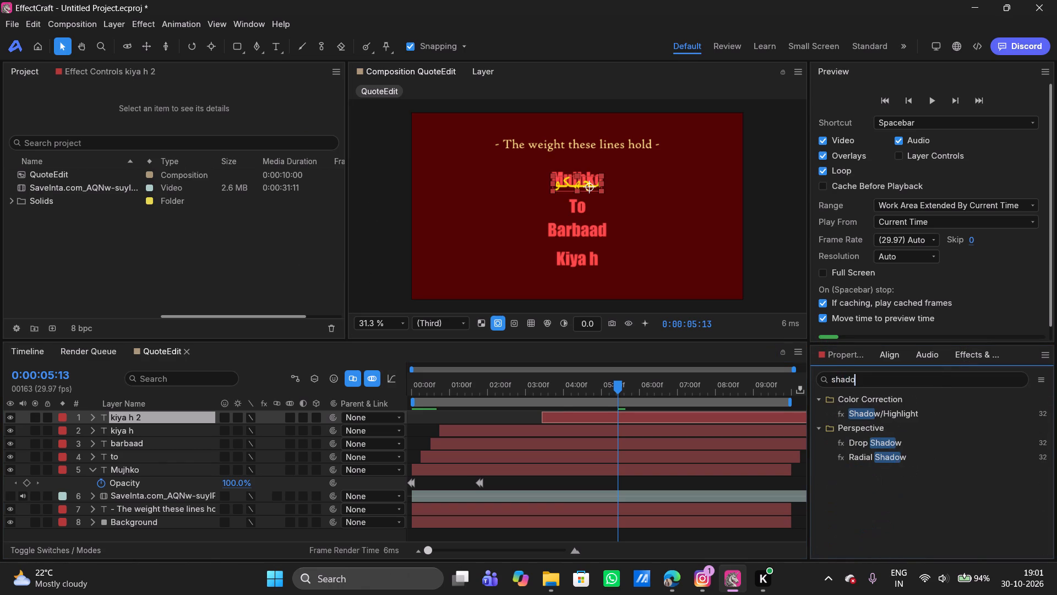
drag(860, 442, 651, 421)
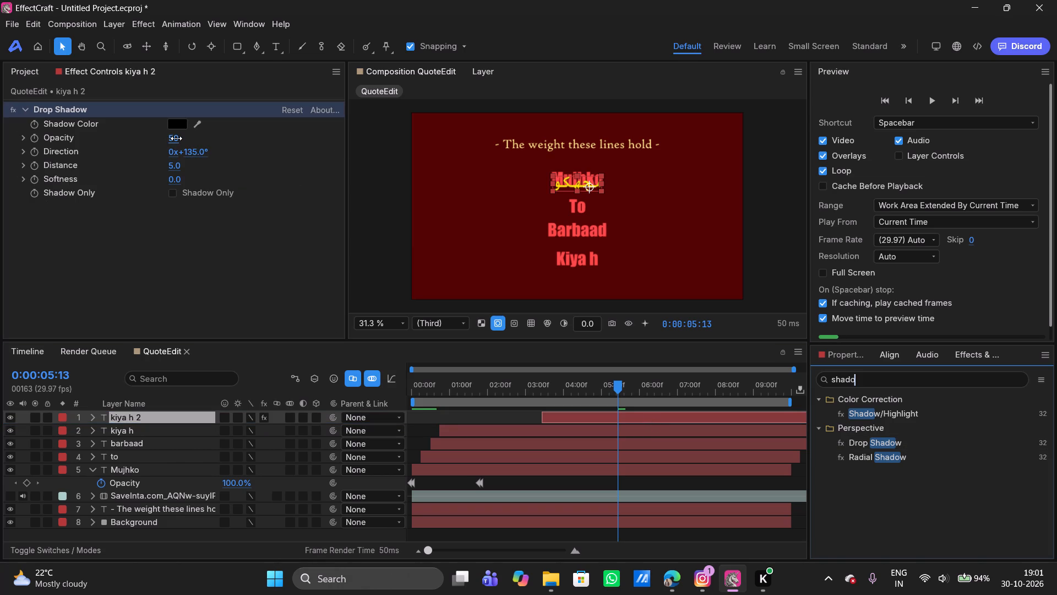
Set the kiya h 2 Drop Shadow's opacity to 95, distance to about 22.6 and direction to about 171°.
drag(176, 138, 271, 133)
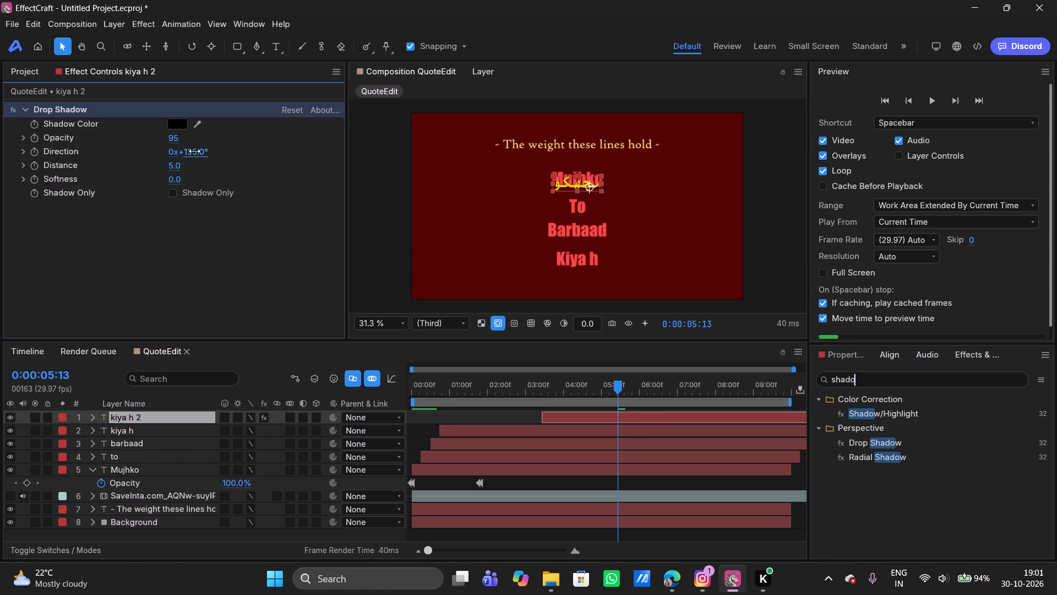
drag(194, 151, 212, 151)
drag(177, 165, 244, 159)
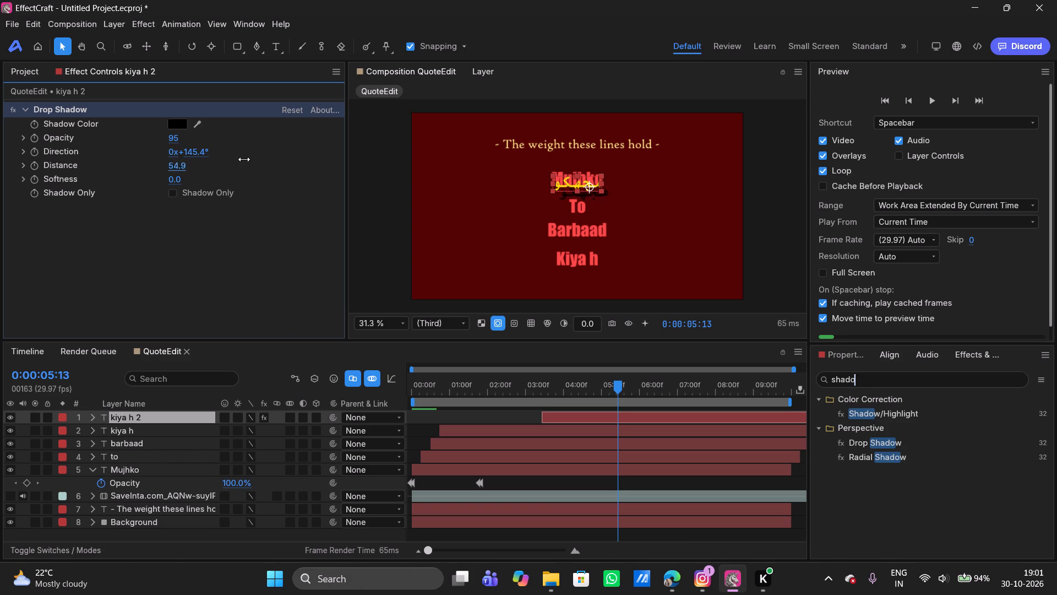
drag(244, 159, 201, 160)
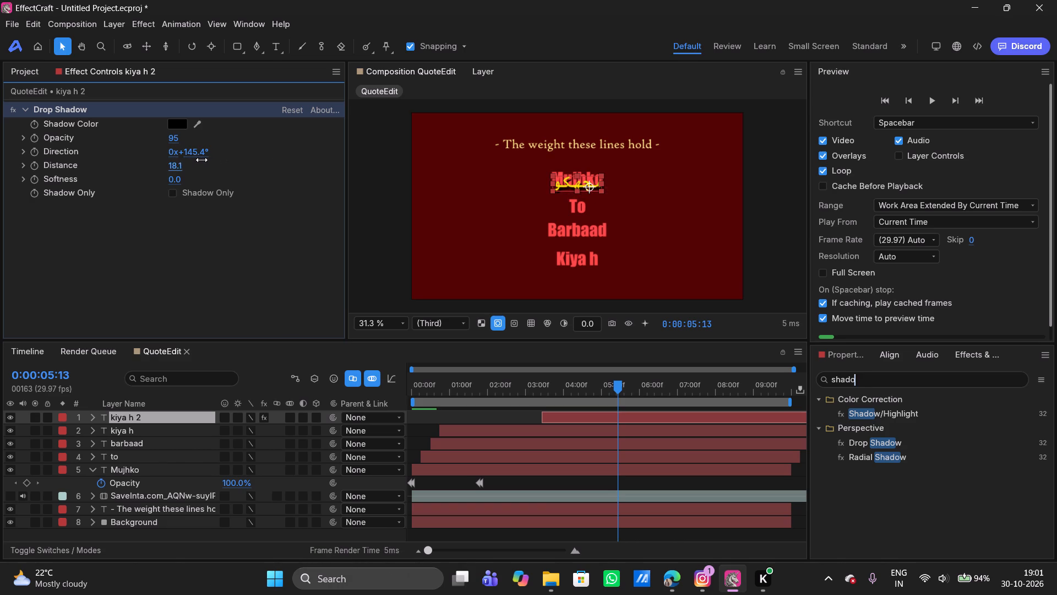
drag(201, 160, 210, 159)
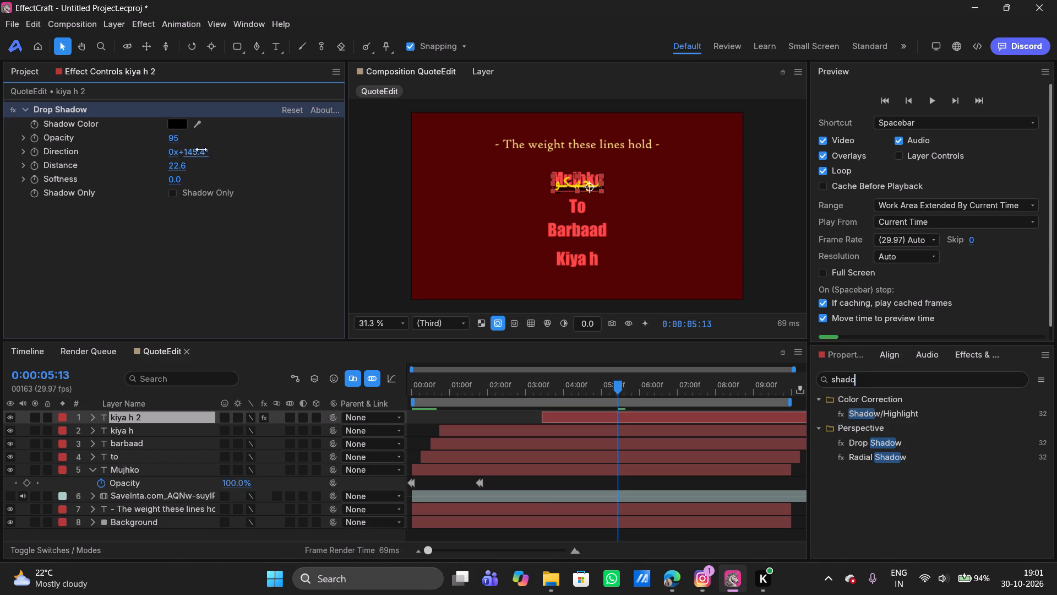
drag(200, 150, 220, 150)
drag(220, 150, 224, 152)
drag(198, 153, 237, 153)
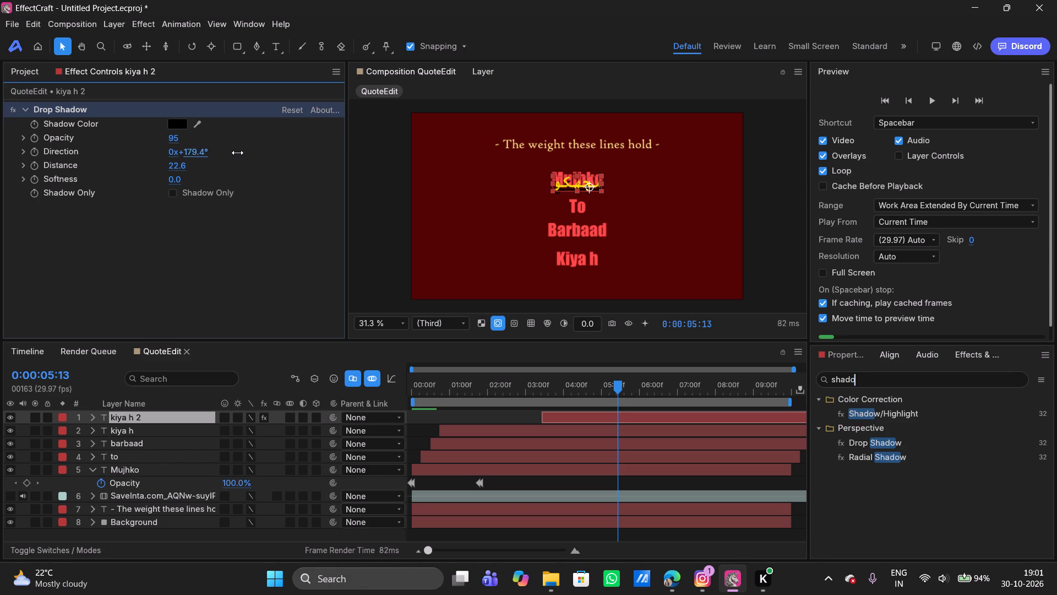
drag(237, 153, 217, 150)
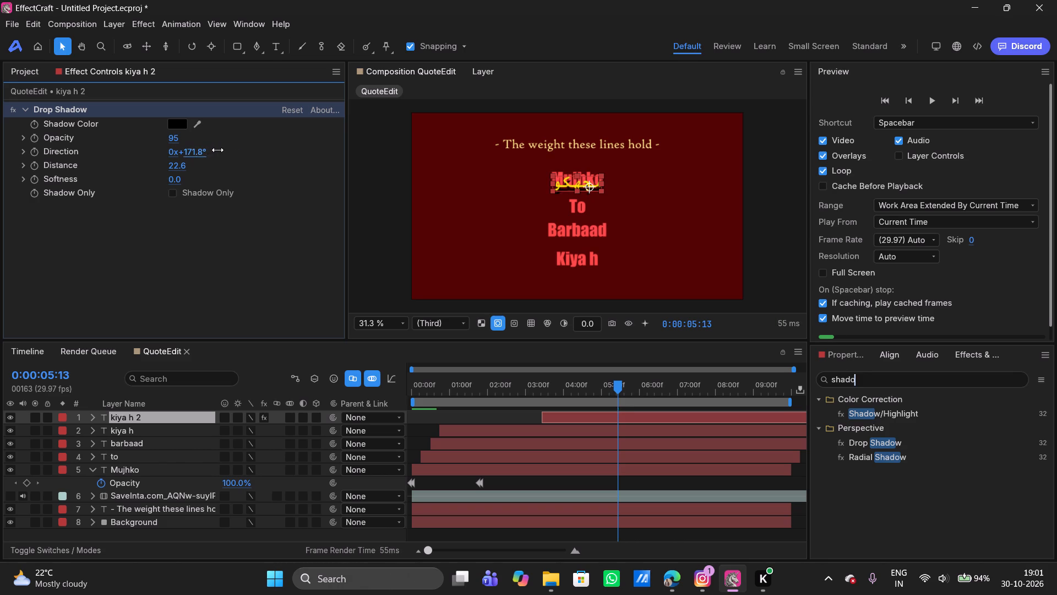
drag(217, 150, 217, 150)
Reduce the kiya h 2 Drop Shadow's distance to about 11.7 and deselect the layer.
drag(178, 167, 163, 167)
drag(163, 167, 161, 167)
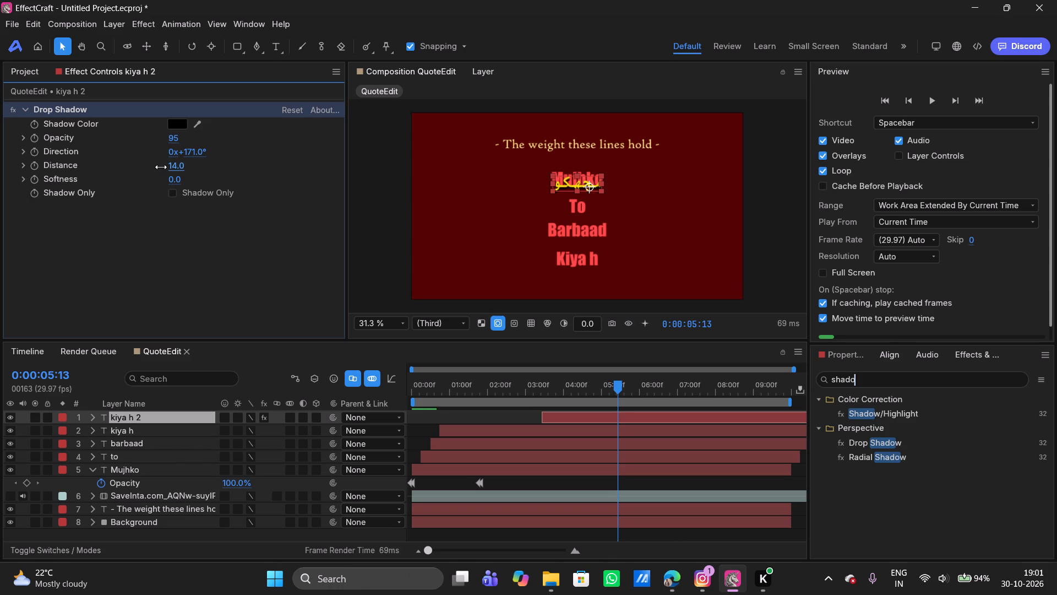
drag(161, 167, 156, 167)
click(204, 269)
click(389, 243)
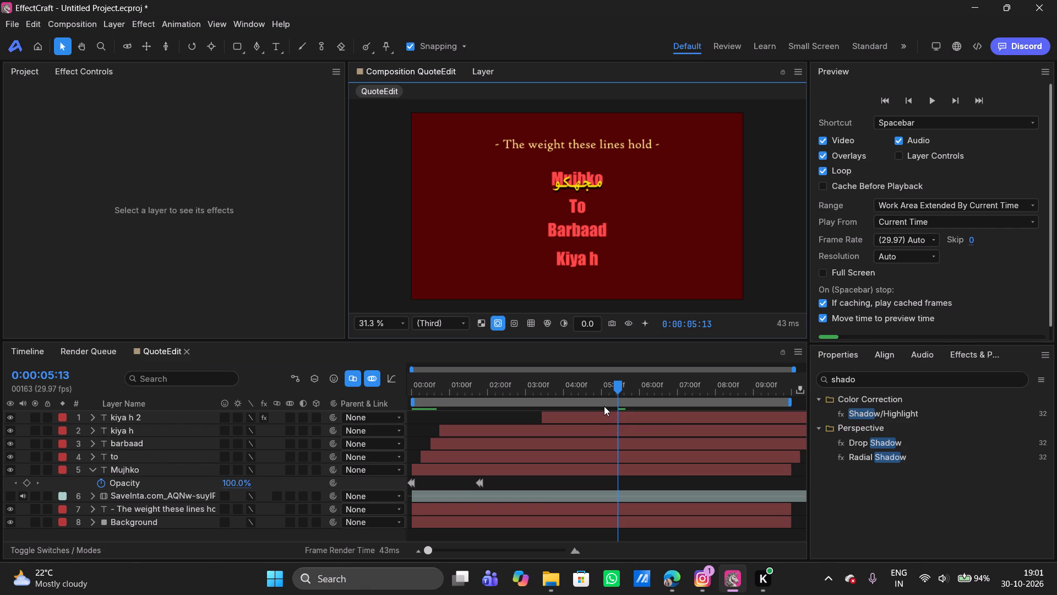
click(580, 419)
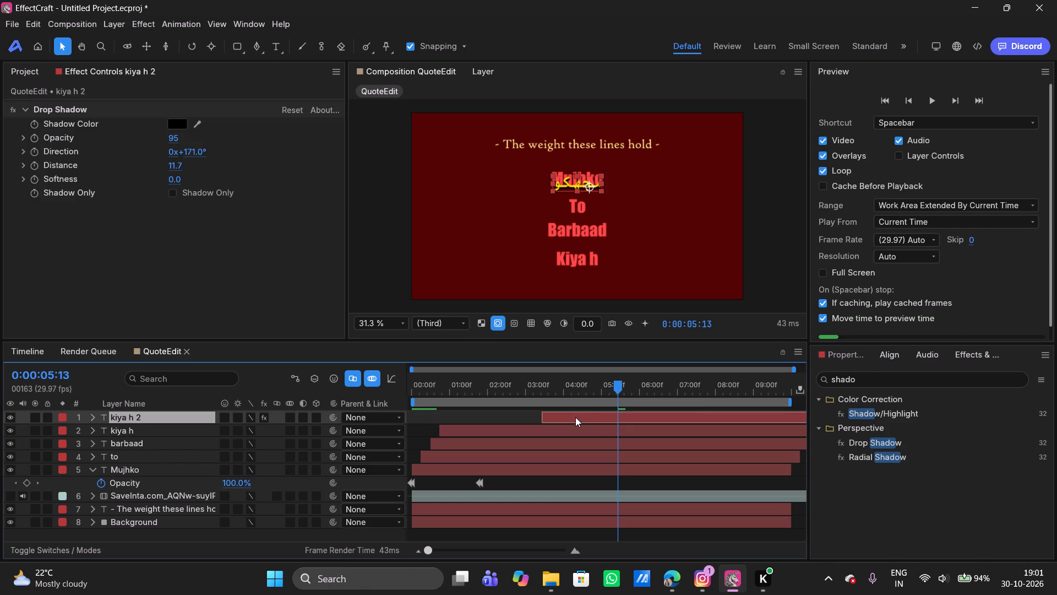
click(382, 246)
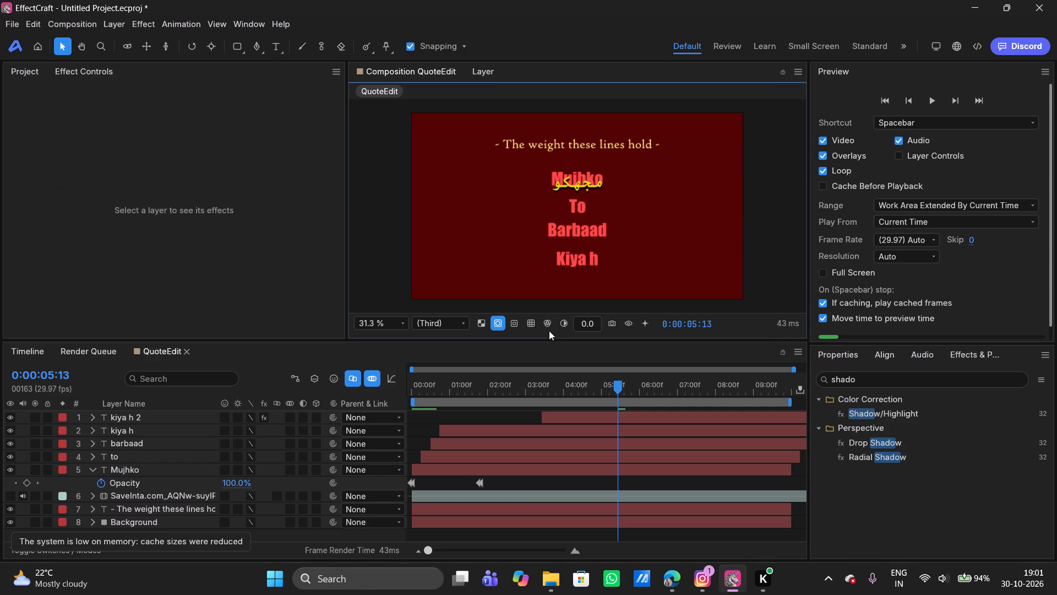
Duplicate the kiya h 2 Urdu text layer together with its drop shadow.
click(571, 418)
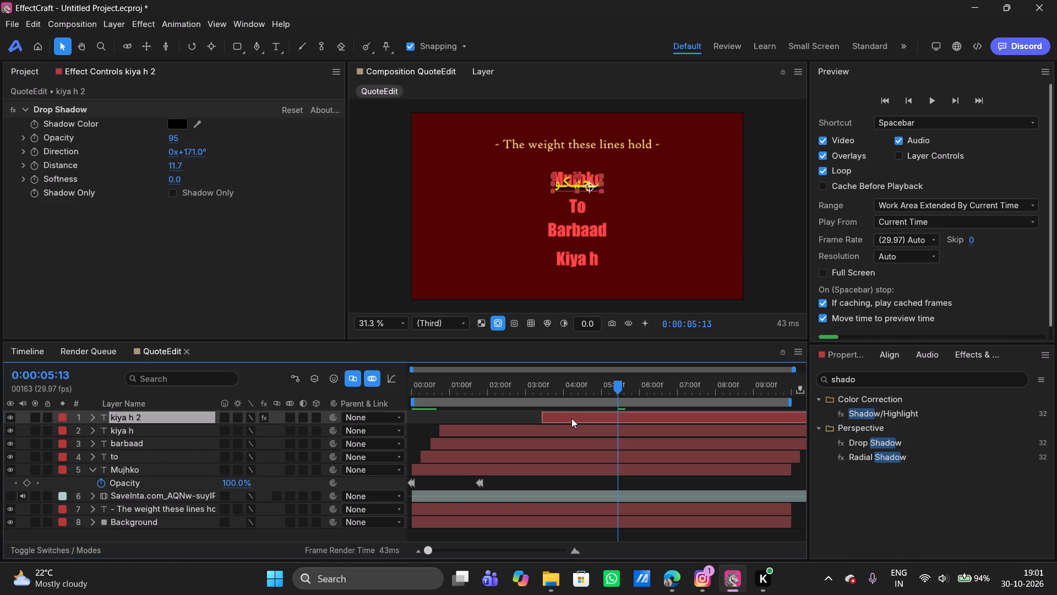
key(ctrl+d)
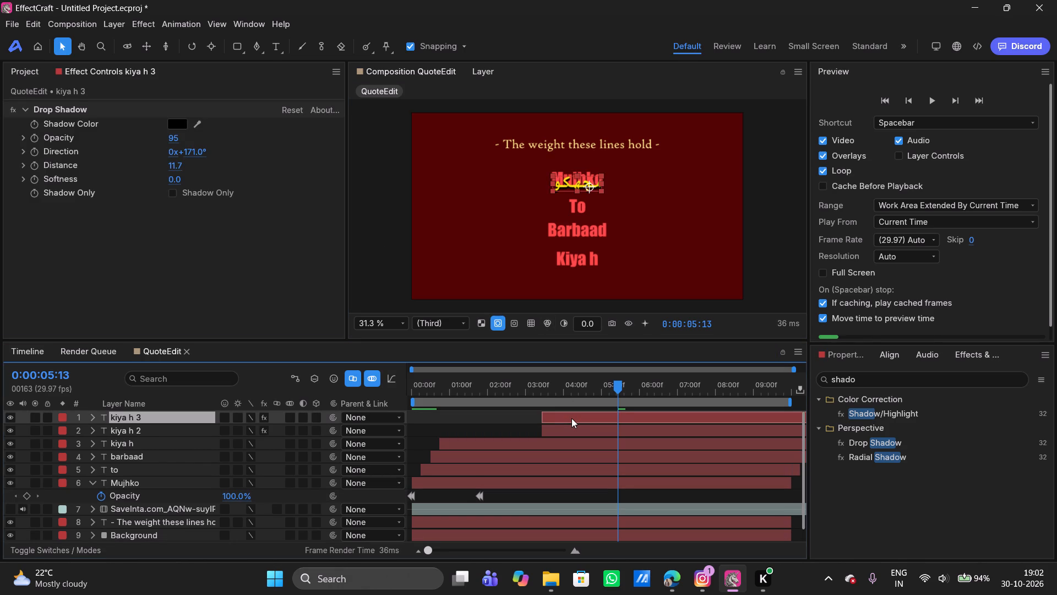
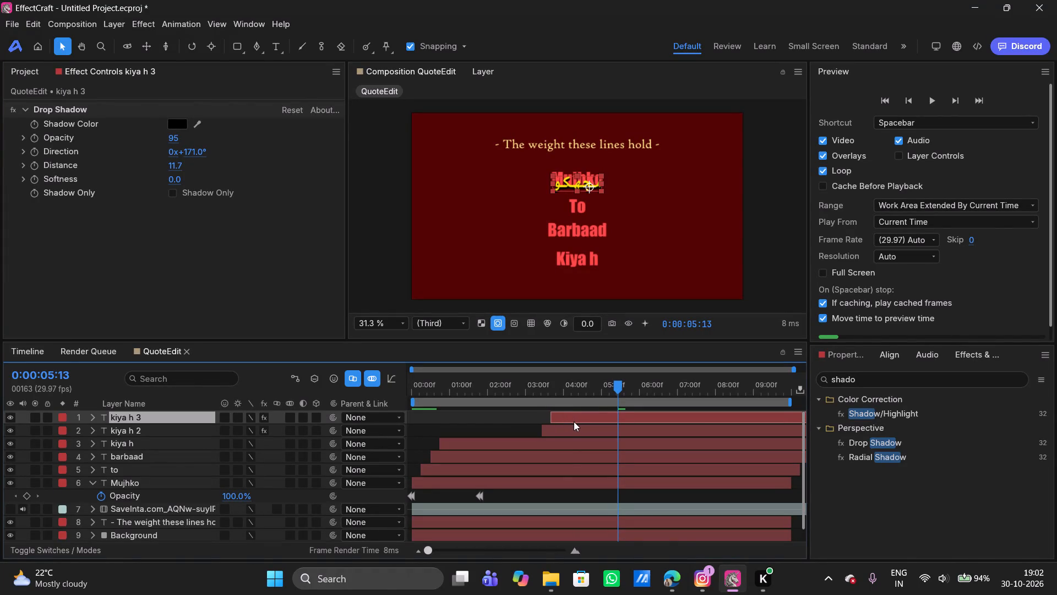
Clear the existing Urdu text from the duplicated kiya h 3 layer.
double_click(587, 418)
key(BackSpace)
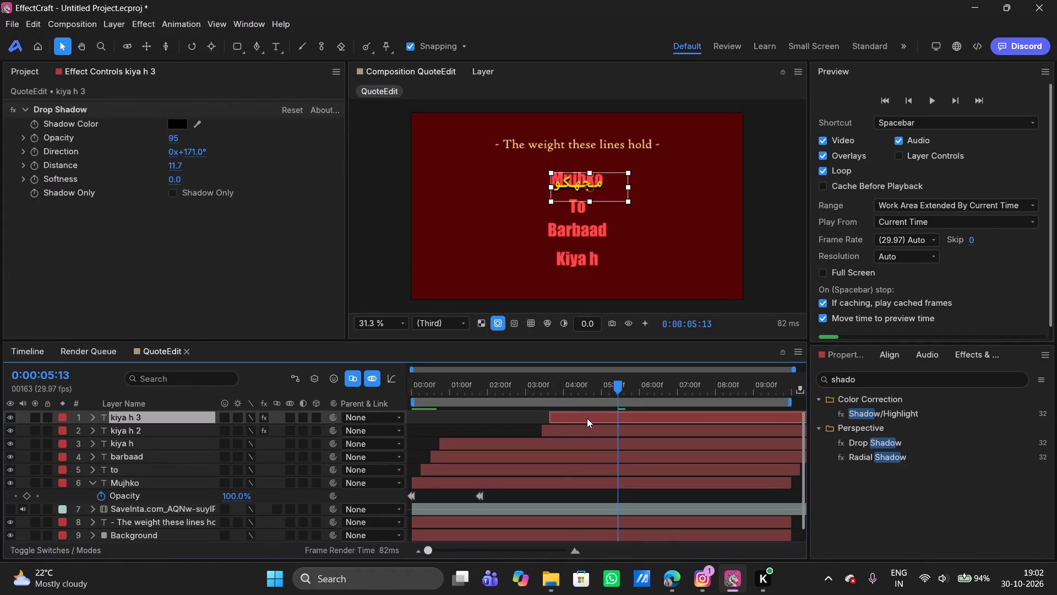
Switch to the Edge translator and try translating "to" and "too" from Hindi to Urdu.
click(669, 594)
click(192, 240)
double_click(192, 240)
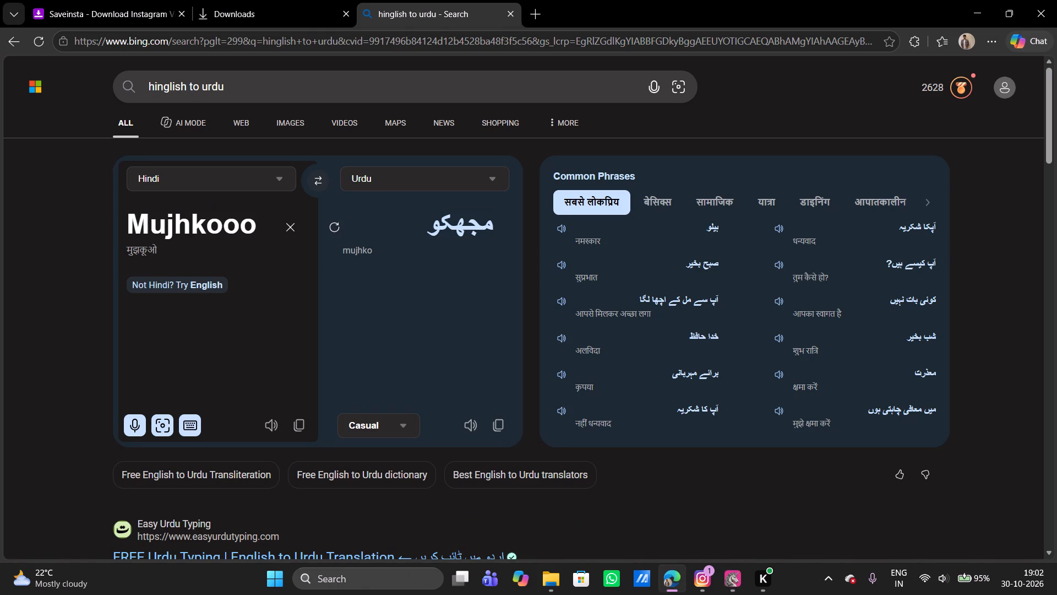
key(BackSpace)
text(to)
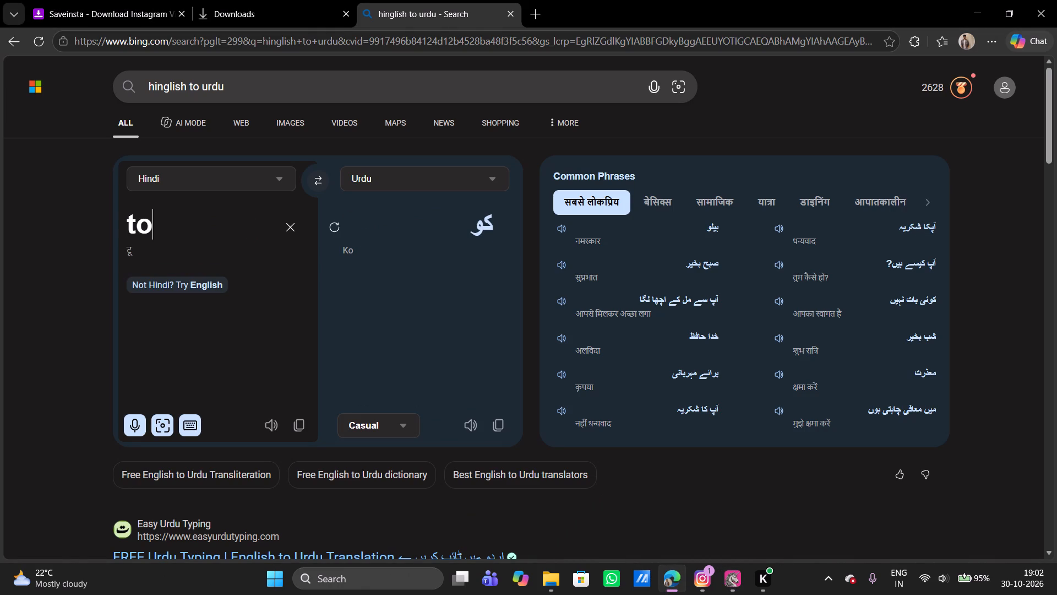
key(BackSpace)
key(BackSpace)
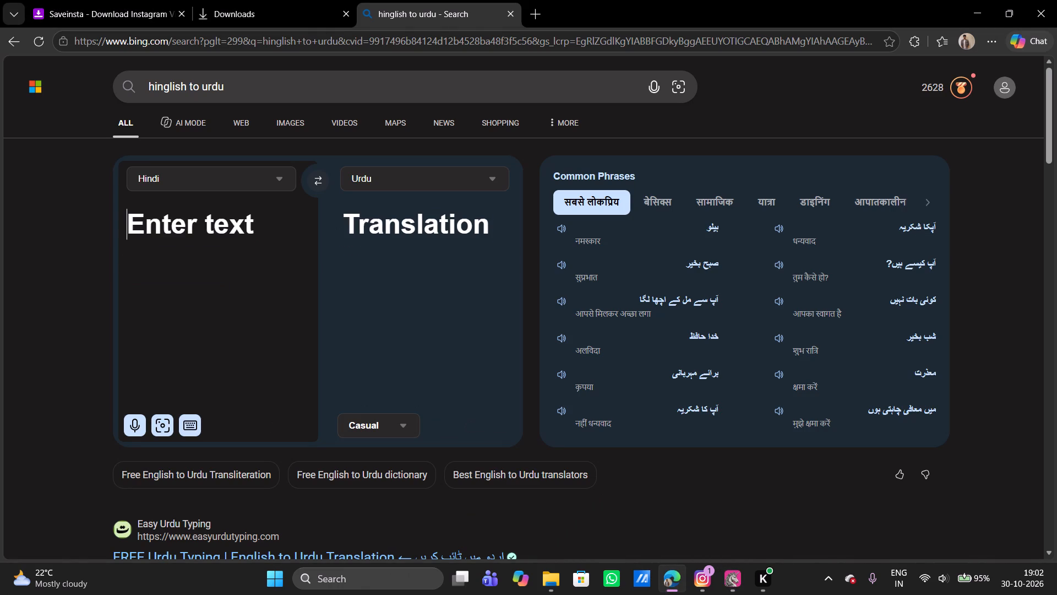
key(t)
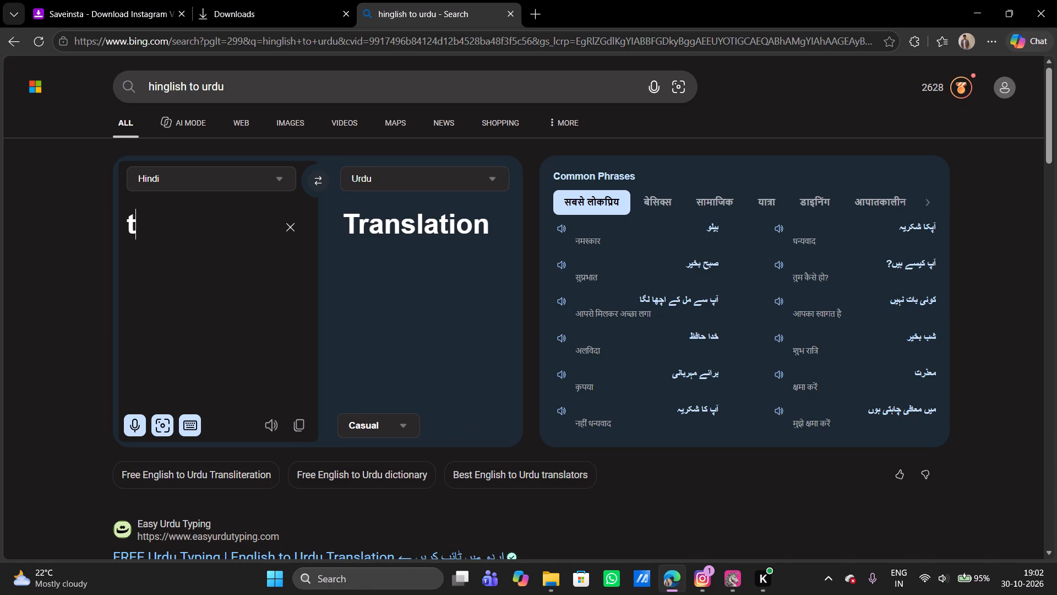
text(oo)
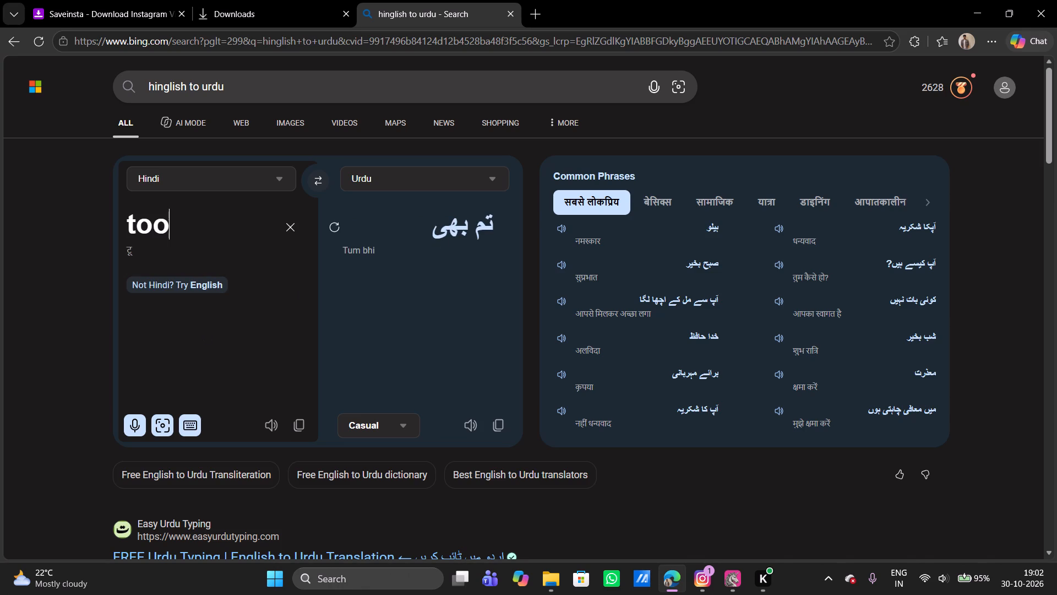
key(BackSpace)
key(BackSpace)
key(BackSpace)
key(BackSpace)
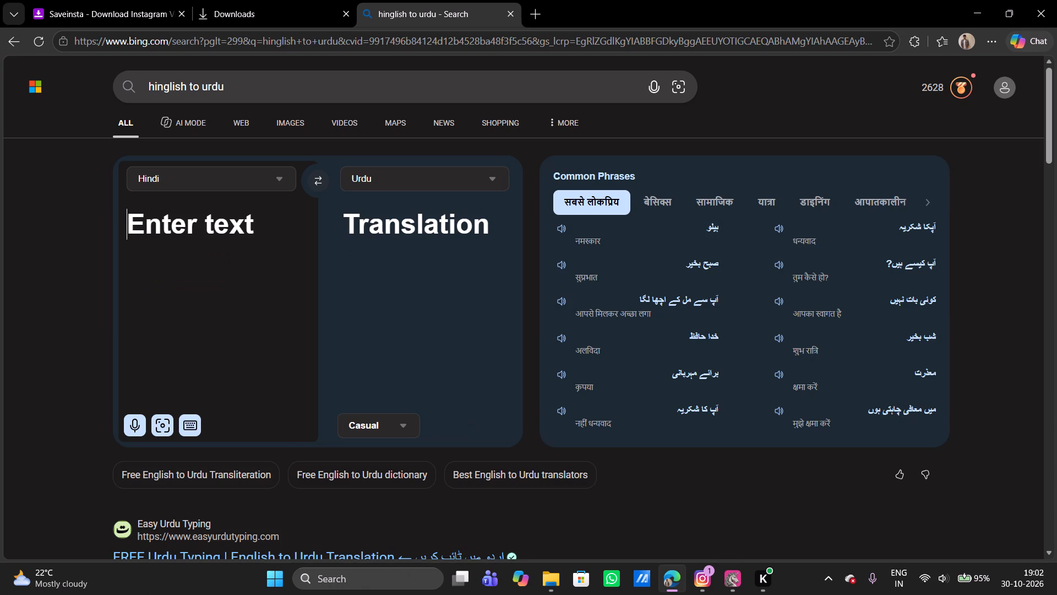
Translate "touu" from Hindi to Urdu in the Edge translator and copy the Urdu result.
text(tu)
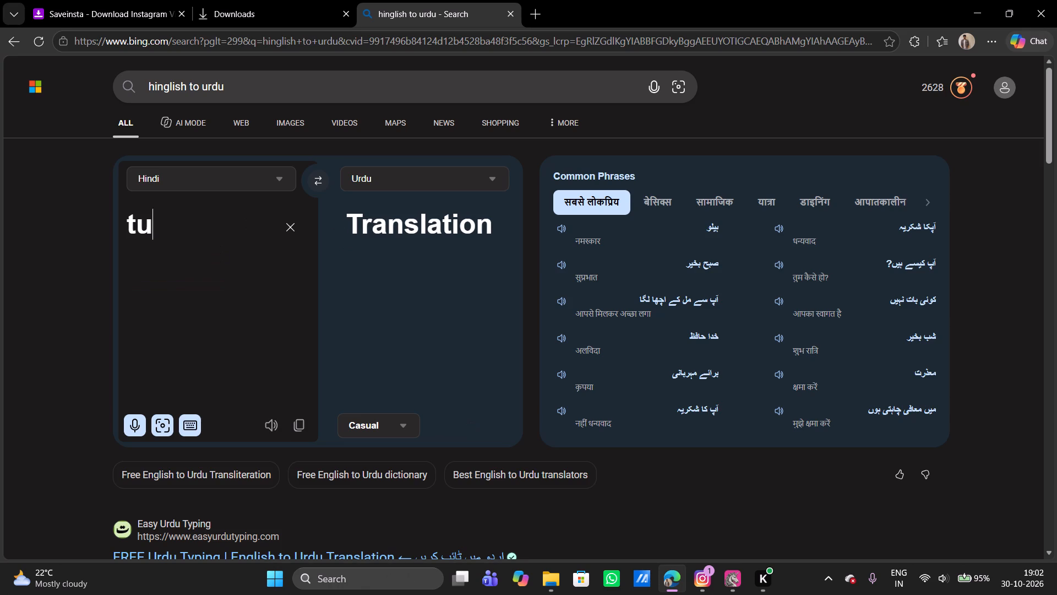
key(BackSpace)
text(ouu)
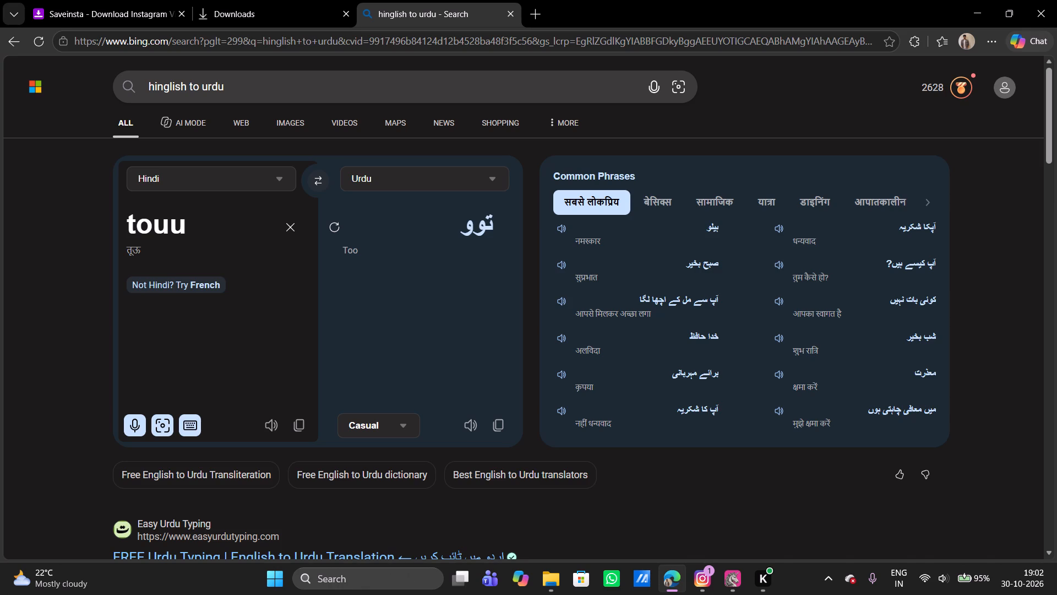
drag(477, 225, 483, 224)
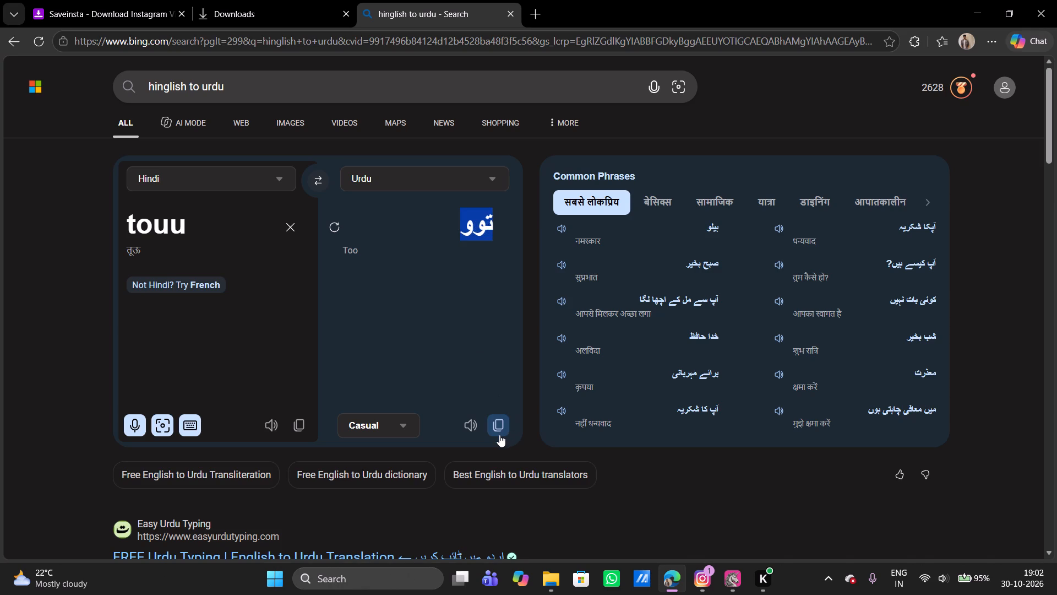
click(499, 434)
Switch back to EffectCraft and replace the kiya h 3 layer's text with the copied Urdu word توو.
key(alt+Tab)
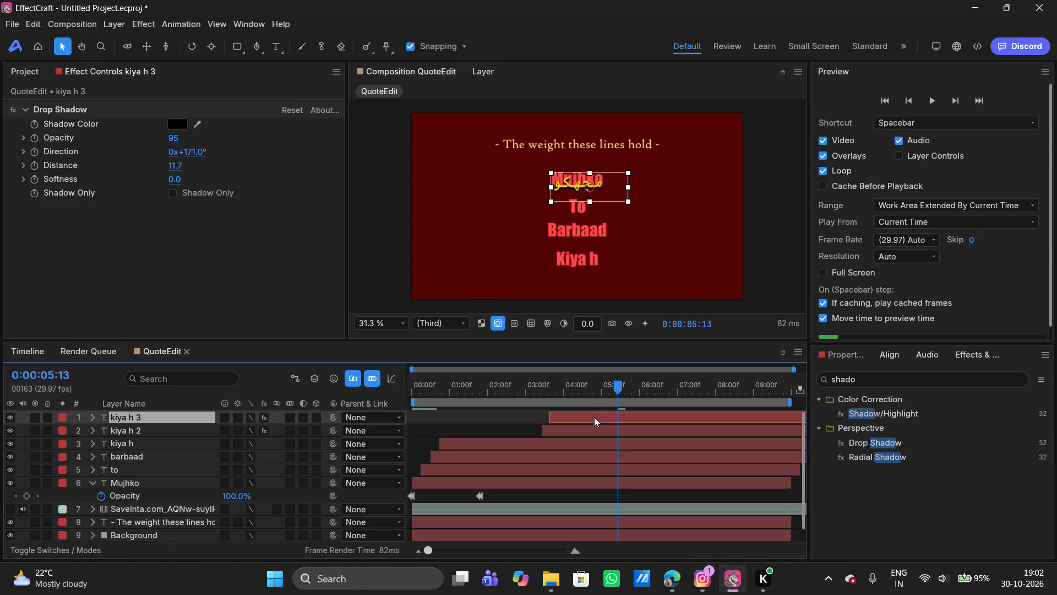
double_click(593, 418)
double_click(593, 418)
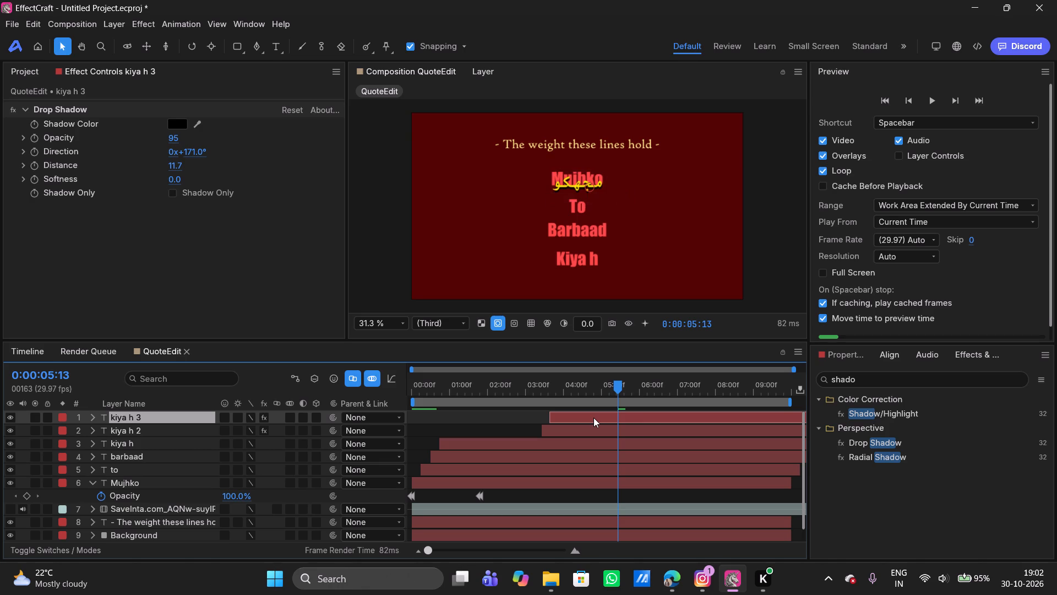
key(BackSpace)
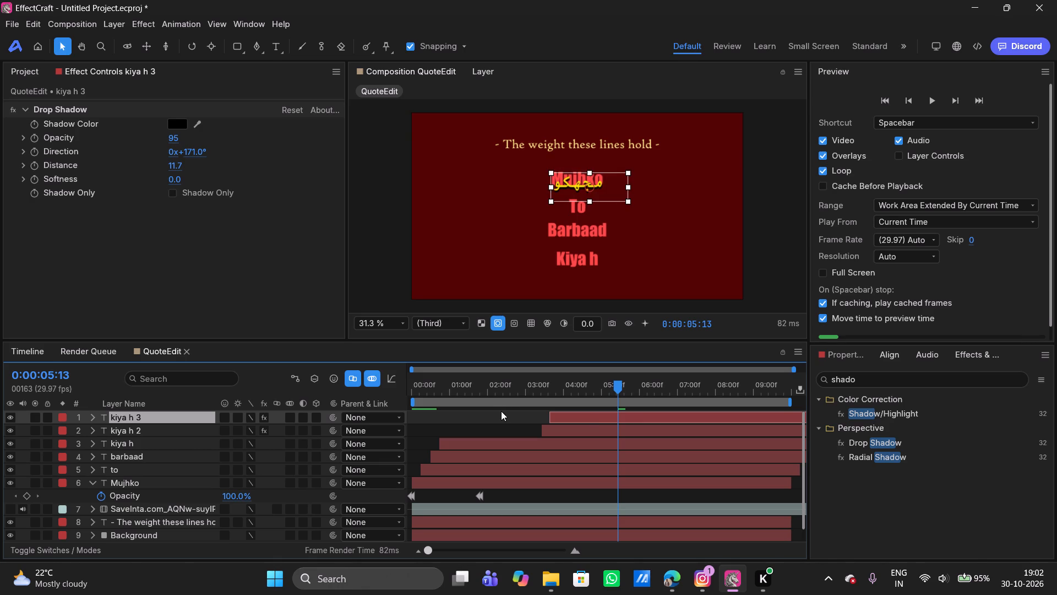
key(ctrl+v)
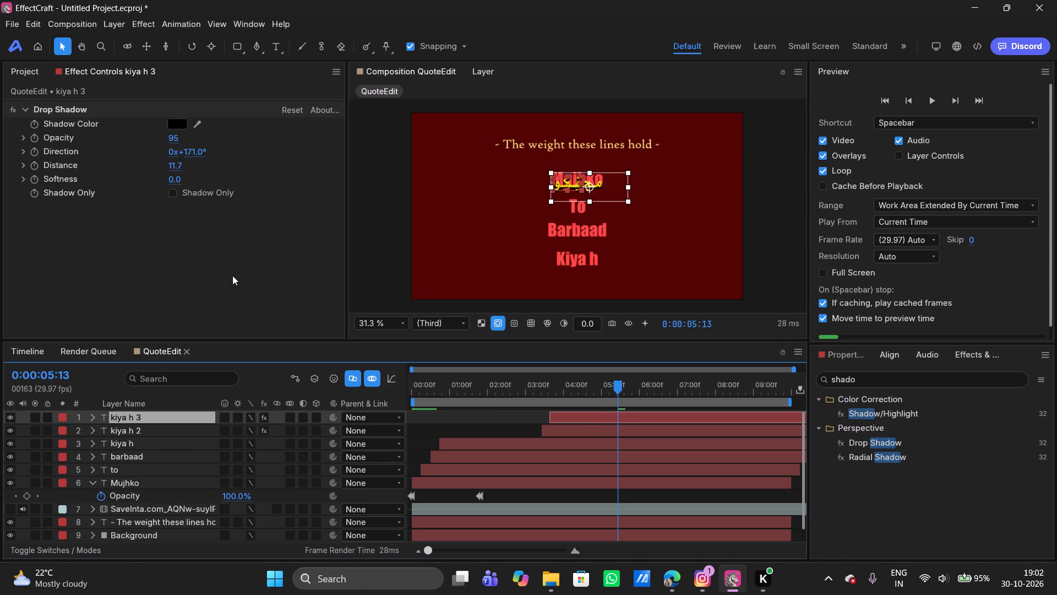
click(395, 261)
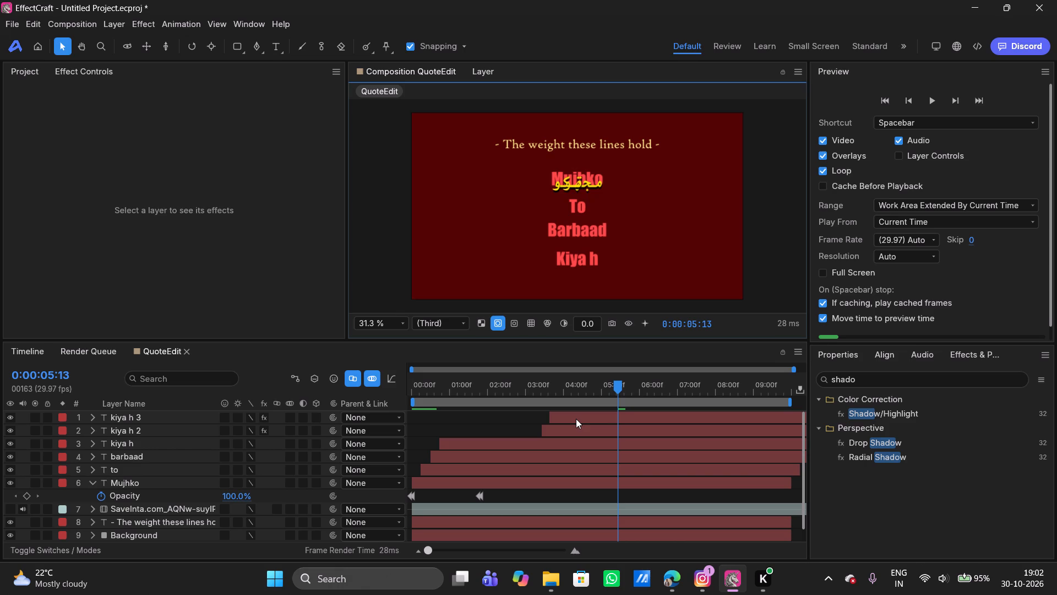
Center the kiya h 3 Urdu text horizontally in the composition.
click(576, 419)
click(898, 358)
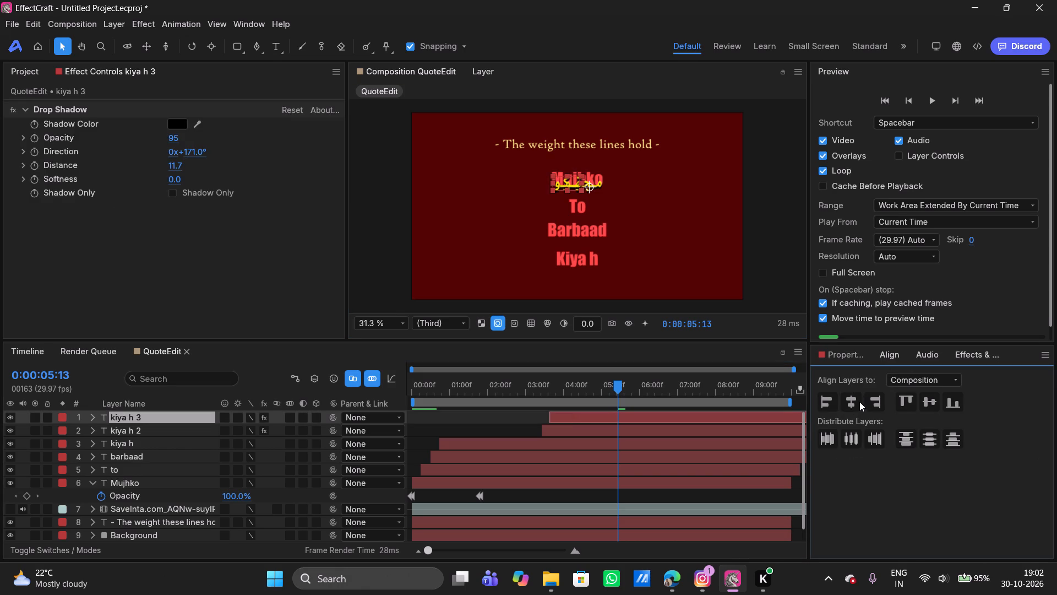
click(852, 406)
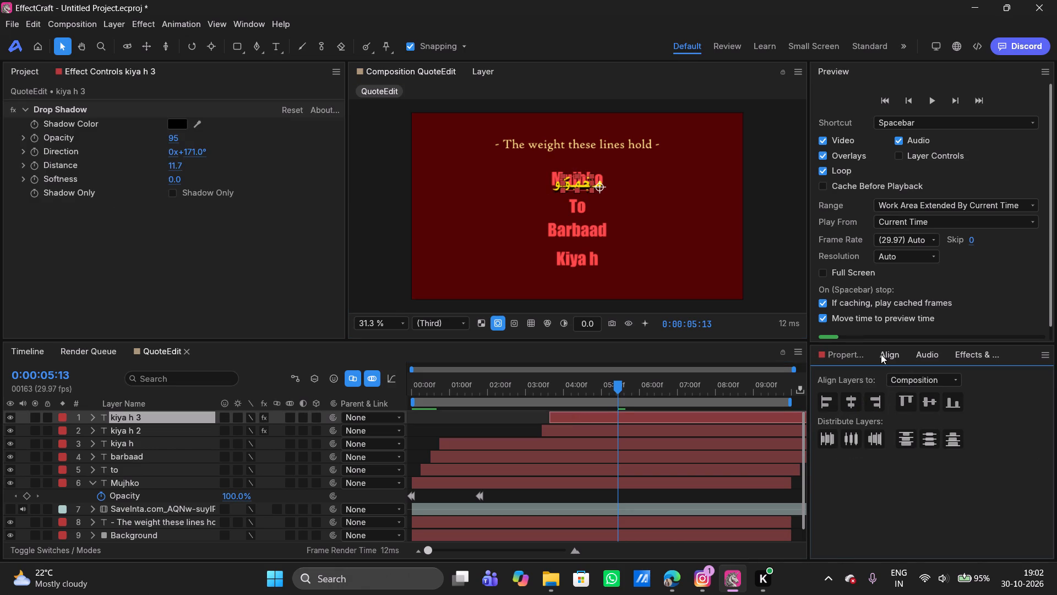
Move the kiya h 3 Urdu text down onto the To lyric, at a Y position of about 574.2.
click(848, 355)
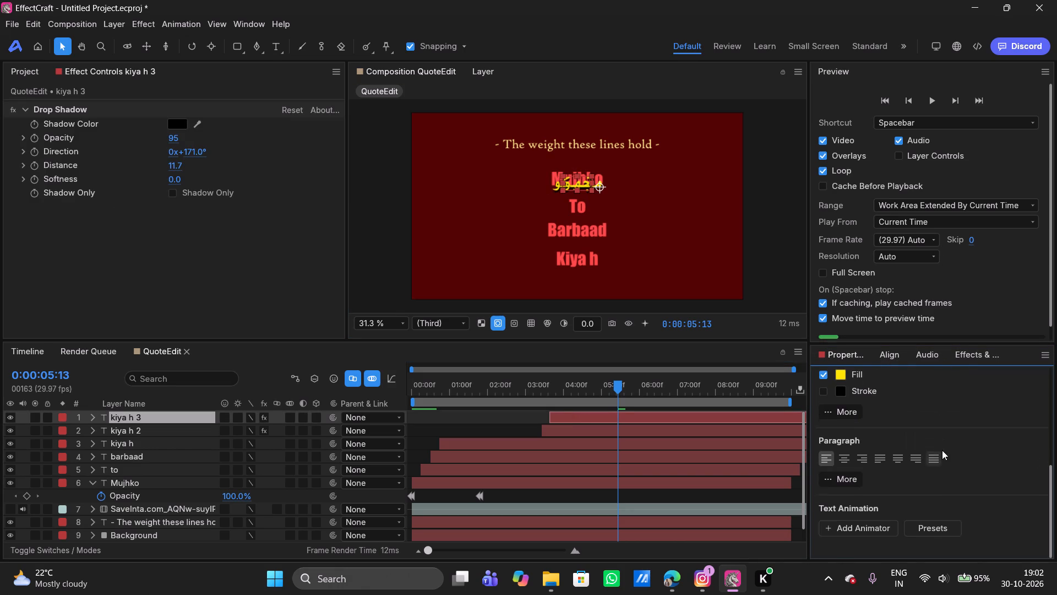
scroll(942, 450, up, 3)
drag(983, 413, 1053, 410)
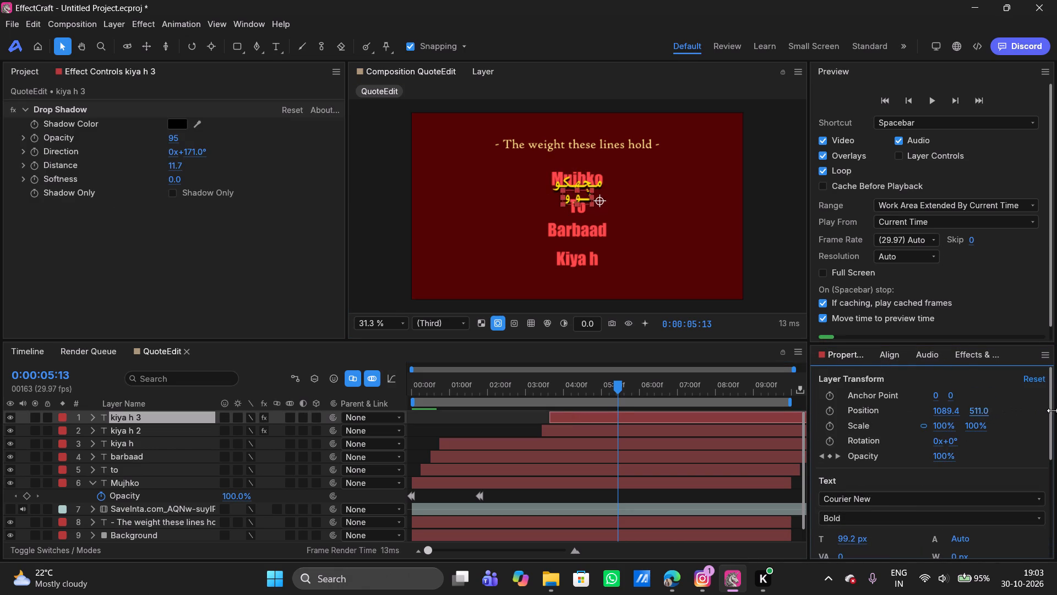
drag(1053, 410, 36, 409)
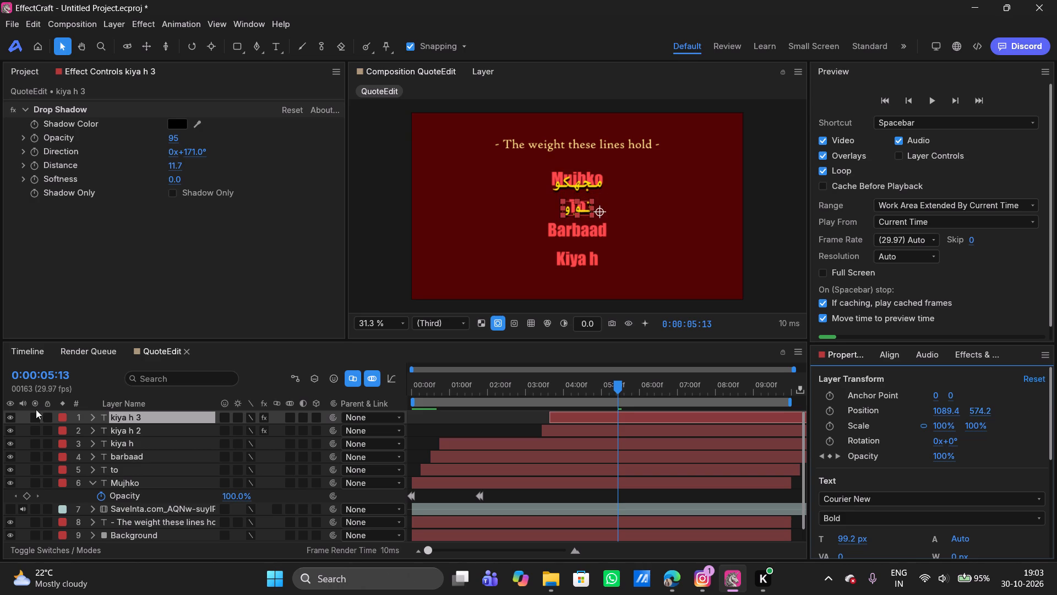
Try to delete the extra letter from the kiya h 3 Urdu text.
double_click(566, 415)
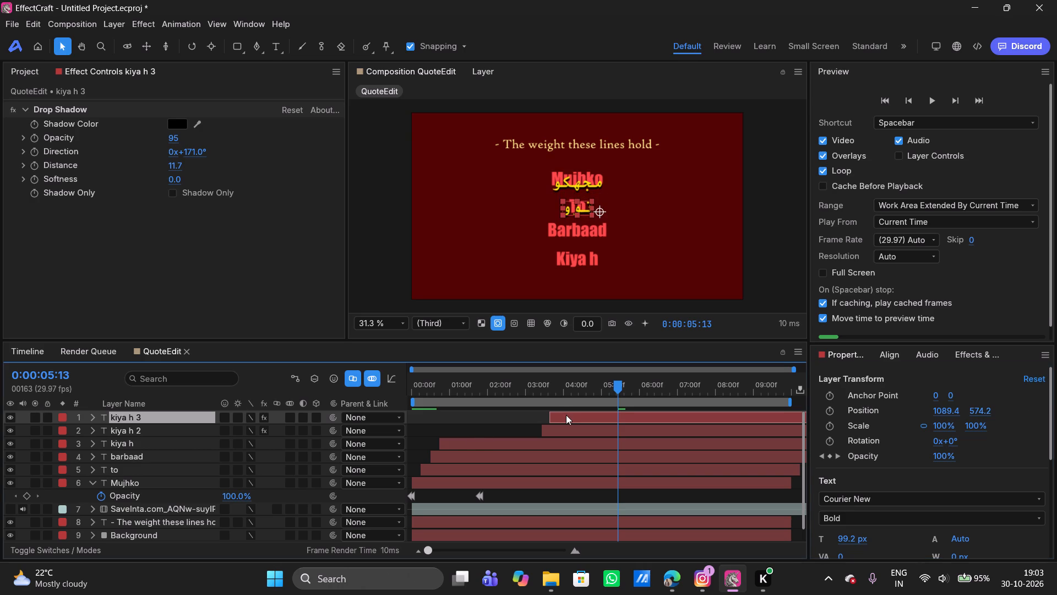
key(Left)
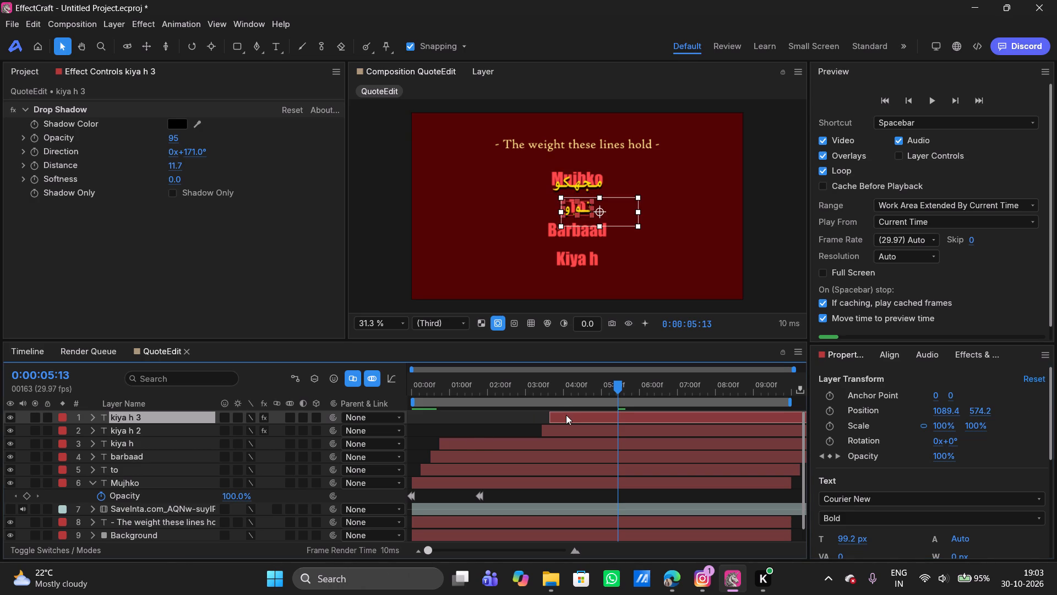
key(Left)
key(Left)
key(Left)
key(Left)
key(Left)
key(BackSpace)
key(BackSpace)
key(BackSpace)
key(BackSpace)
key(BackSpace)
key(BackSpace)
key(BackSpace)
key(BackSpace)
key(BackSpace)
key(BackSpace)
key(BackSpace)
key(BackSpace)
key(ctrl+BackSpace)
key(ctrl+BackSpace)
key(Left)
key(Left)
Paste the copied Urdu word over the whole kiya h 3 text, remove one extra letter so it reads تو, and deselect the layer.
double_click(582, 415)
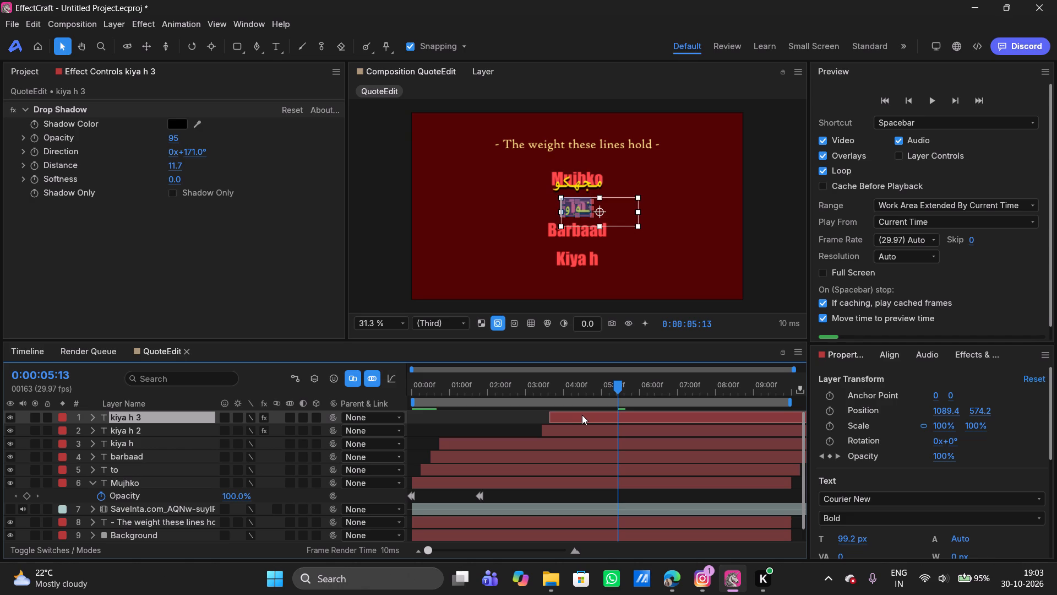
key(ctrl+v)
key(Left)
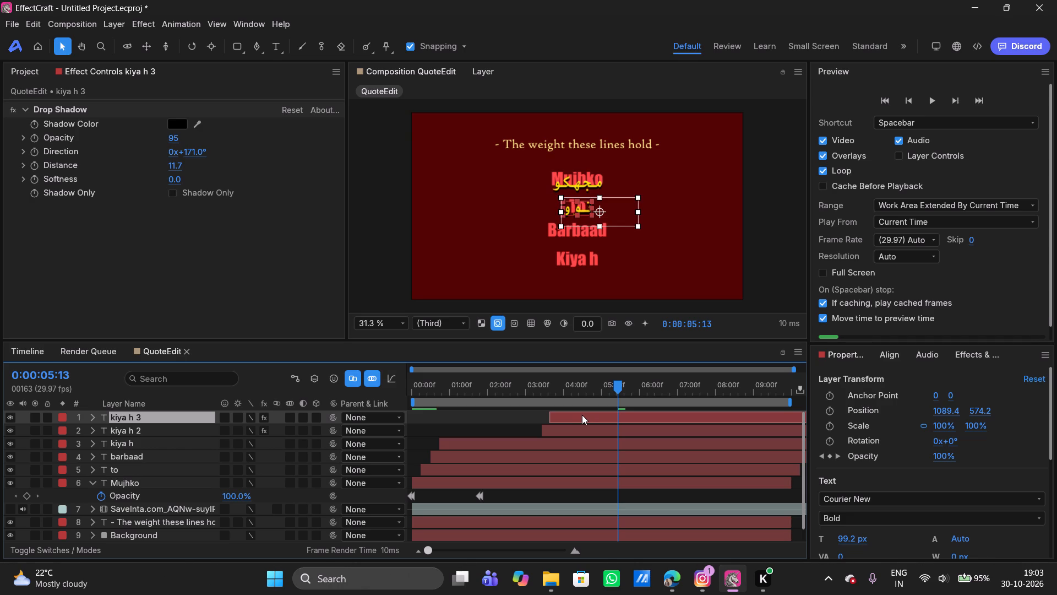
key(BackSpace)
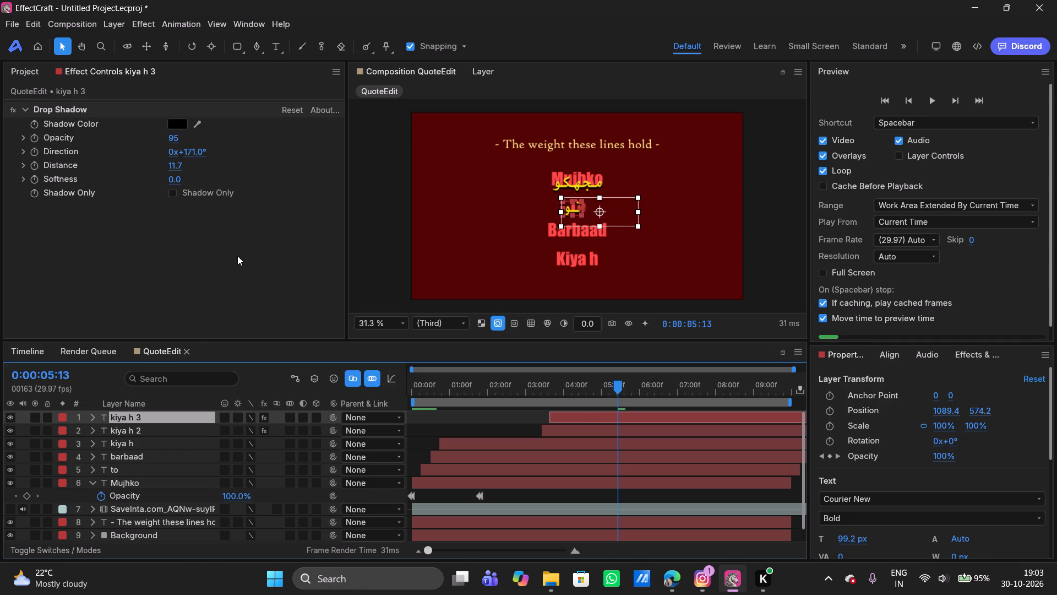
click(222, 285)
click(393, 273)
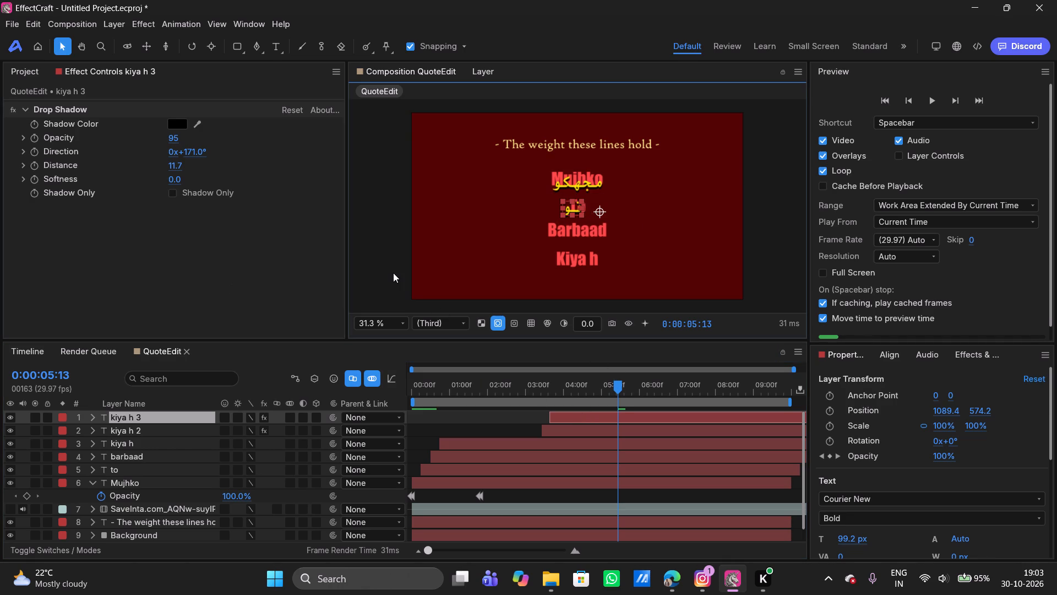
Center the shortened kiya h 3 Urdu text horizontally in the composition again.
click(570, 420)
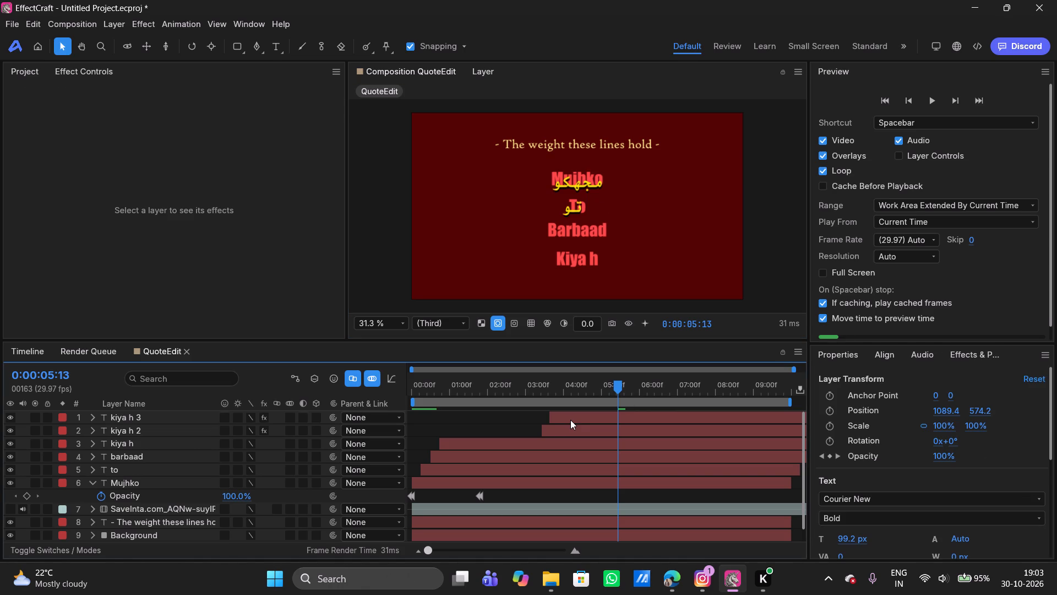
click(888, 357)
click(852, 402)
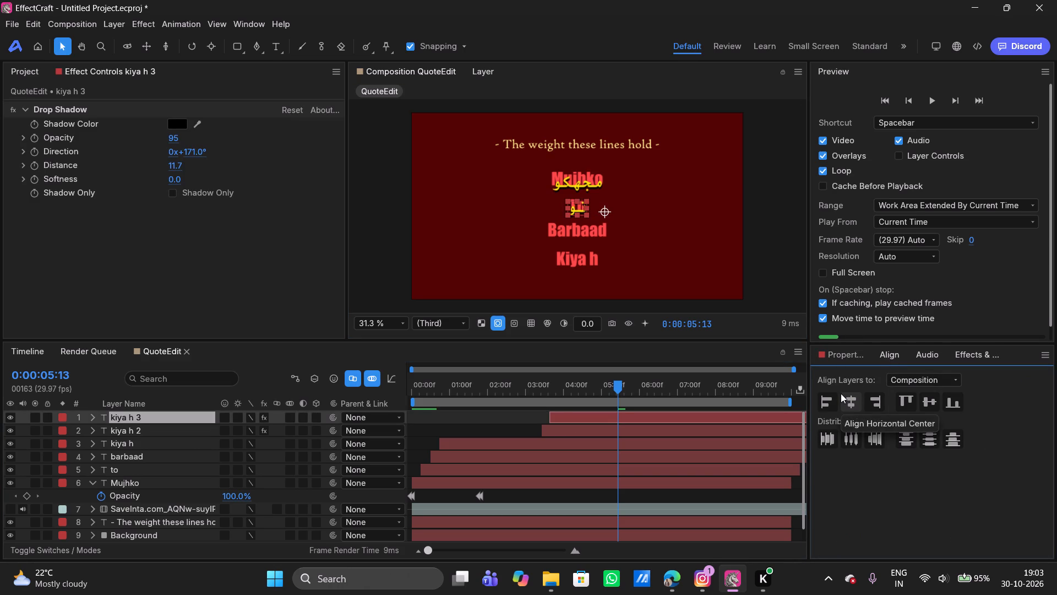
click(841, 359)
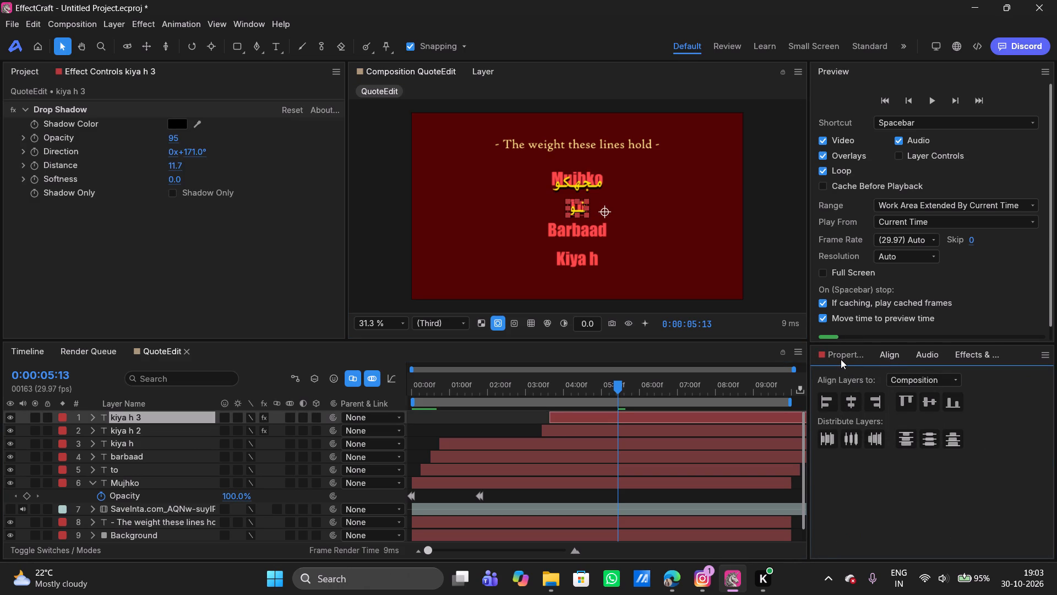
Fine-tune the kiya h 3 Urdu text's vertical placement over the To lyric to a Y position of 582.2, and deselect it.
drag(969, 407, 981, 407)
click(314, 285)
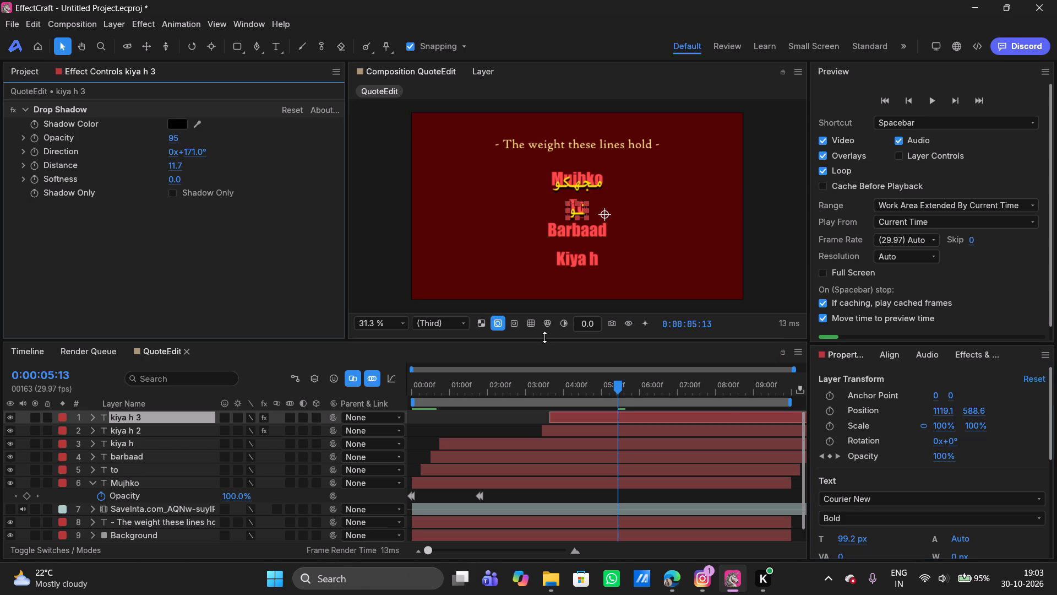
click(368, 252)
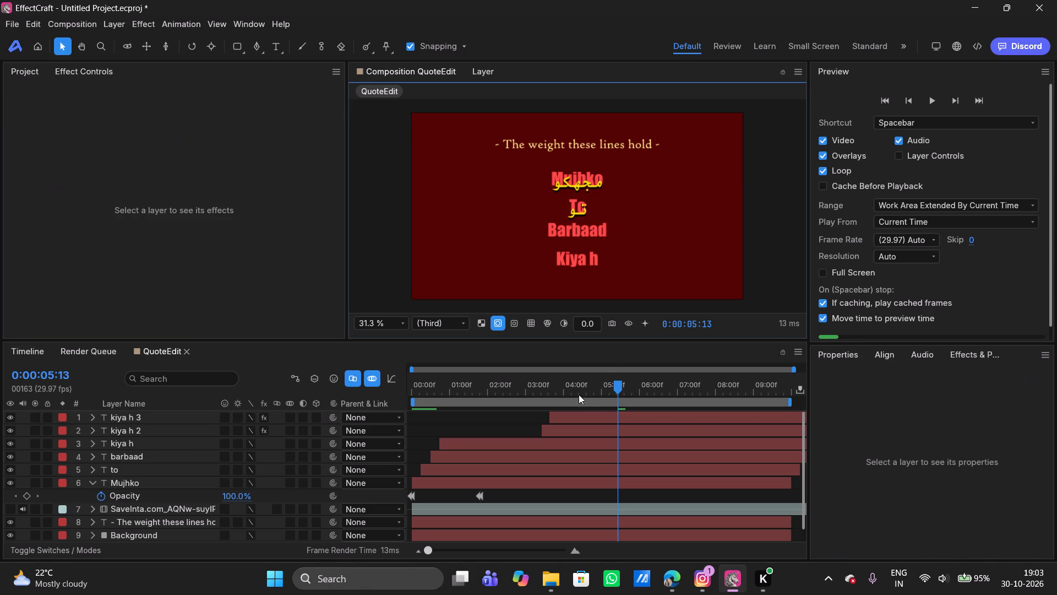
click(583, 418)
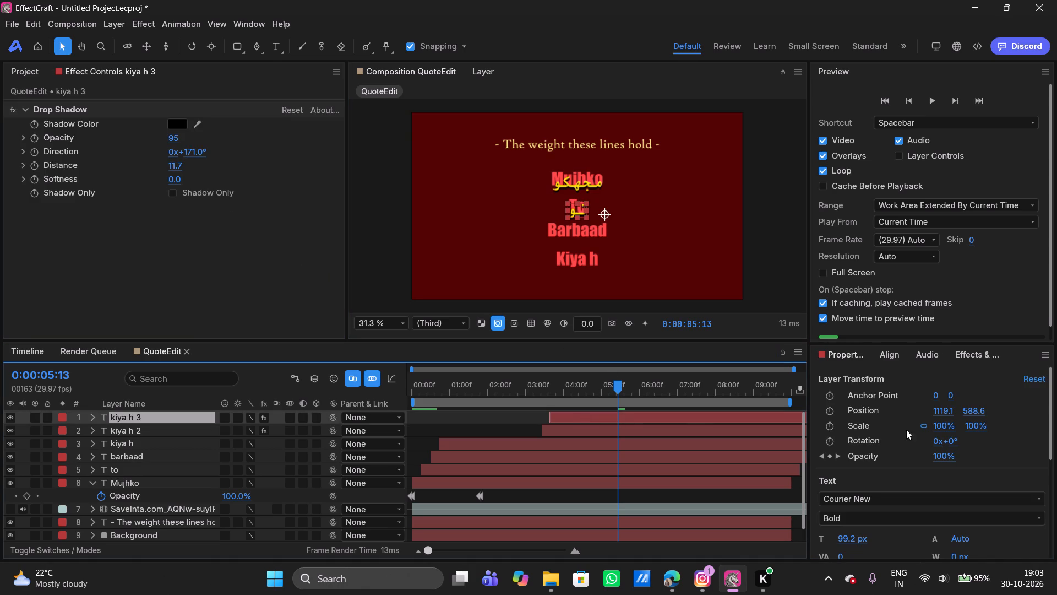
drag(976, 407, 972, 407)
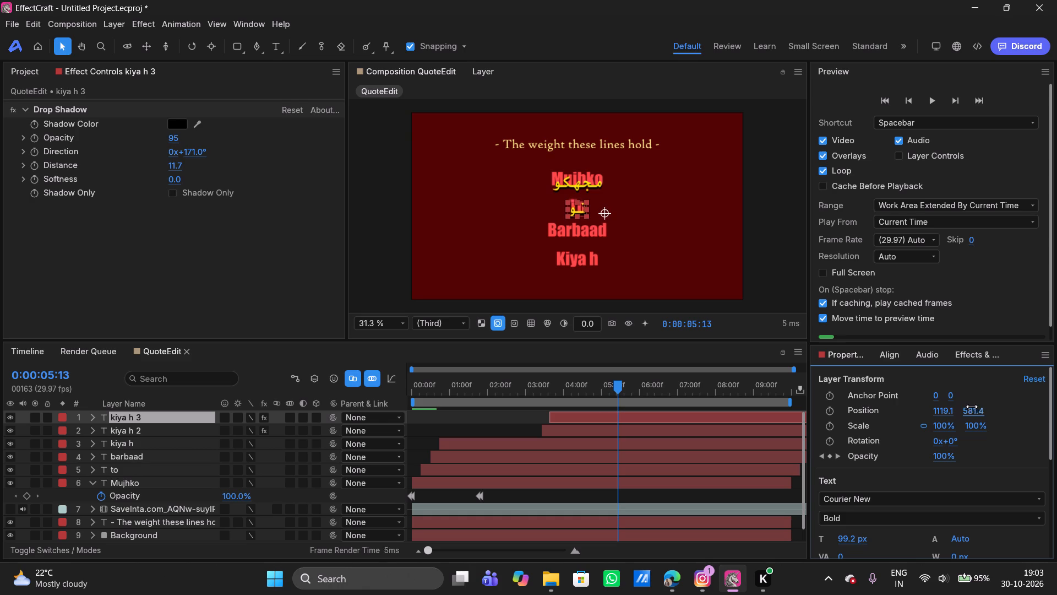
drag(972, 407, 968, 407)
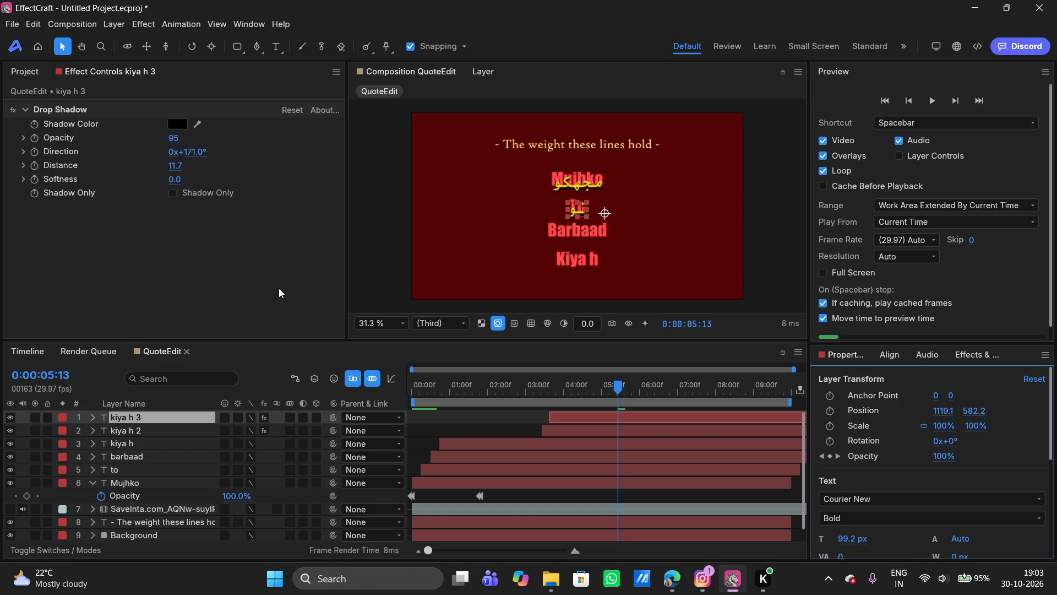
click(279, 288)
click(402, 264)
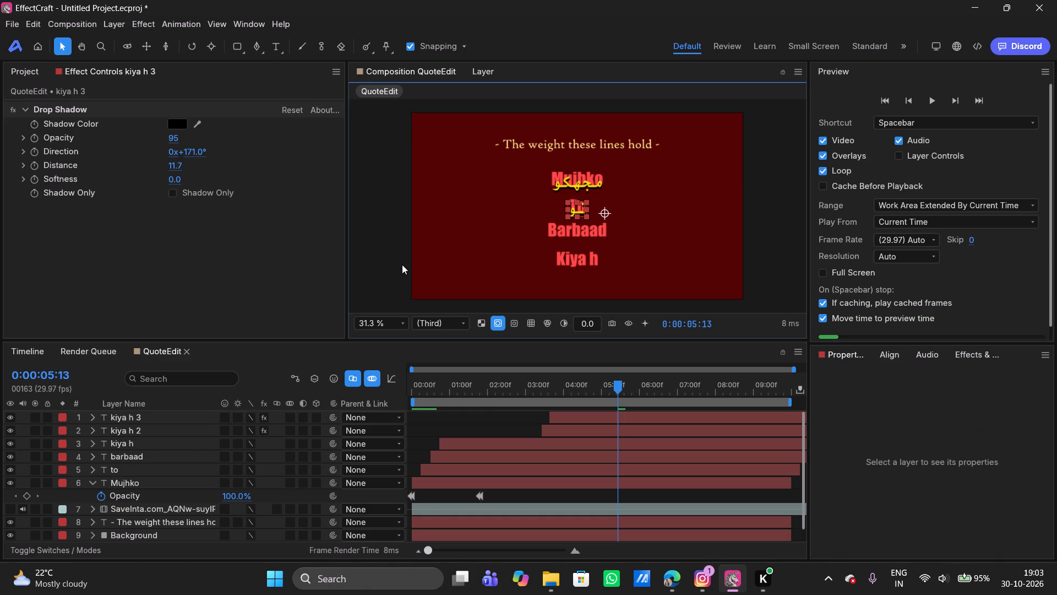
Duplicate the kiya h 3 text layer and shift the copy slightly later in the timeline.
click(567, 416)
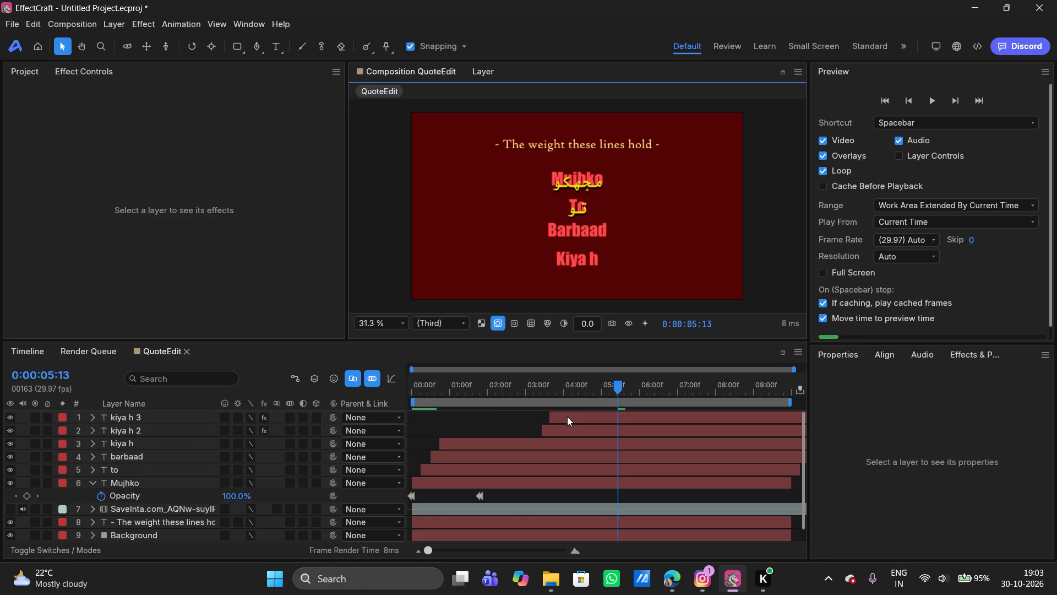
key(ctrl+d)
drag(567, 416, 578, 419)
Switch to Edge and translate barbaad from Hindi to Urdu in the search page's translator.
key(alt+Tab)
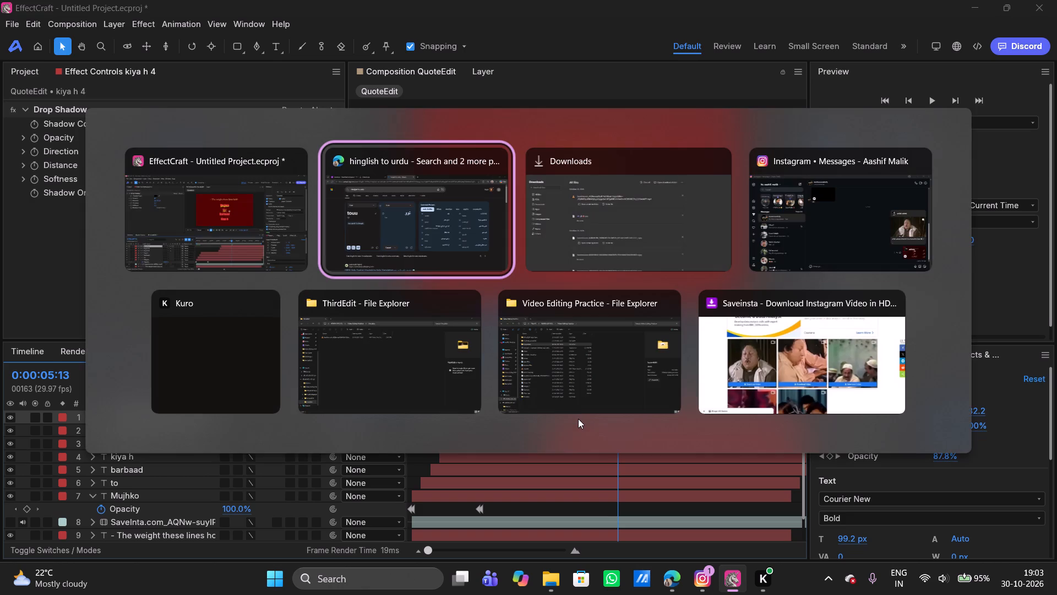
double_click(163, 238)
key(BackSpace)
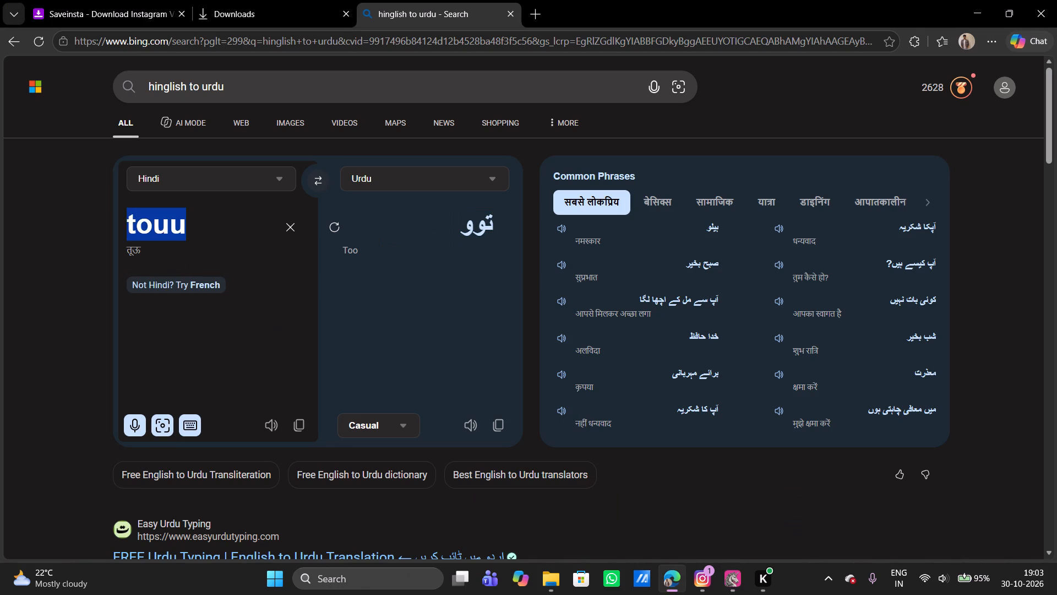
text(barbaad)
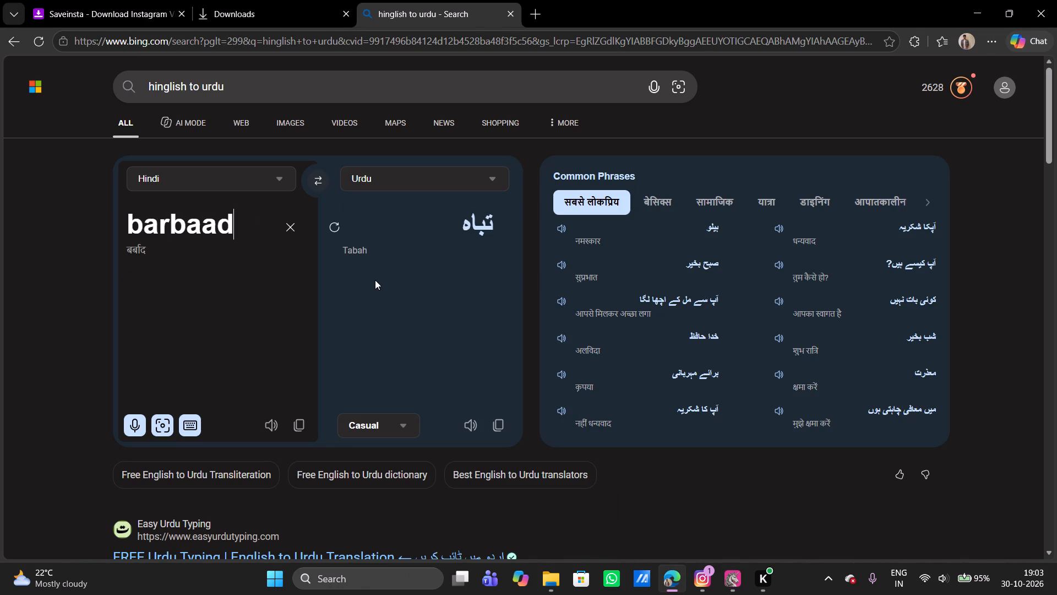
click(265, 325)
double_click(196, 227)
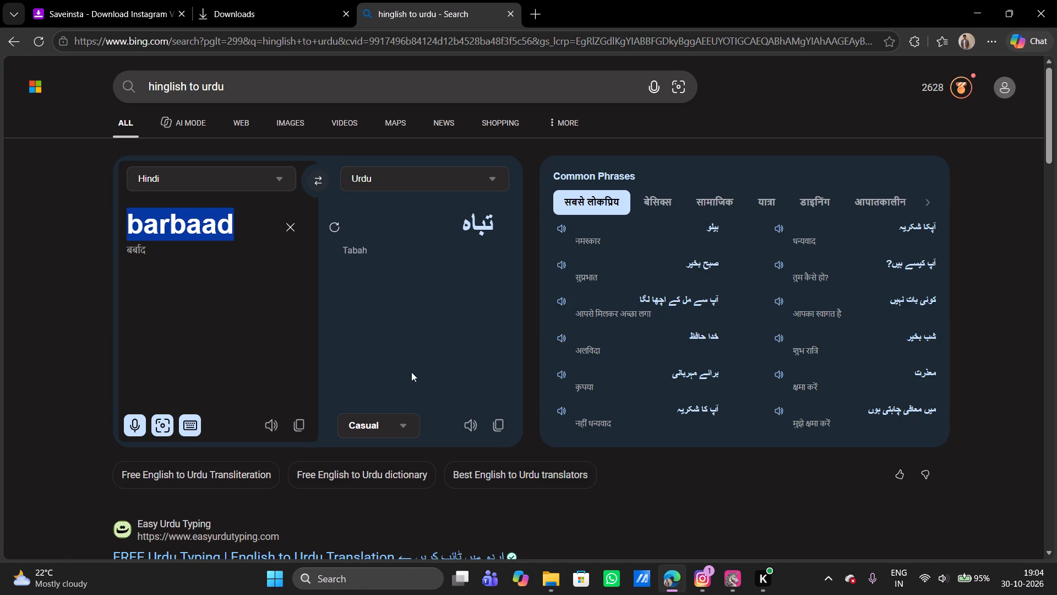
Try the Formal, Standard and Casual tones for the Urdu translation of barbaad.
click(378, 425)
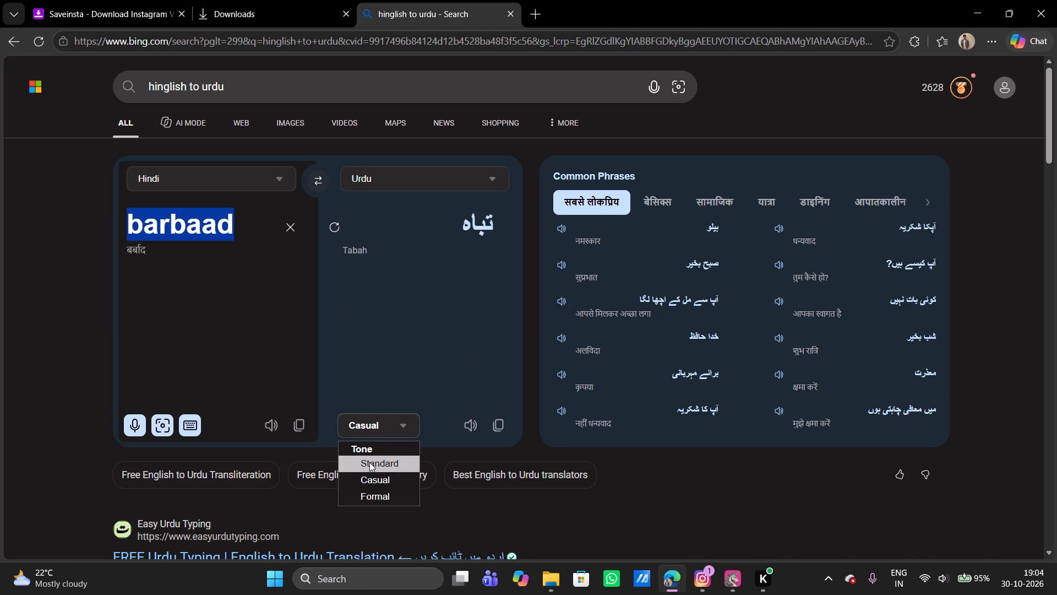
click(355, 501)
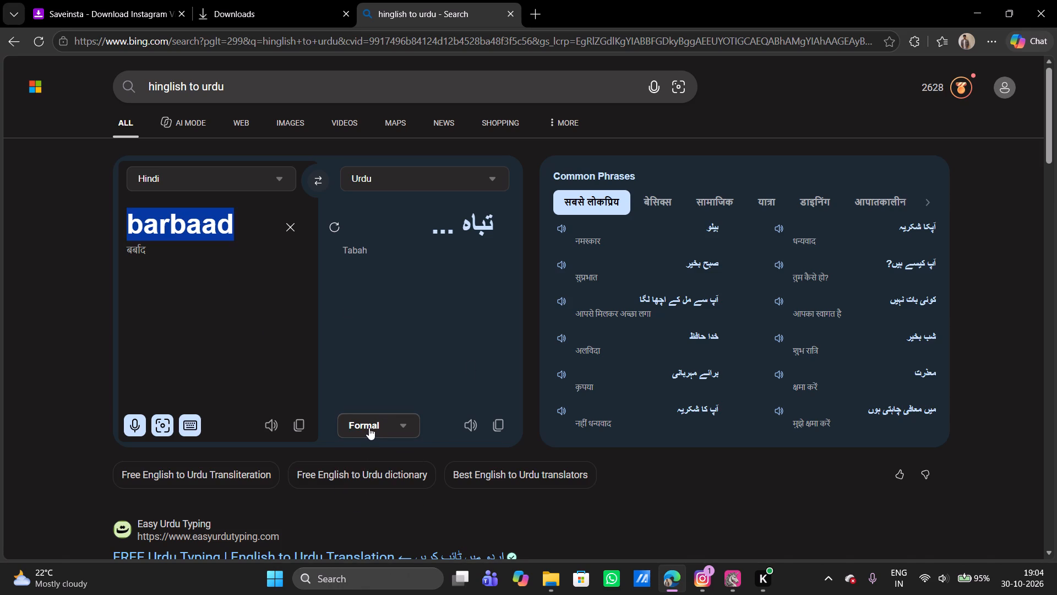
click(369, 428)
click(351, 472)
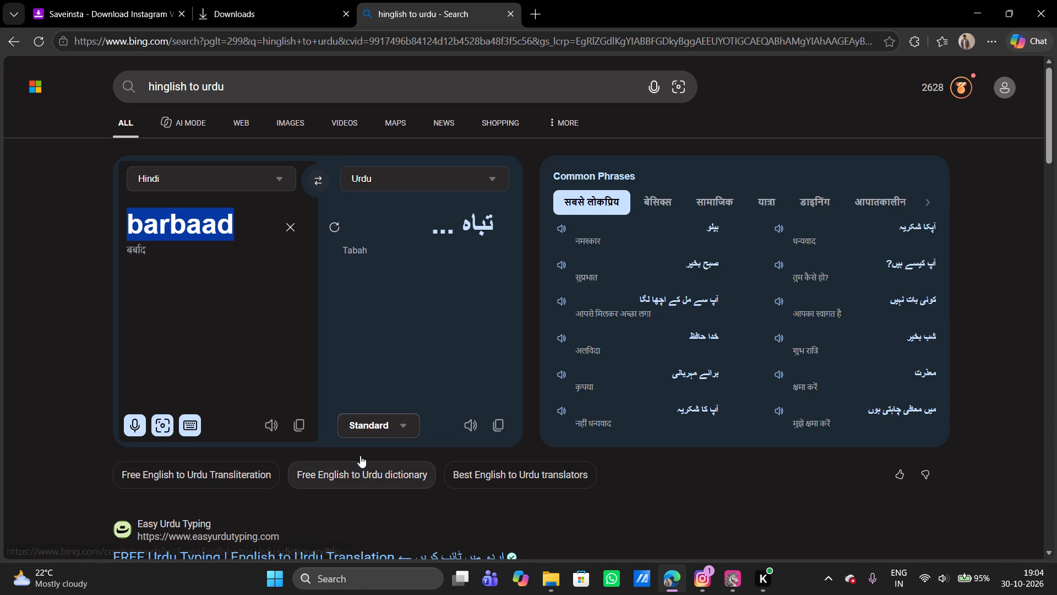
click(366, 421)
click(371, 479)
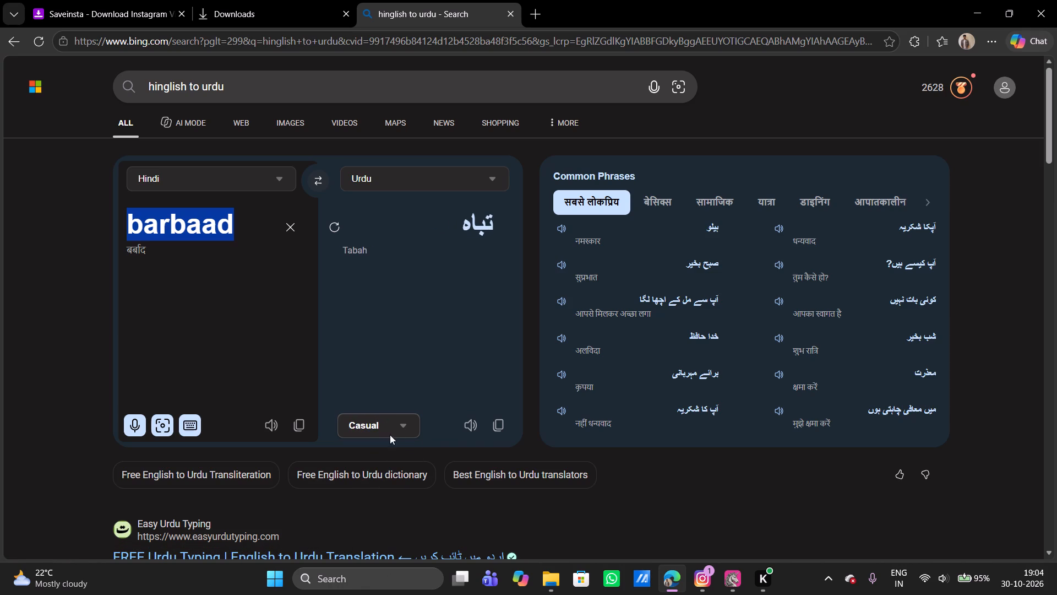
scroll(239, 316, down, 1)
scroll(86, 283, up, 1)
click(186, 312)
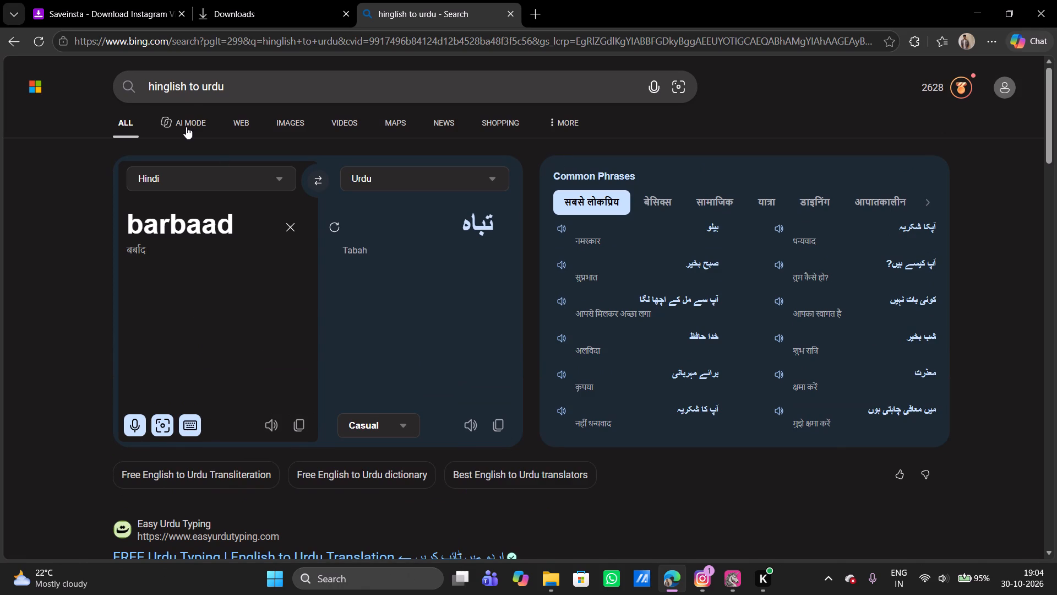
Replace the web search with "write hindi to urdu" and run it.
drag(231, 95, 150, 95)
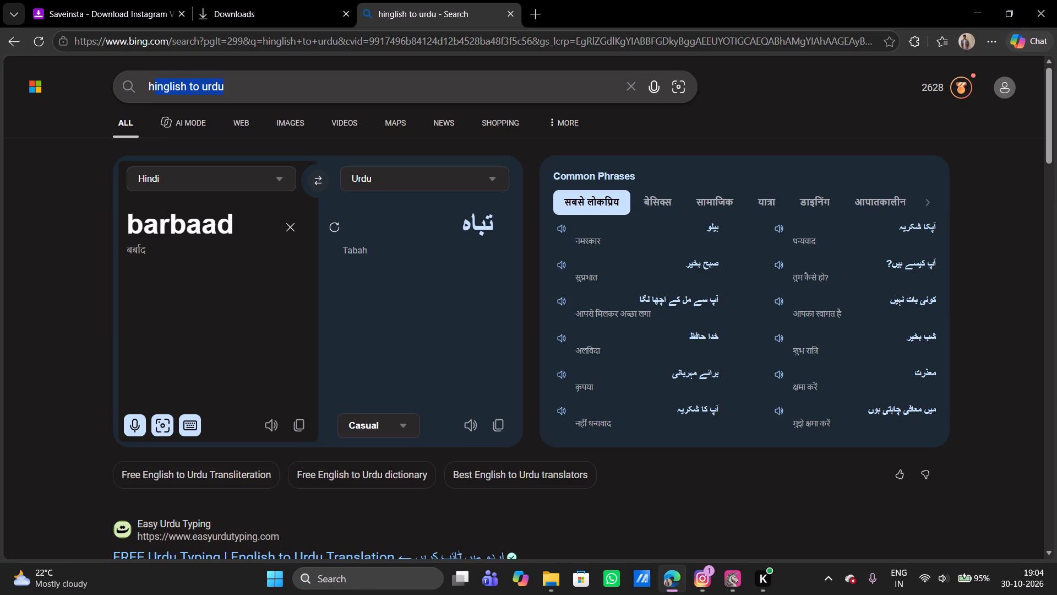
drag(150, 95, 141, 95)
key(BackSpace)
text(write hindi to urdu)
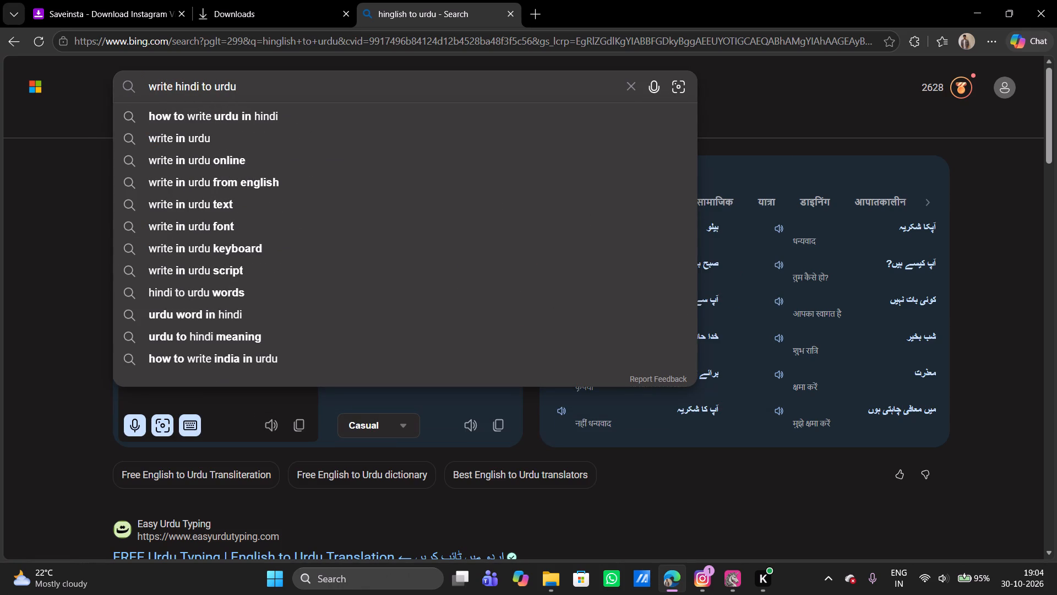
key(Return)
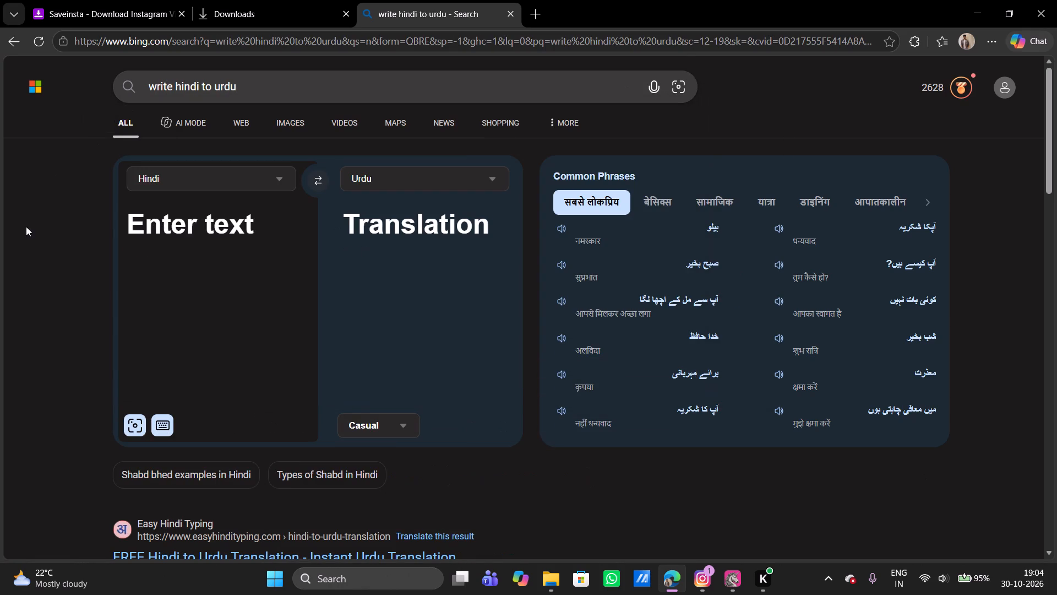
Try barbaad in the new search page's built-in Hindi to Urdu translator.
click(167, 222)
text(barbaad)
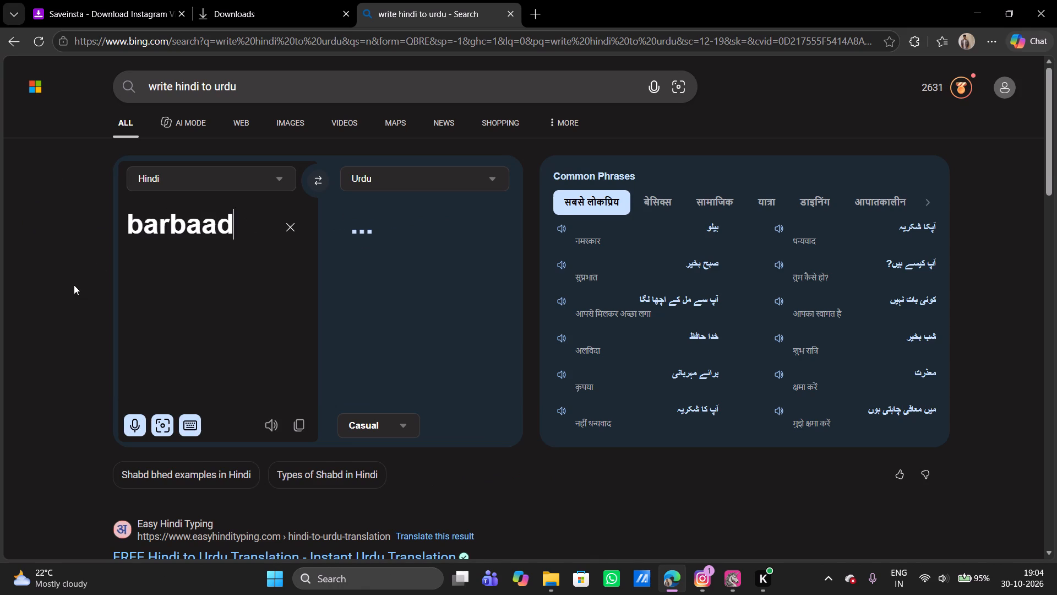
Find and open the urdutexts.com Hindi to Urdu Converter from the search results.
scroll(74, 285, down, 4)
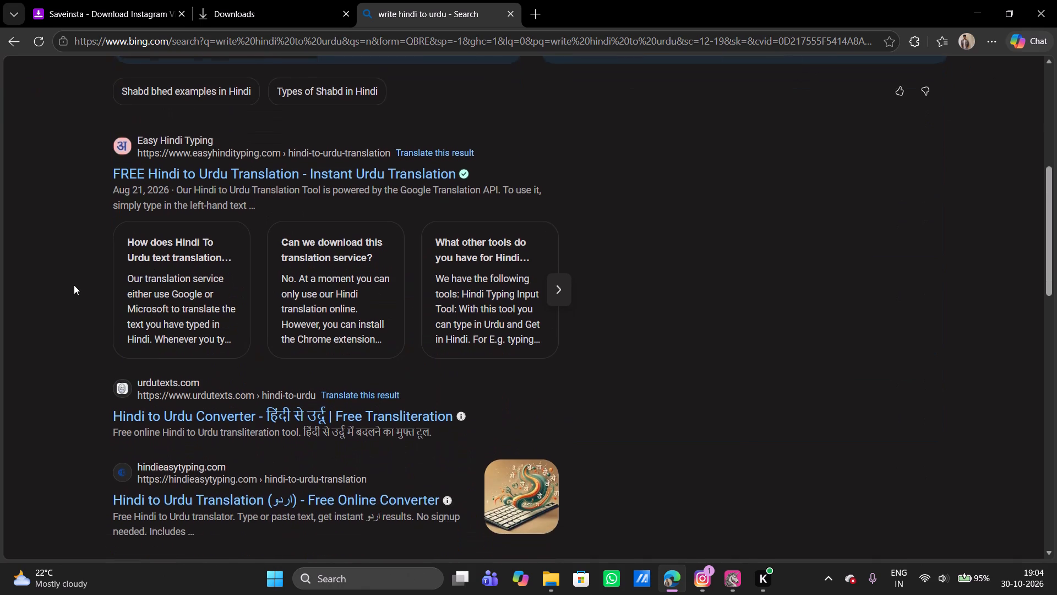
scroll(74, 285, down, 1)
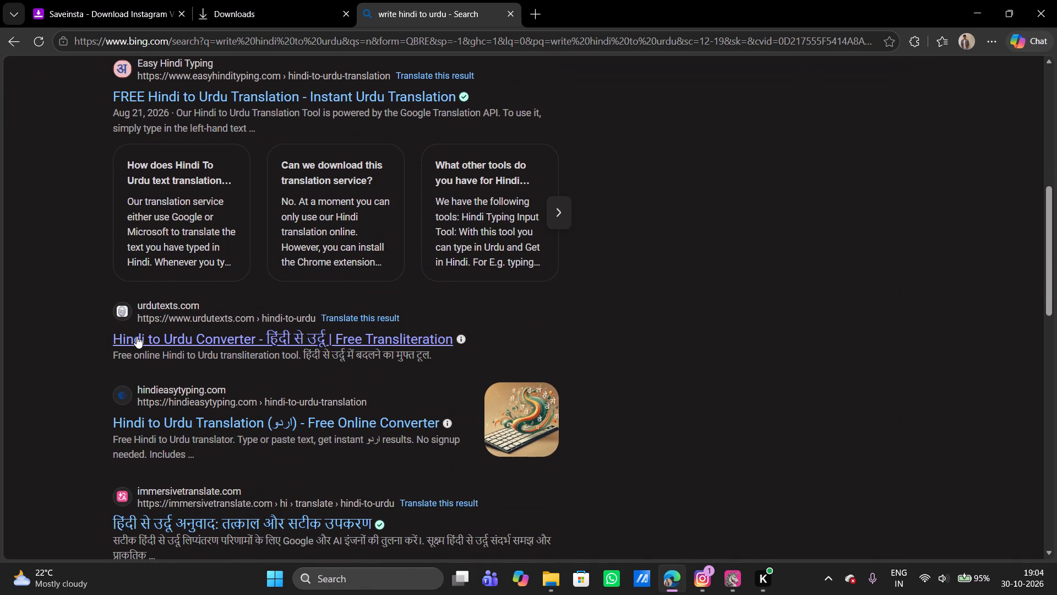
click(137, 336)
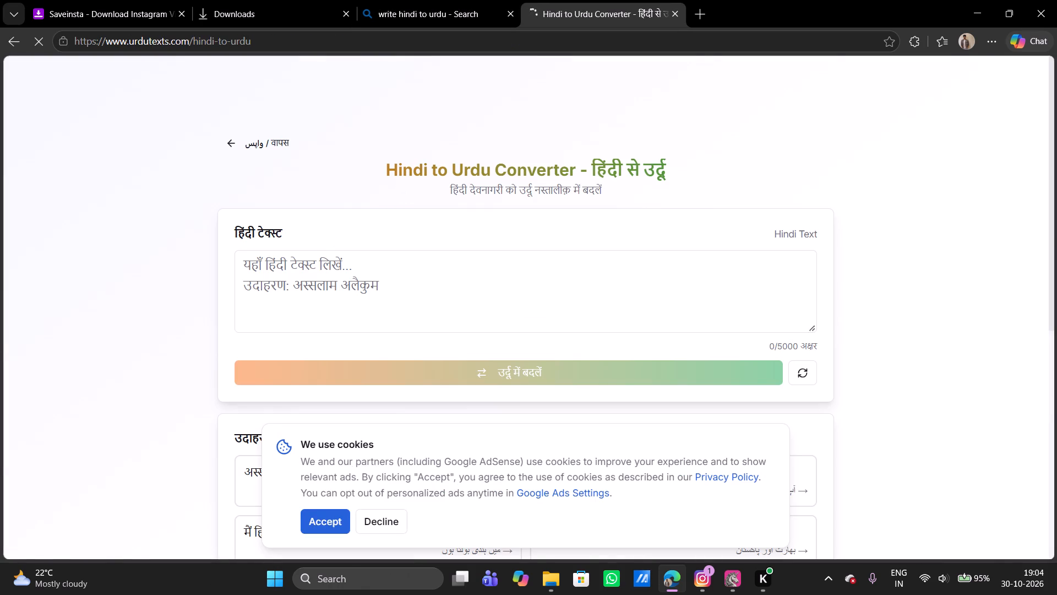
Convert barbaad to Urdu script on the converter page and copy the Urdu output word.
click(293, 270)
text(barbaad)
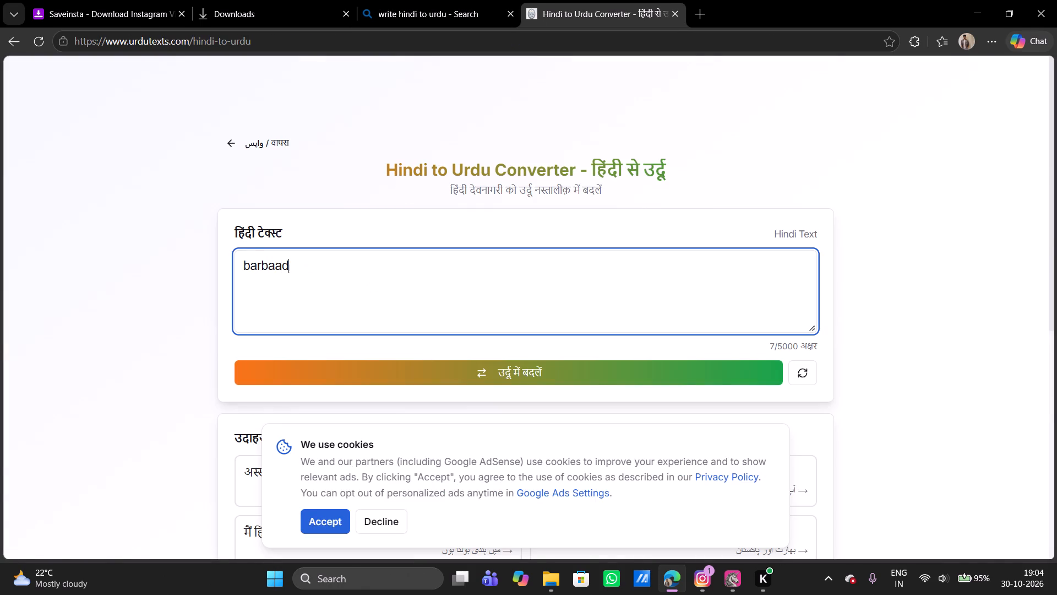
scroll(165, 384, down, 1)
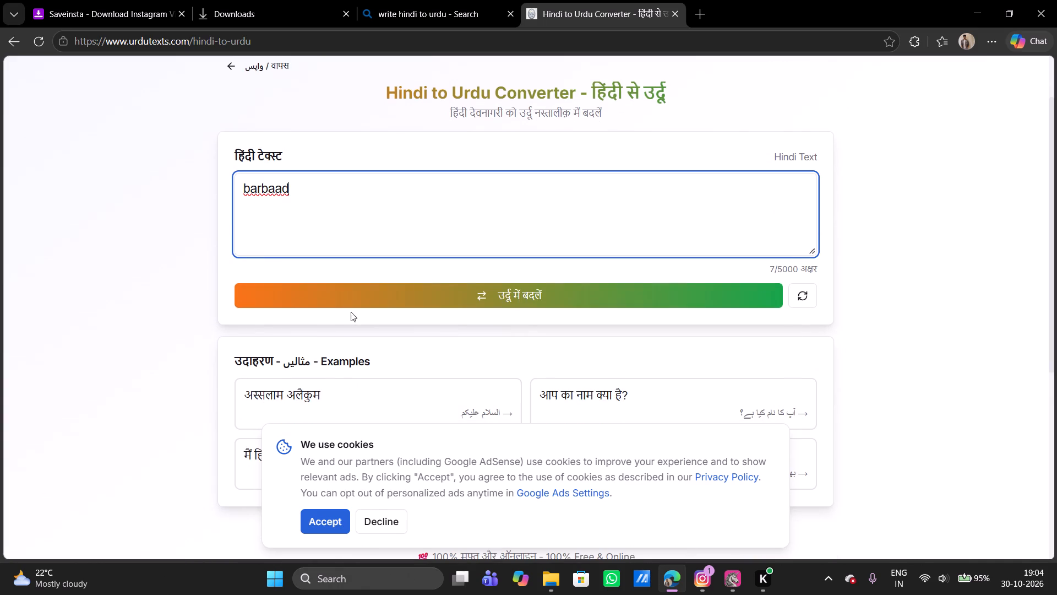
click(394, 294)
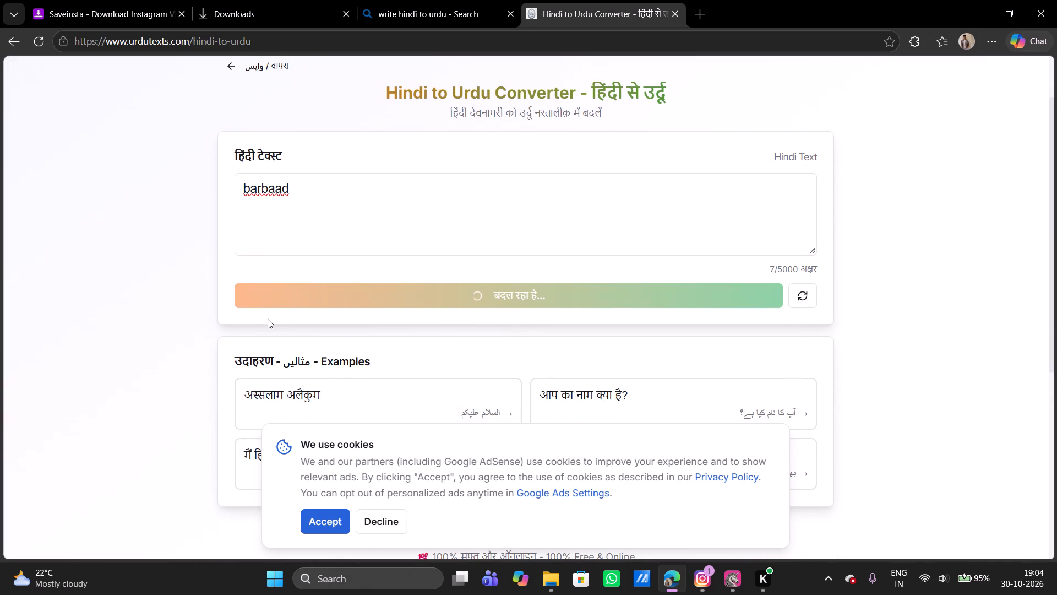
scroll(268, 319, down, 1)
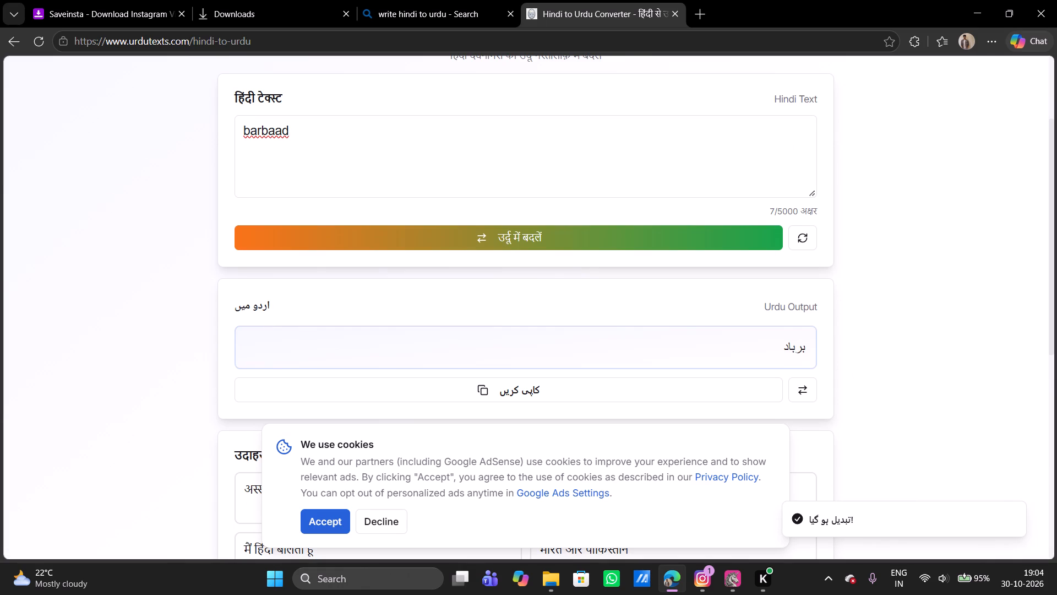
drag(784, 344, 818, 346)
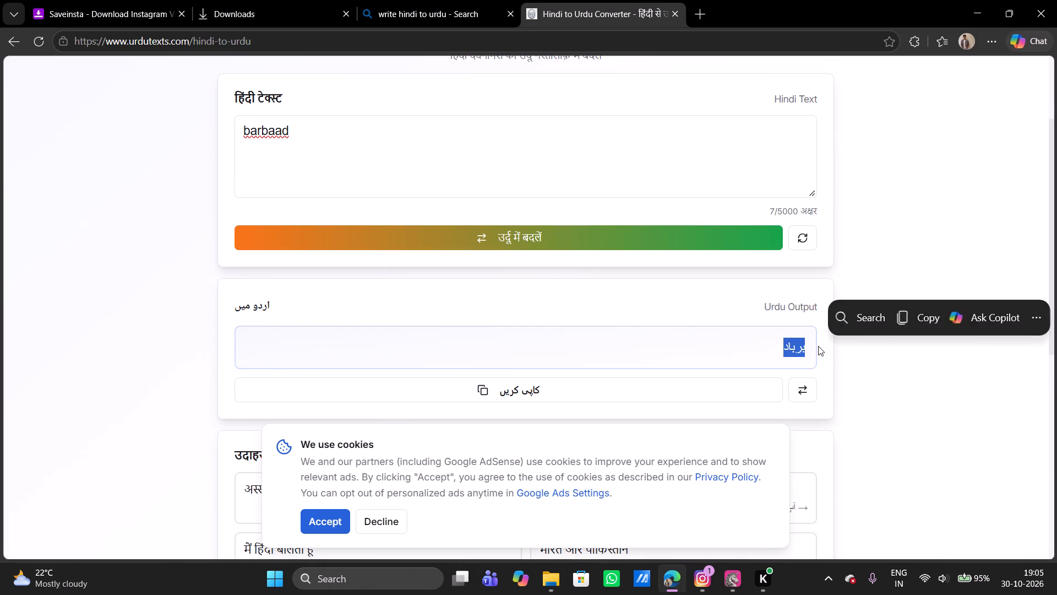
key(ctrl+c)
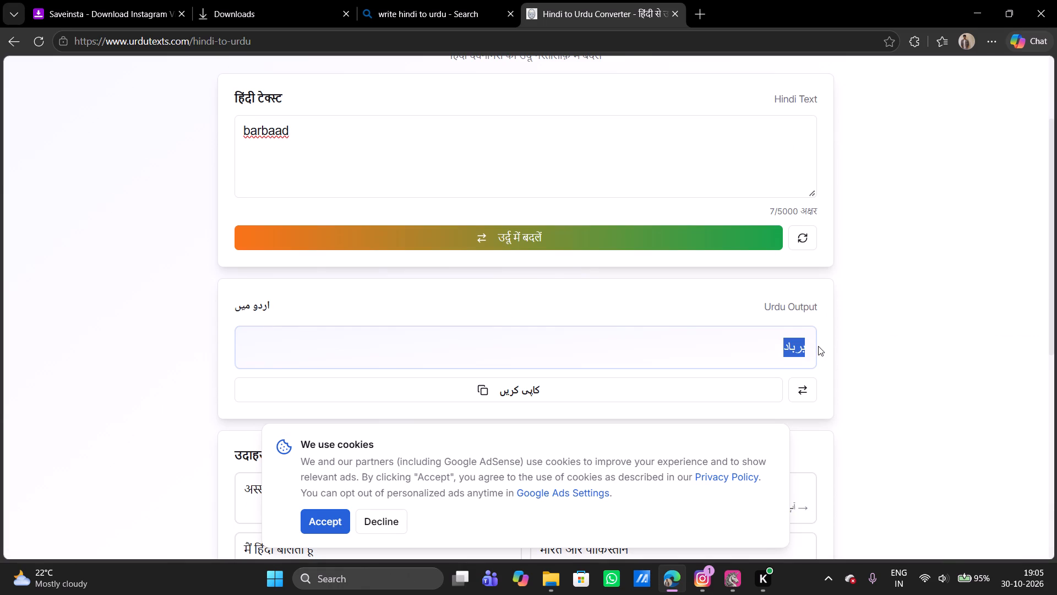
click(892, 317)
Return to EffectCraft, replace the kiya h 4 layer's text with the copied Urdu word for barbaad, and deselect the layer.
key(alt+Tab)
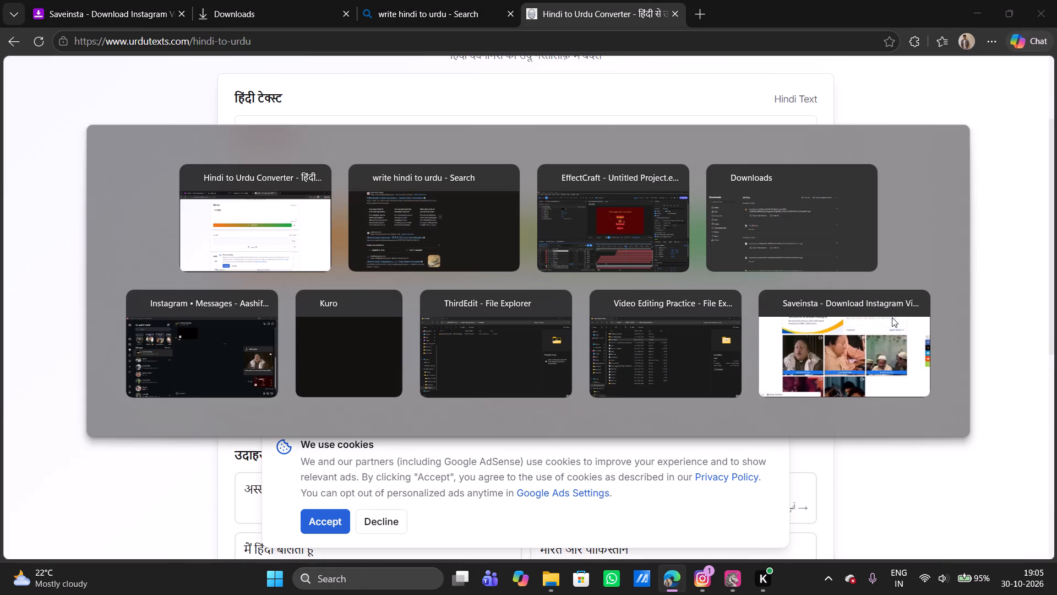
key(alt+Tab)
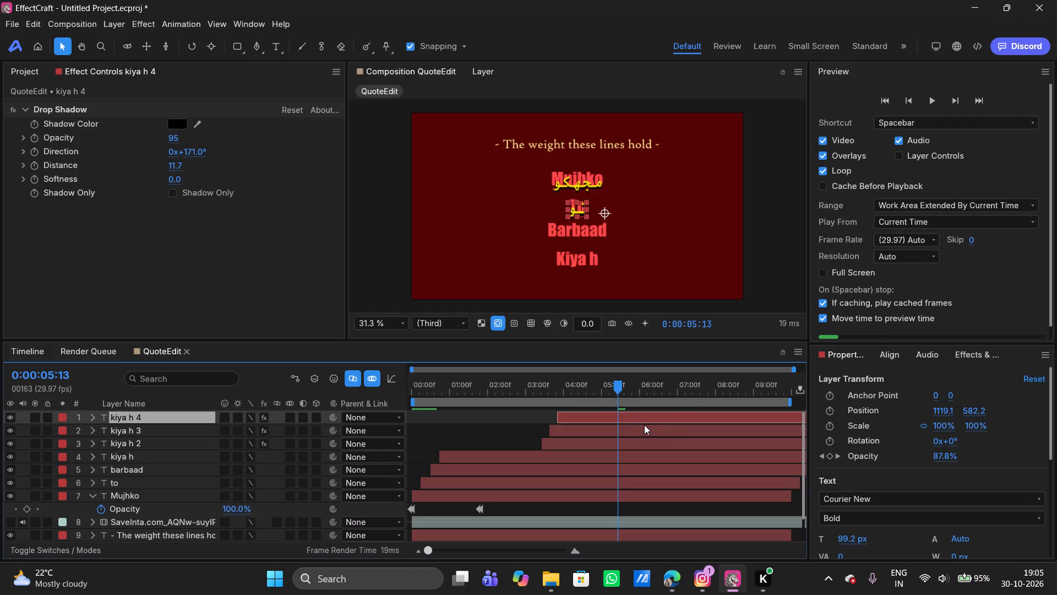
double_click(640, 420)
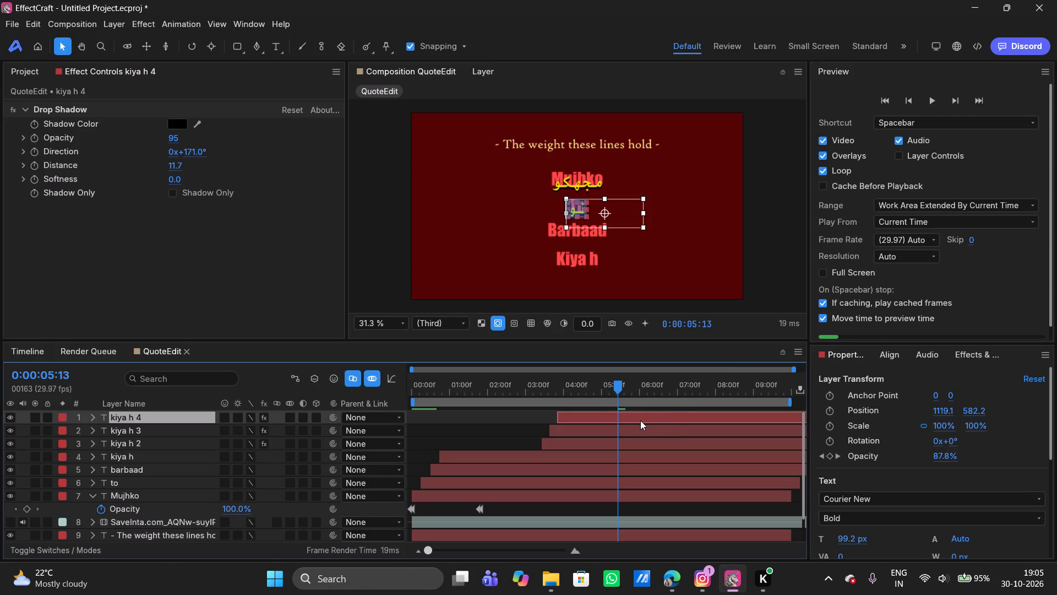
key(ctrl+v)
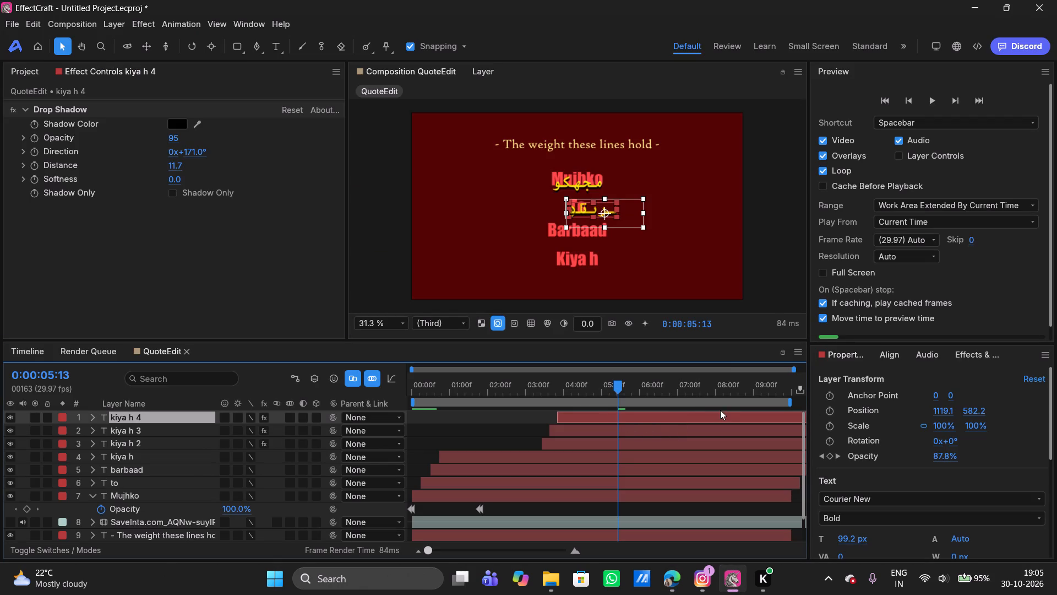
click(366, 250)
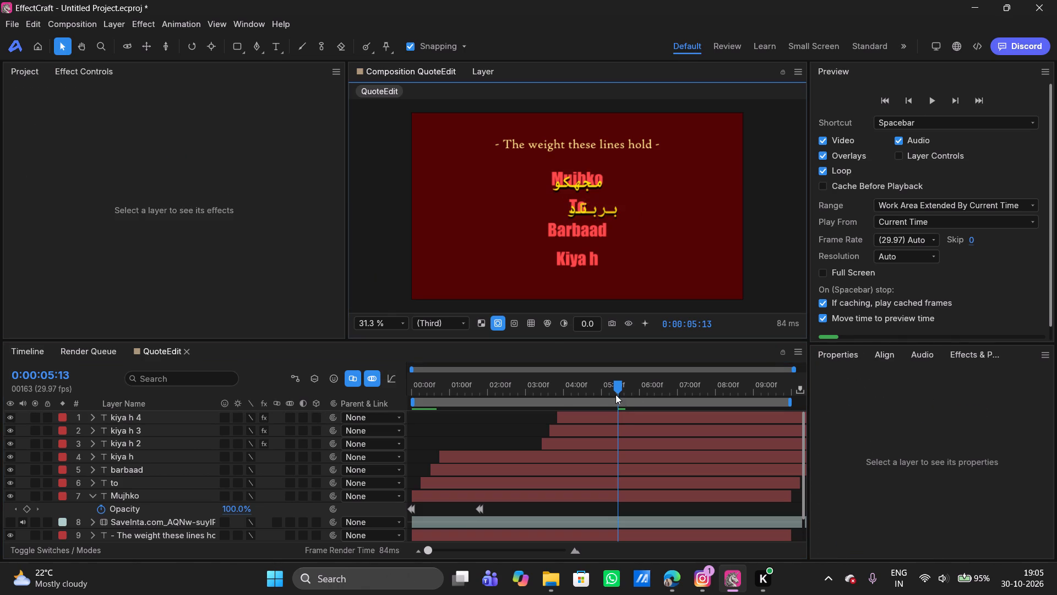
Centre the kiya h 4 layer horizontally in the composition, lower it over Barbaad at a Y position of about 727, and deselect it.
click(612, 421)
click(883, 350)
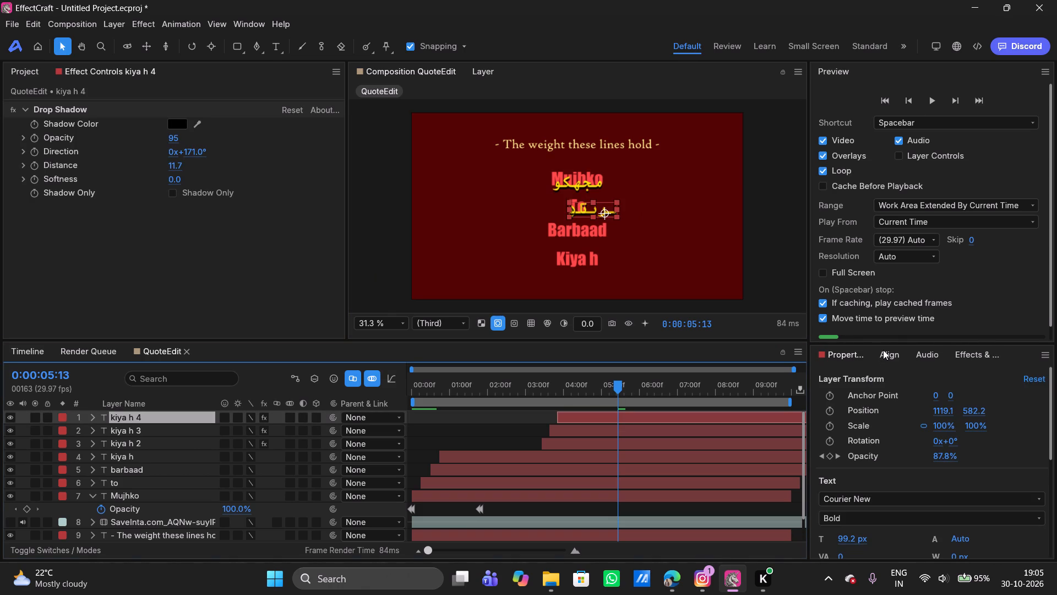
click(848, 402)
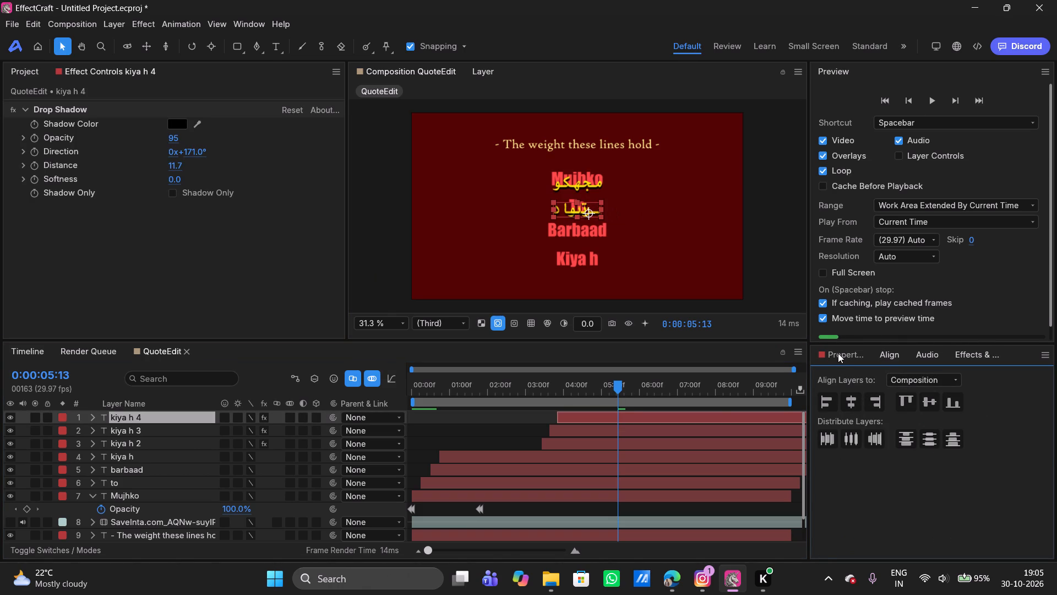
click(838, 353)
drag(984, 406, 41, 408)
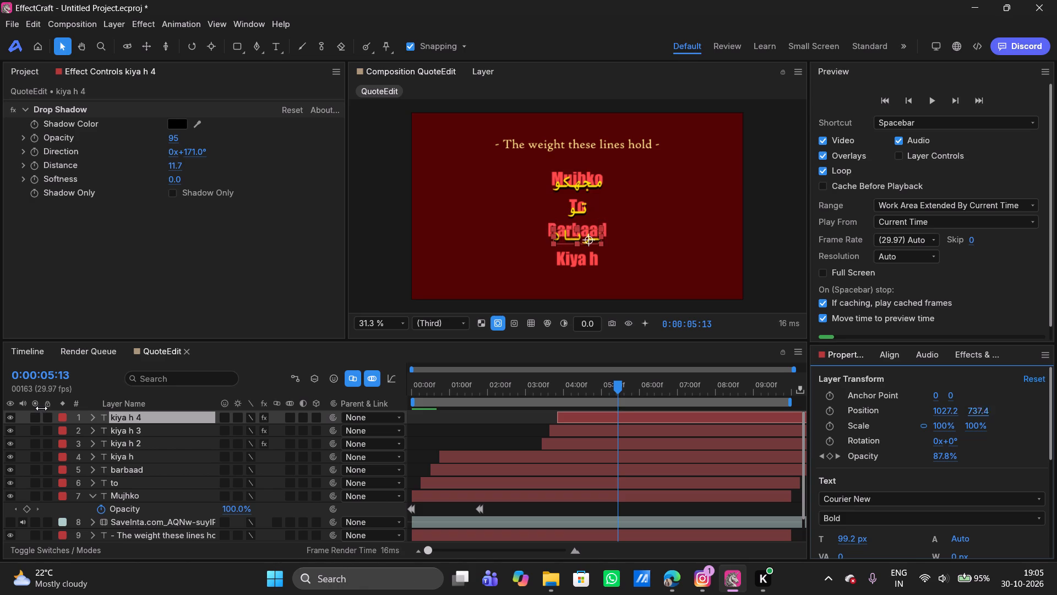
drag(41, 408, 35, 408)
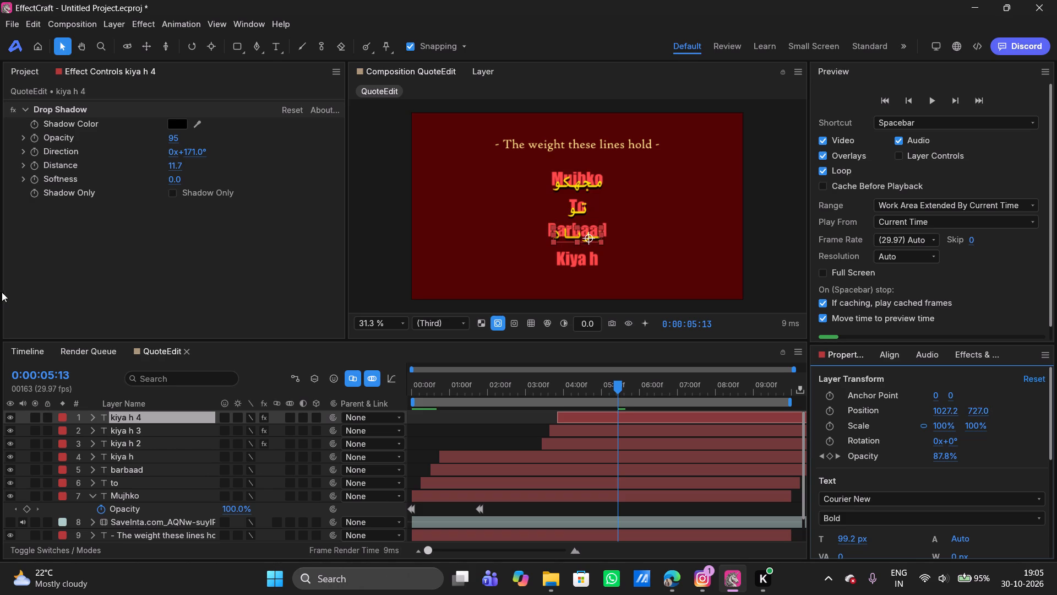
click(181, 280)
click(287, 288)
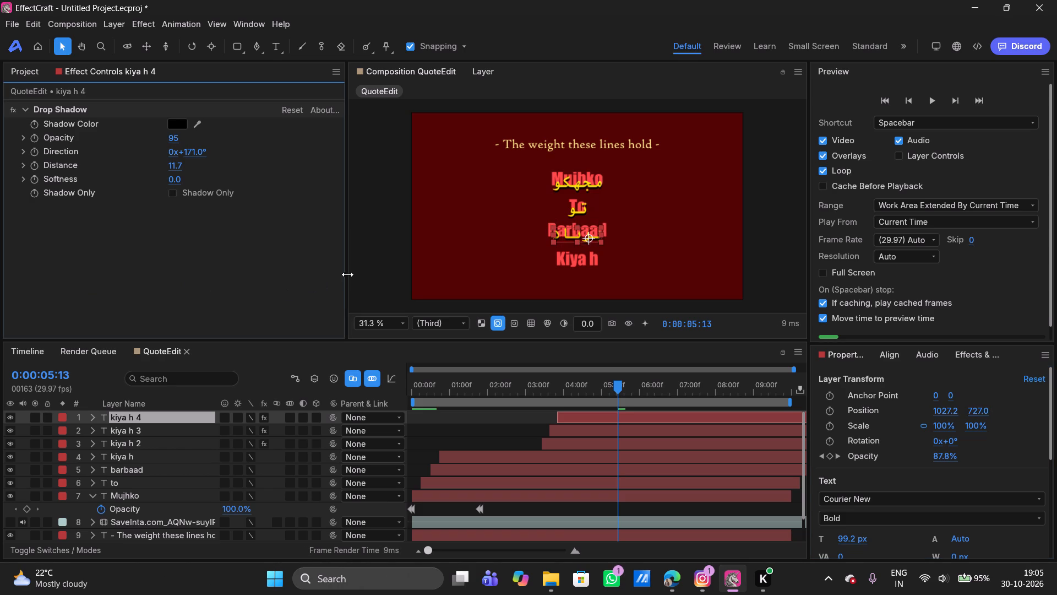
click(371, 271)
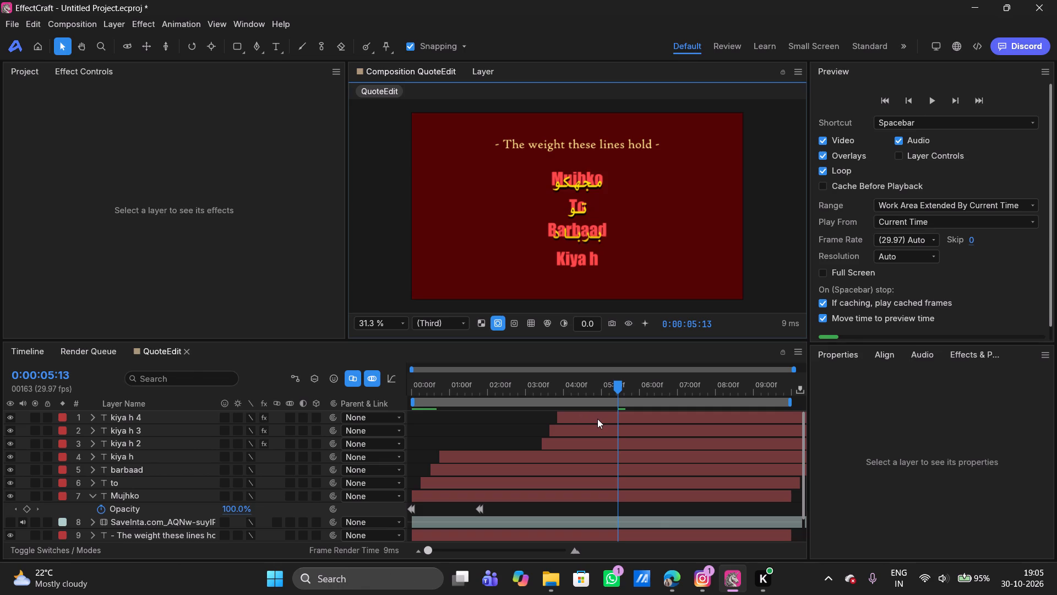
With the kiya h 4 layer selected, switch to Edge, translate kiya h to Urdu in the search page's translator, and copy the result.
click(597, 419)
key(alt+Tab)
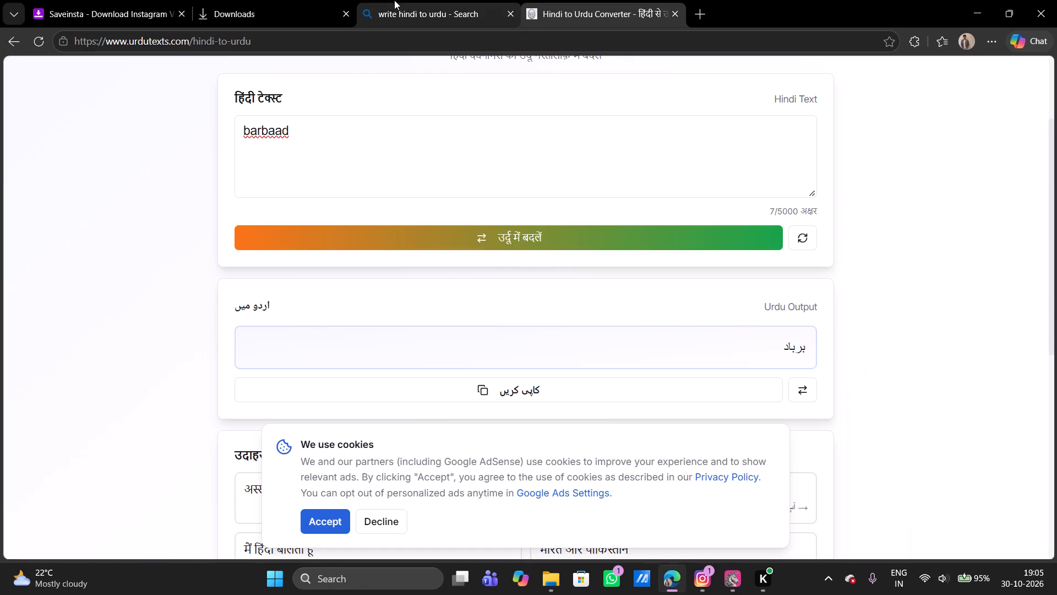
click(393, 0)
scroll(302, 234, up, 11)
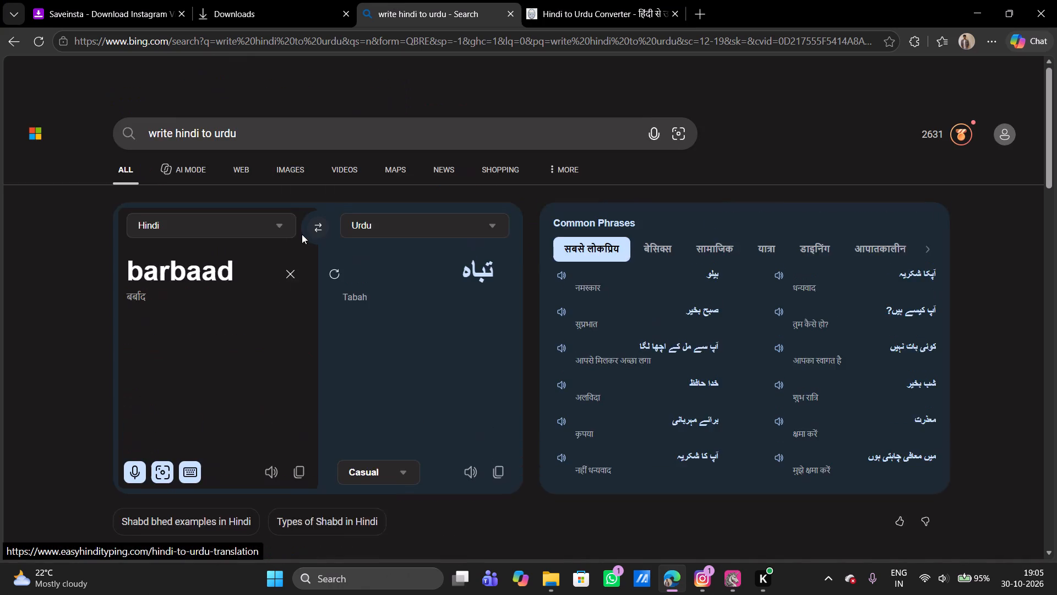
click(172, 253)
double_click(190, 235)
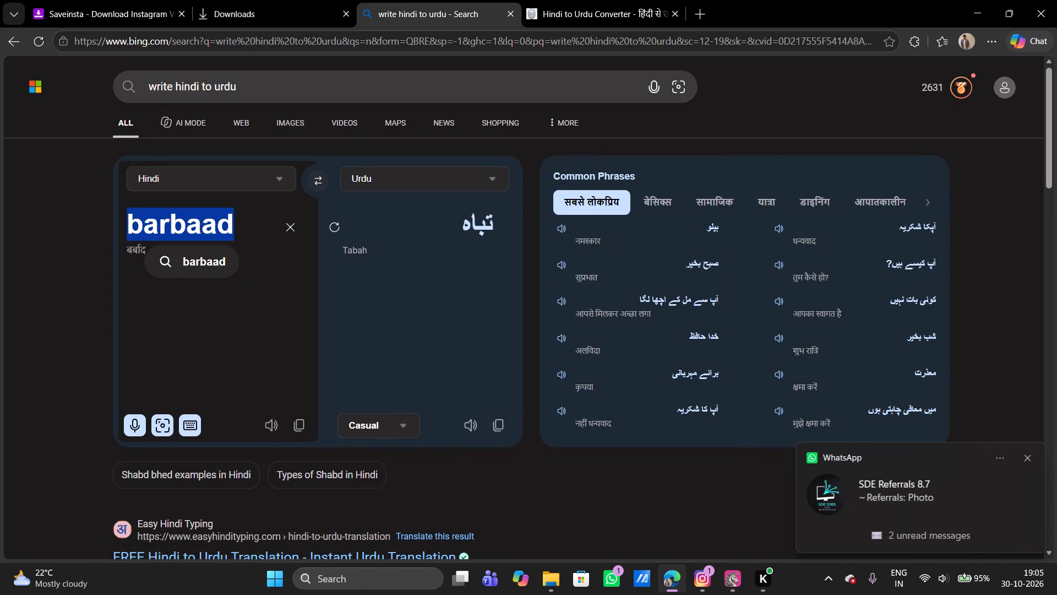
key(BackSpace)
text(kiya h)
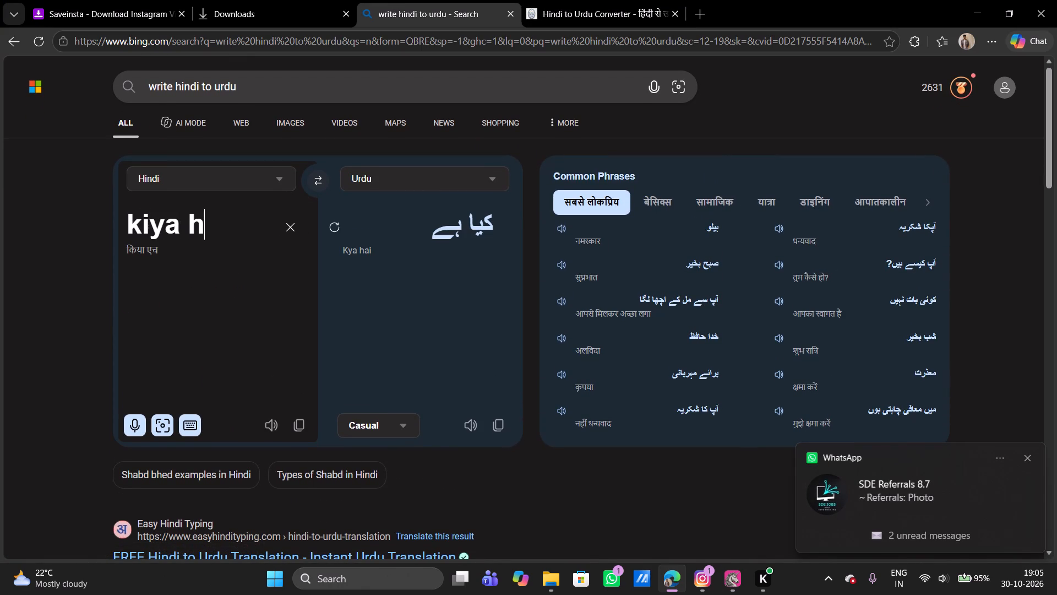
click(492, 429)
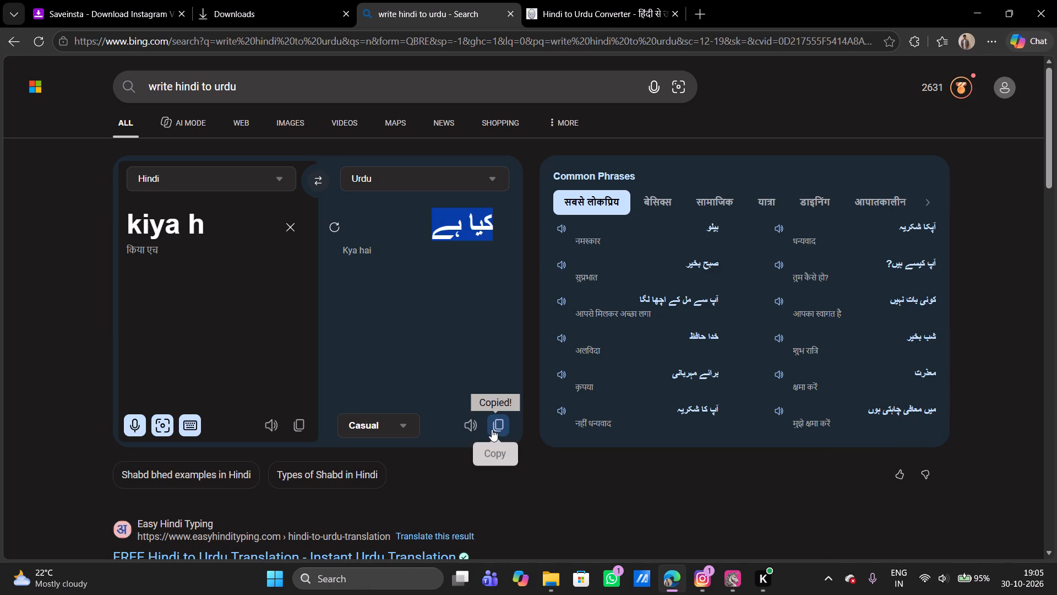
Return to EffectCraft, duplicate the kiya h 4 layer, and slide the copy in time so it starts at about 4 seconds.
key(alt+Tab)
key(alt+Tab)
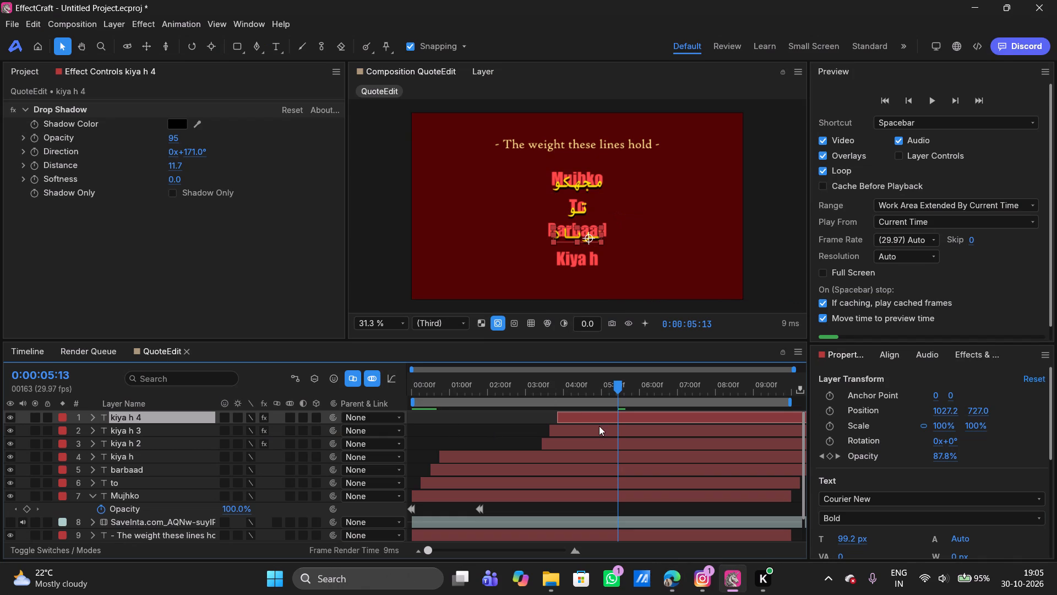
key(ctrl+d)
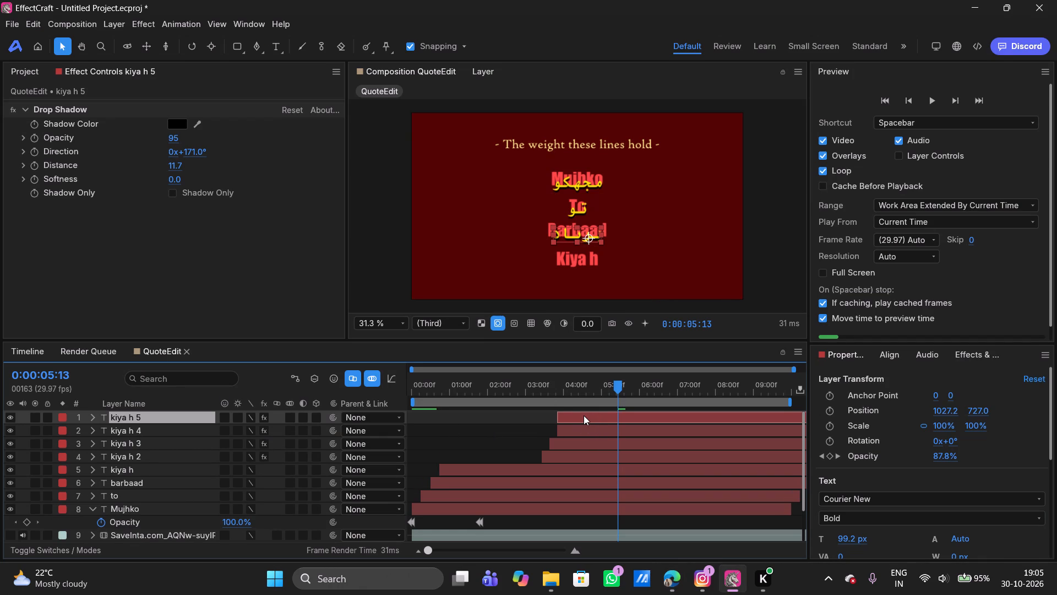
drag(584, 415, 594, 415)
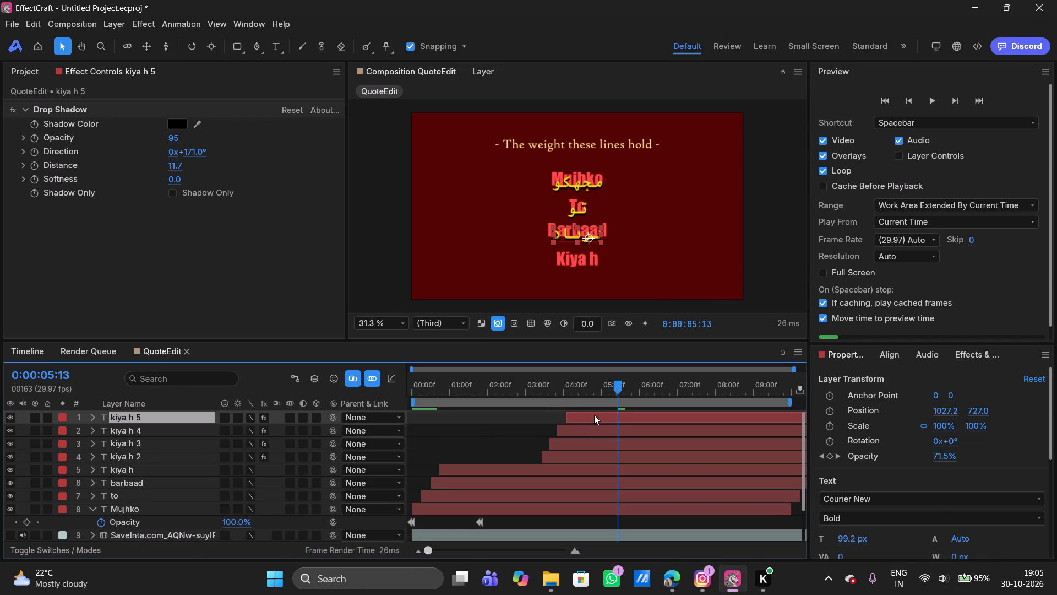
Replace the kiya h 5 layer's text with the copied Urdu phrase for kiya h and deselect the layer.
double_click(594, 415)
key(BackSpace)
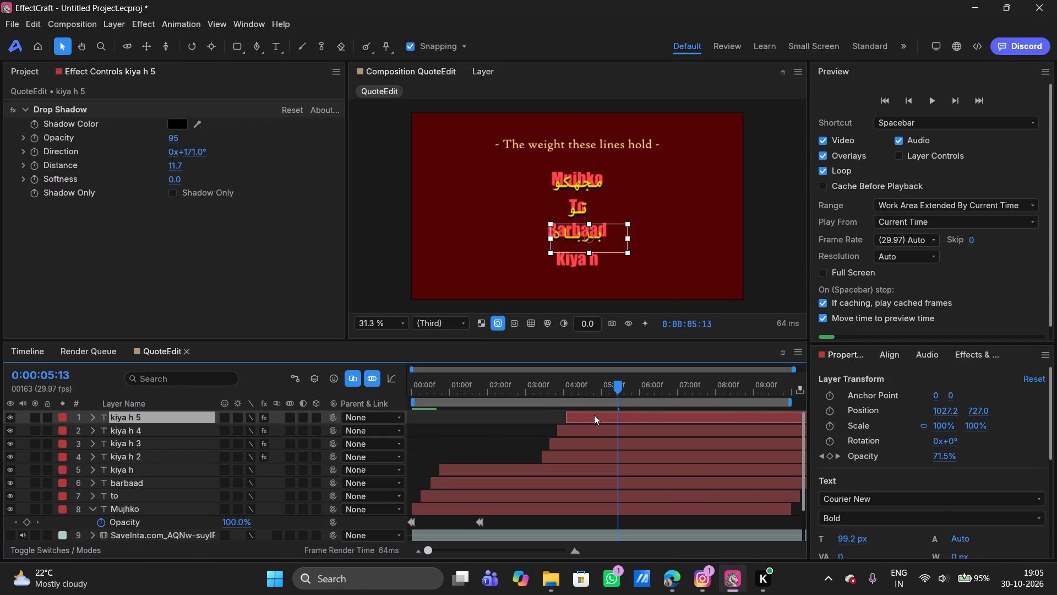
key(ctrl+v)
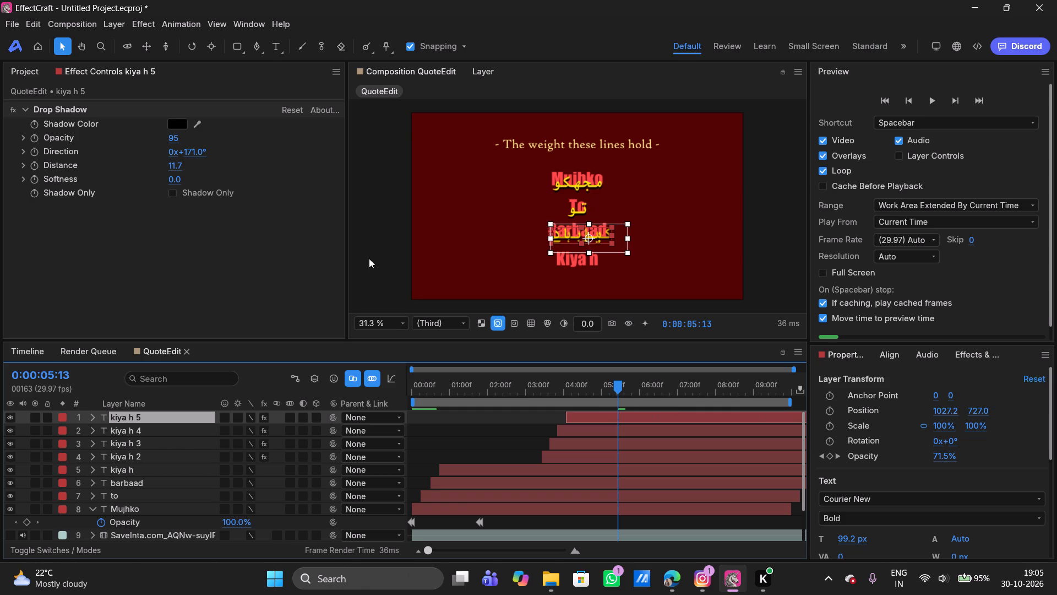
click(376, 254)
Centre the kiya h 5 layer horizontally, lower it over the Kiya h lyric at a Y position of about 893, and deselect it.
click(583, 417)
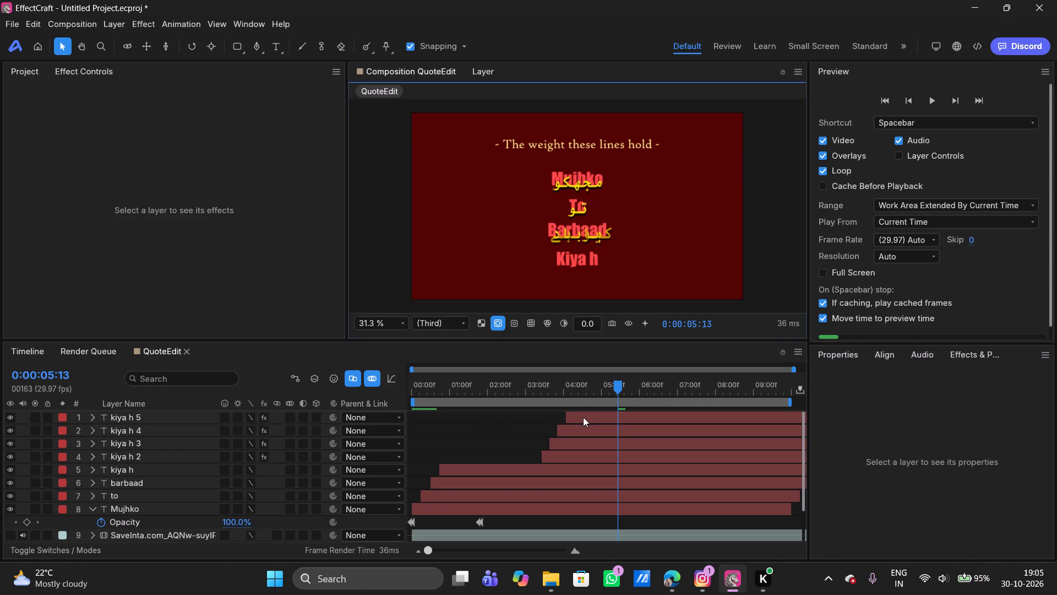
click(837, 355)
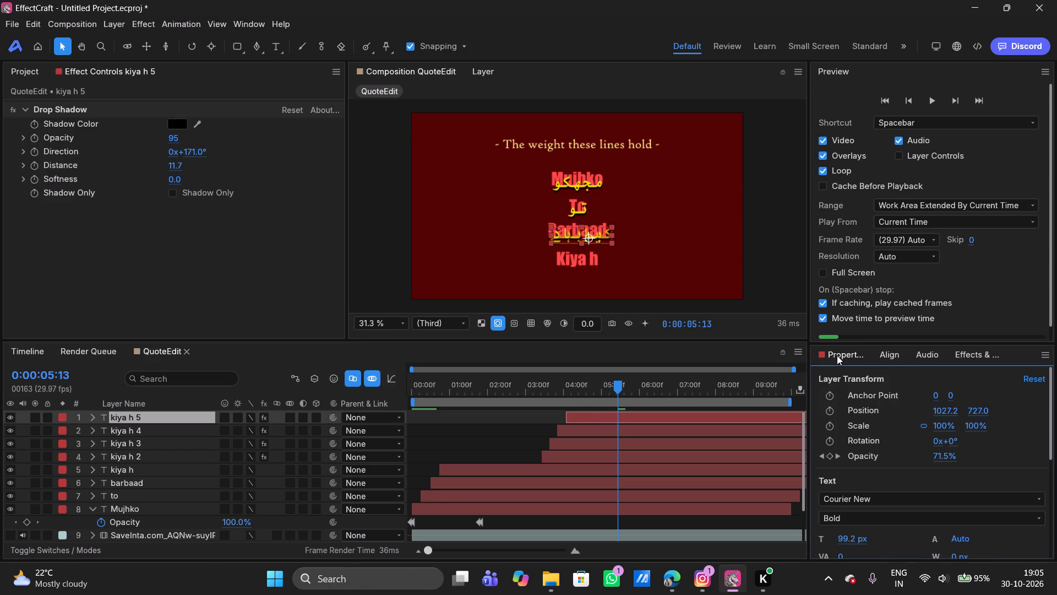
click(893, 351)
click(847, 399)
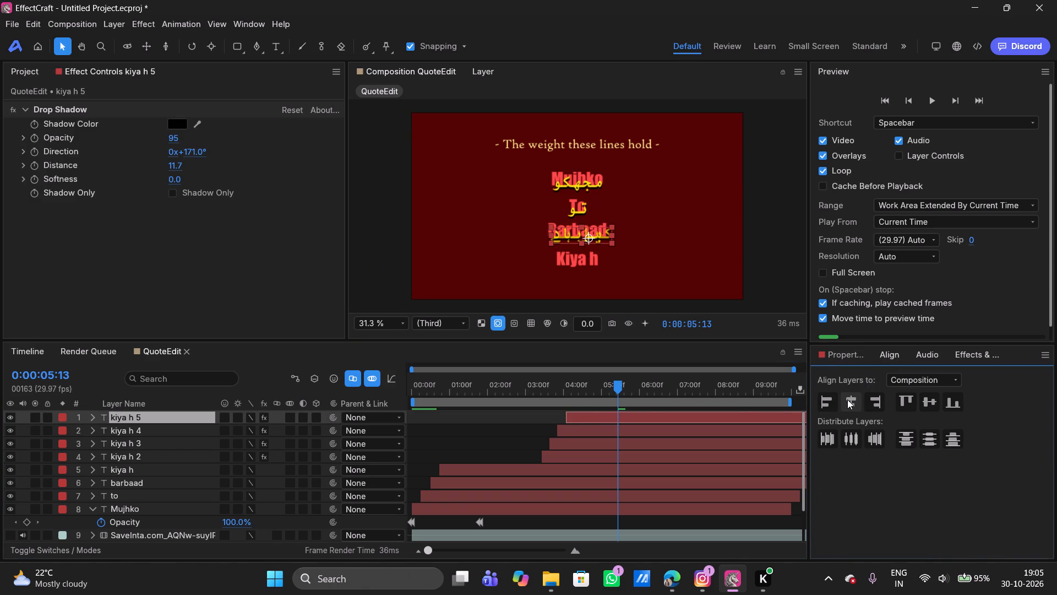
click(841, 355)
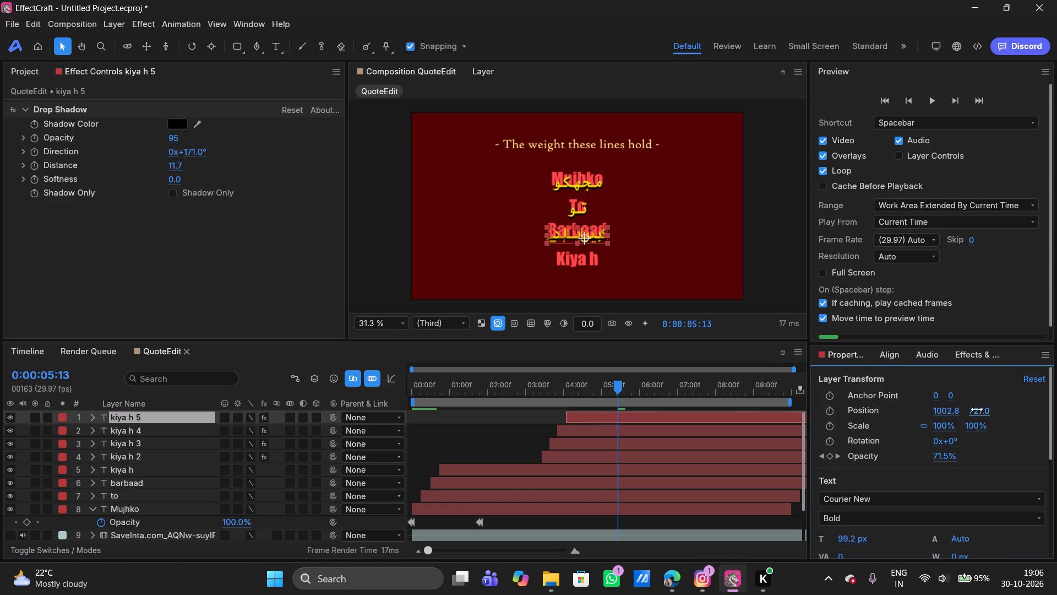
drag(977, 409, 46, 412)
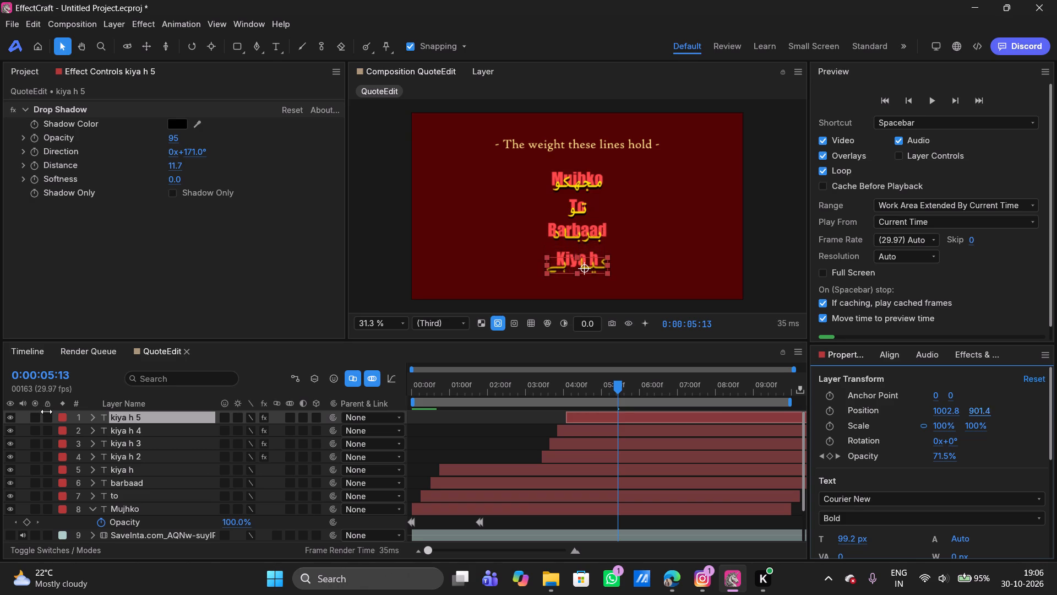
drag(46, 412, 43, 413)
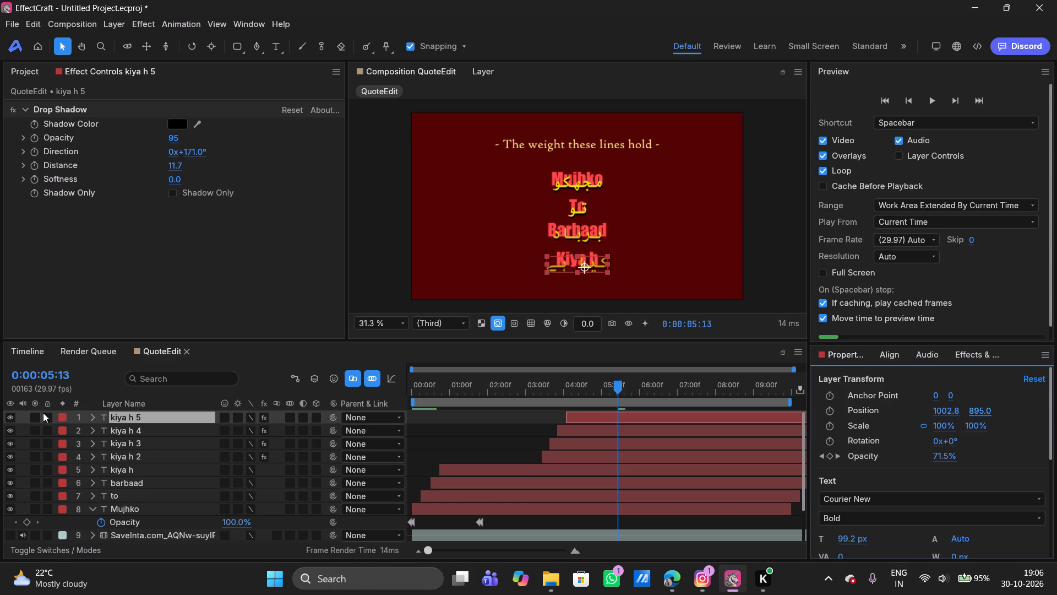
click(273, 289)
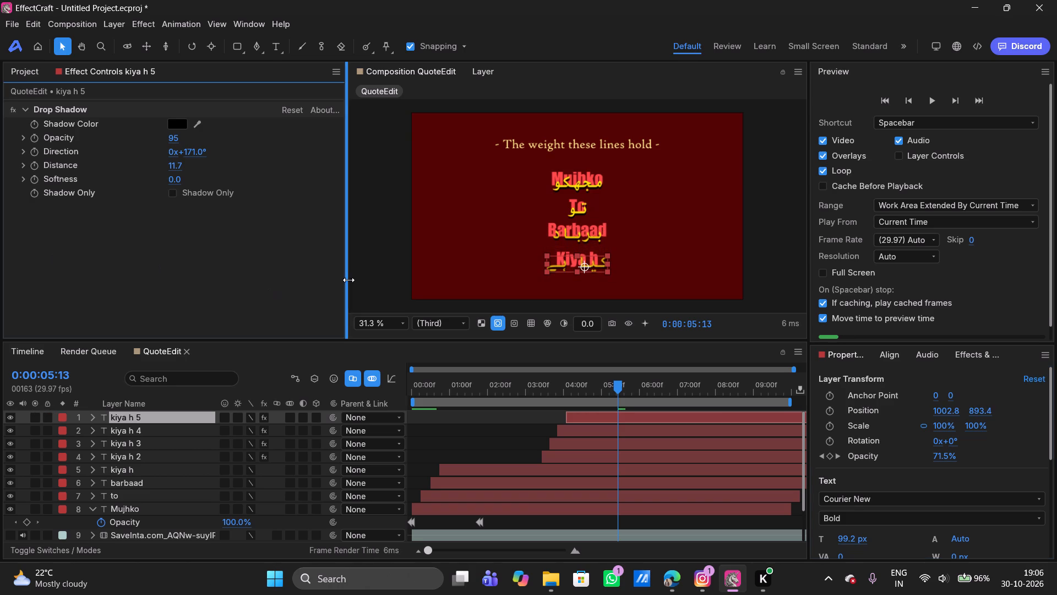
click(382, 277)
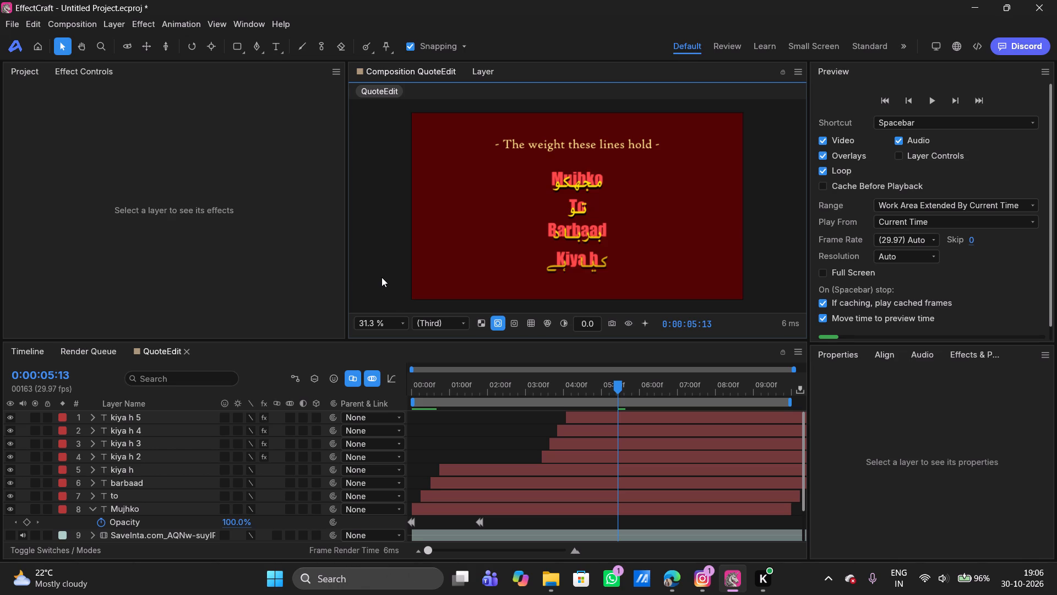
Play the composition from the start to check the timing of the lyric and Urdu fade-ins.
drag(460, 386, 259, 359)
key(space)
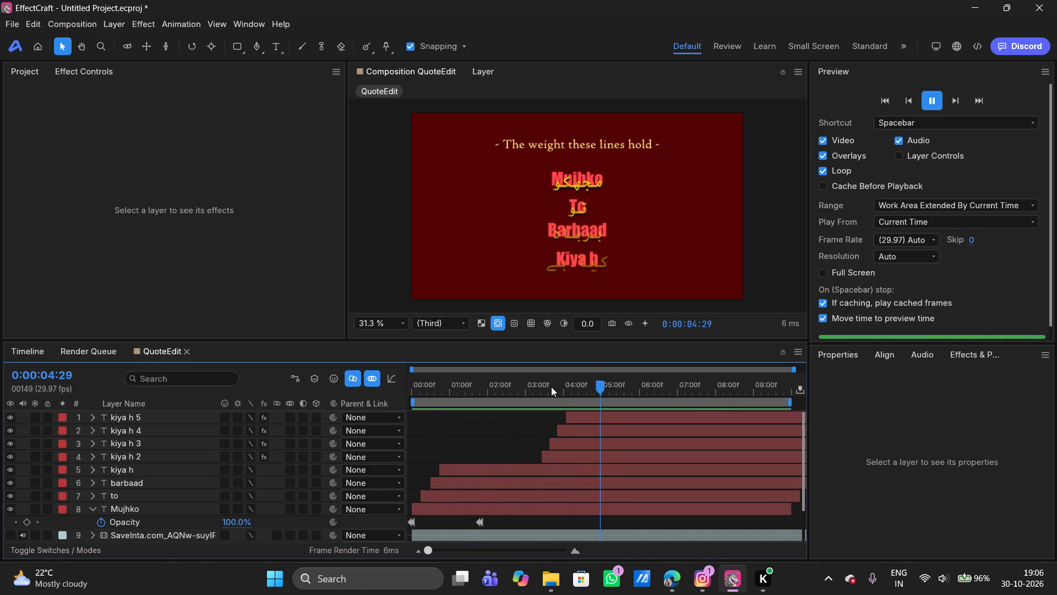
key(space)
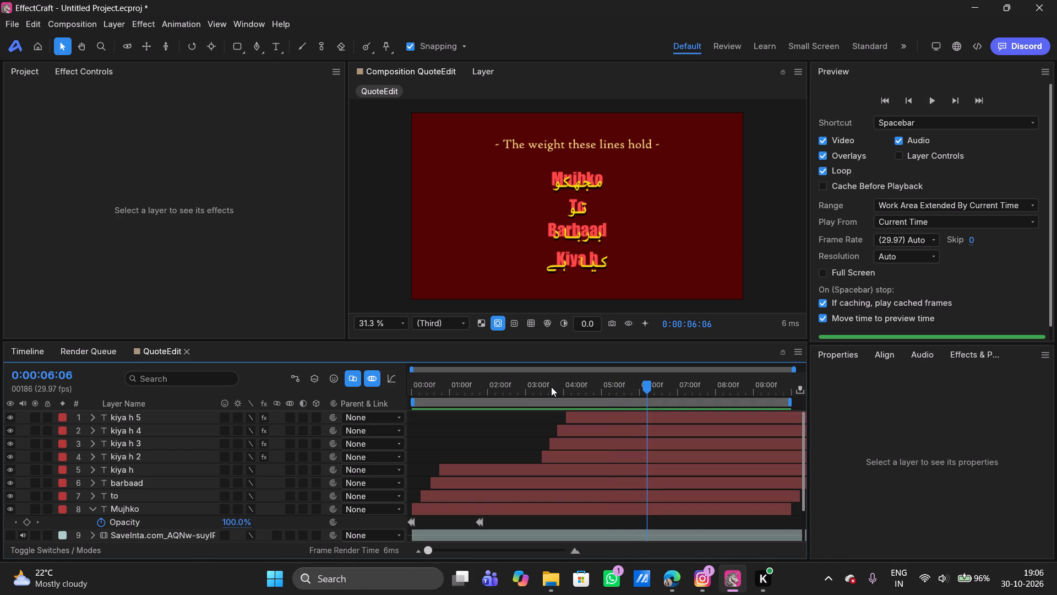
Slide the to, barbaad and kiya h lyric layers a few frames forward in time to widen their stagger.
click(428, 496)
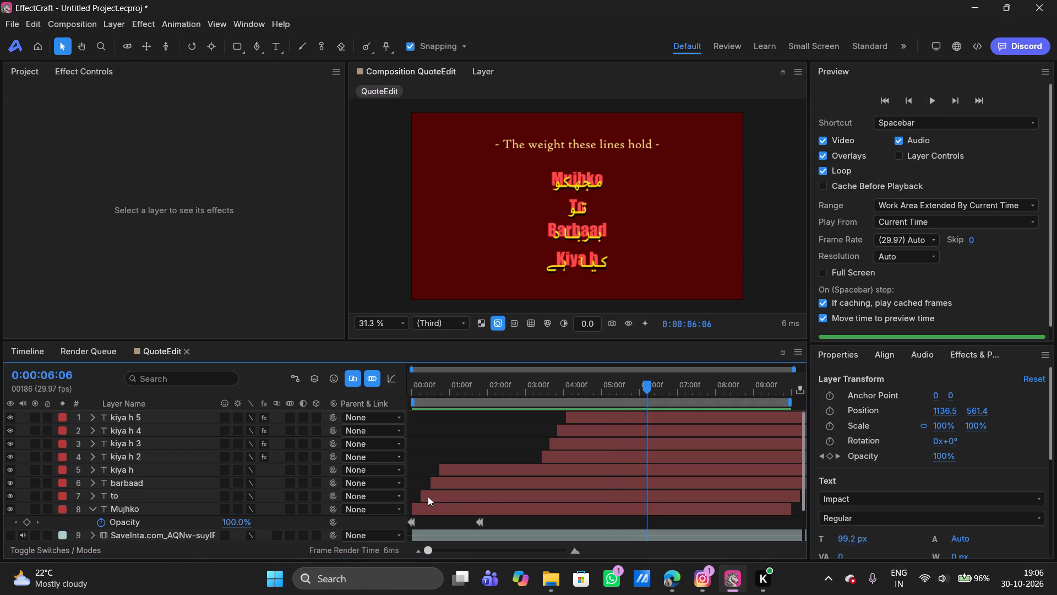
drag(428, 496, 433, 498)
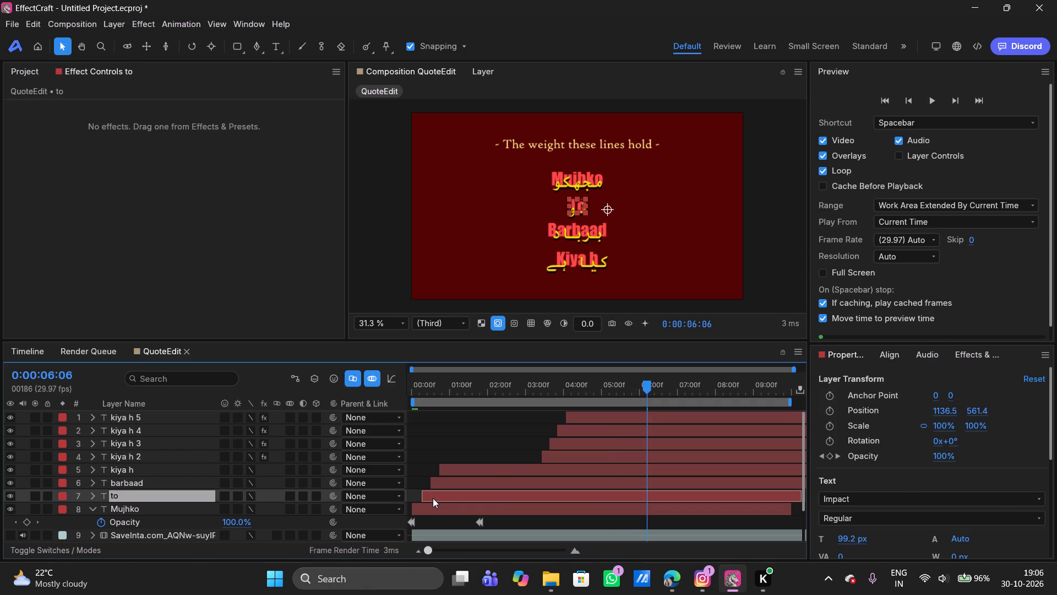
drag(433, 498, 434, 498)
click(455, 478)
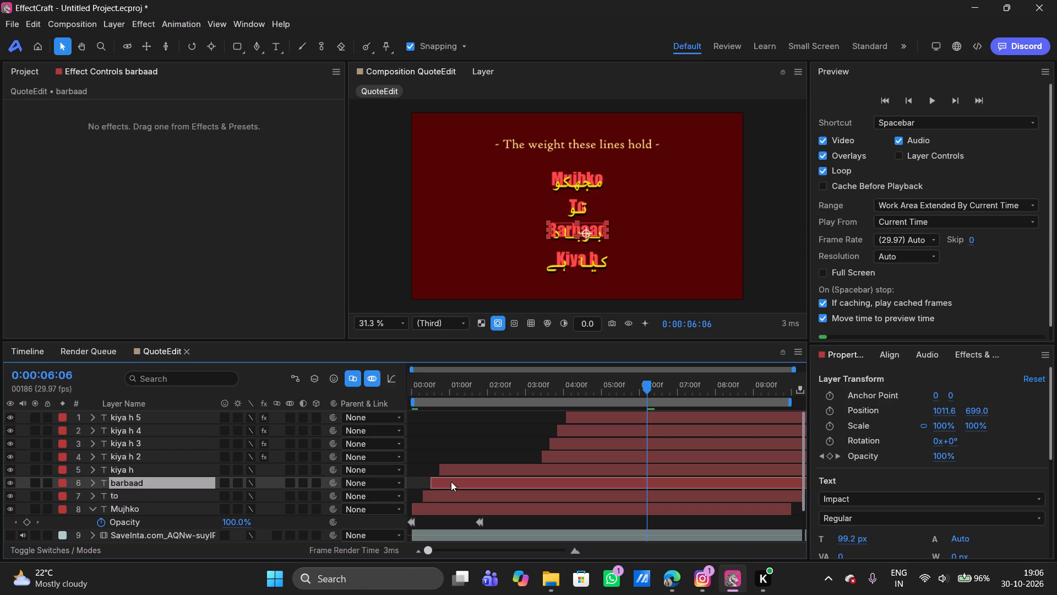
drag(451, 482, 457, 483)
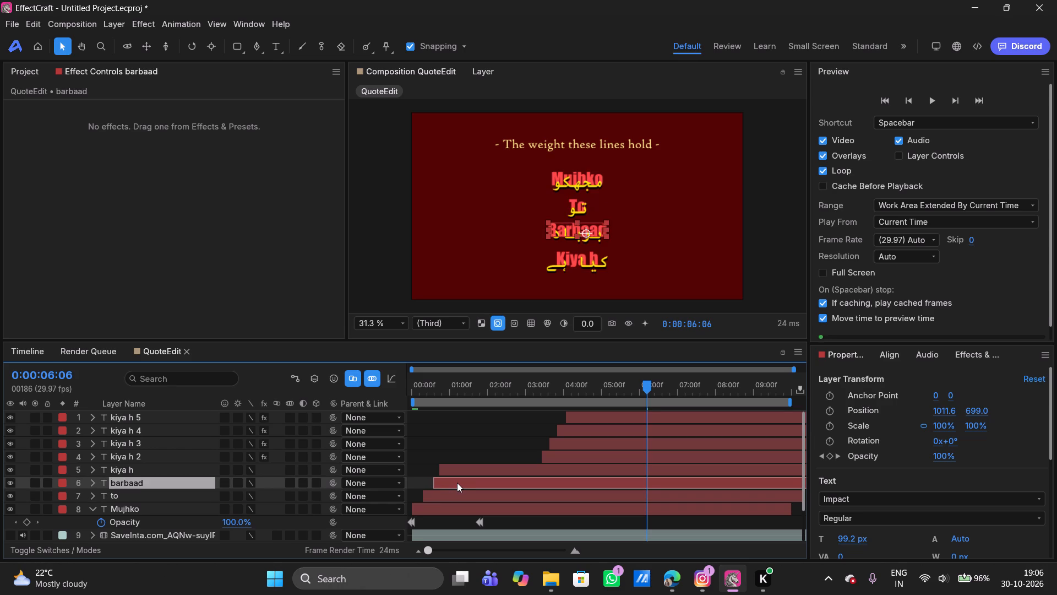
click(467, 472)
drag(467, 472, 472, 472)
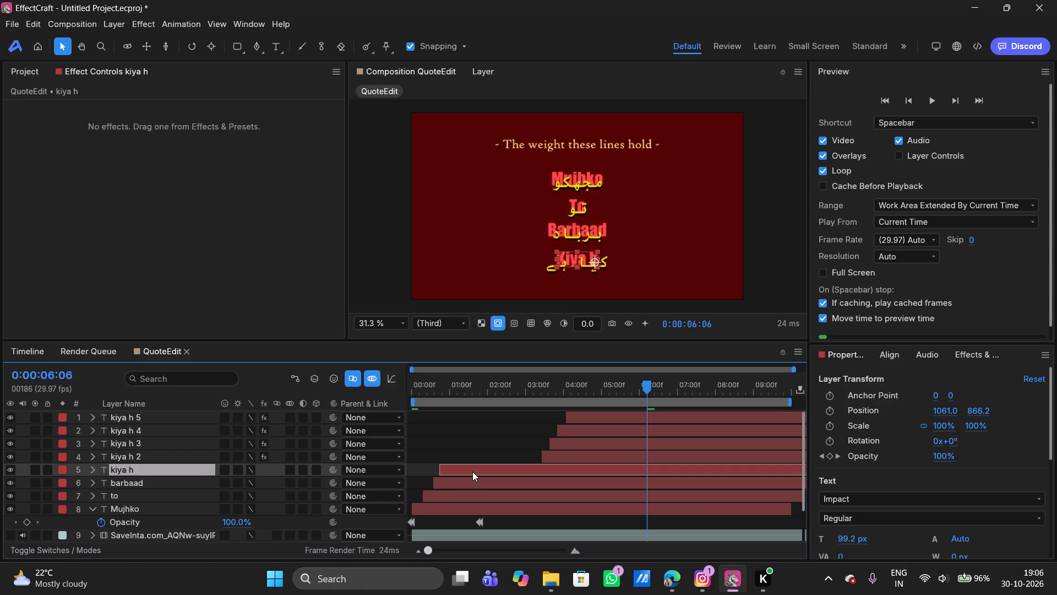
drag(472, 472, 474, 472)
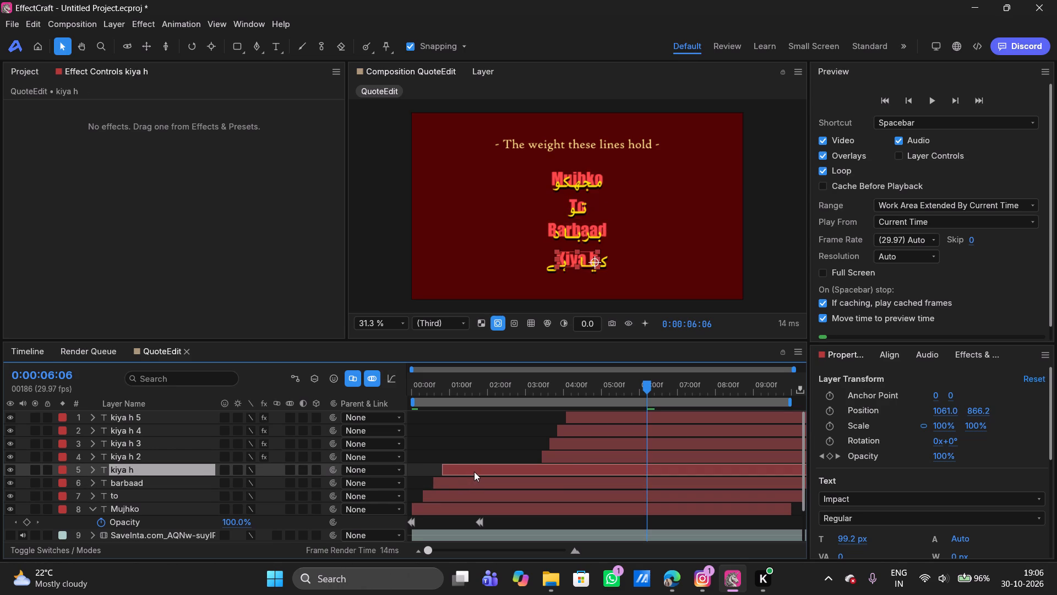
Slide the kiya h 3, kiya h 4 and kiya h 5 Urdu layers a few frames later in time.
click(570, 455)
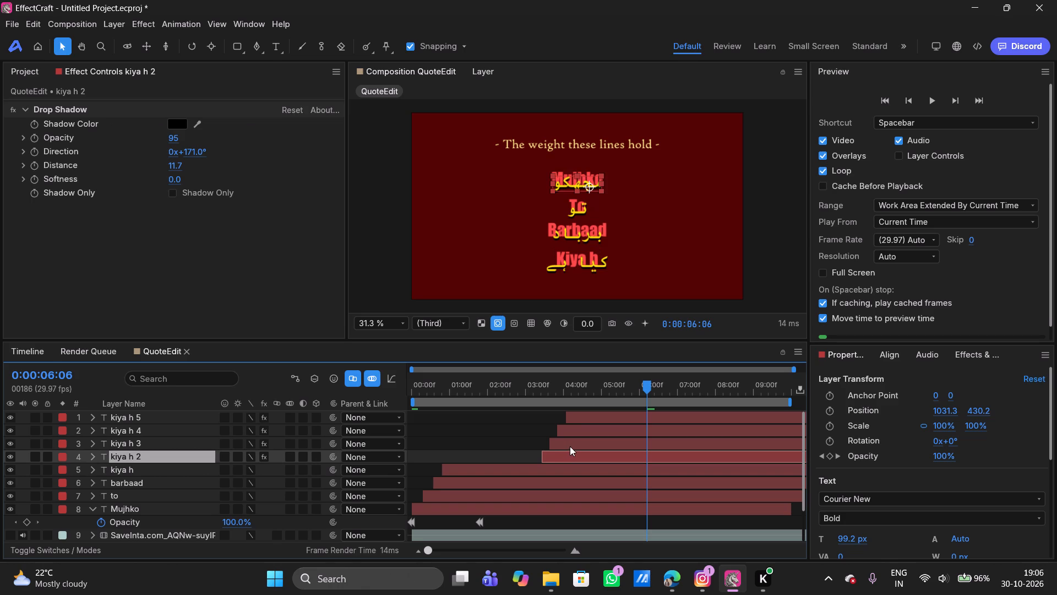
click(570, 446)
drag(570, 446, 577, 446)
click(590, 430)
drag(590, 430, 595, 430)
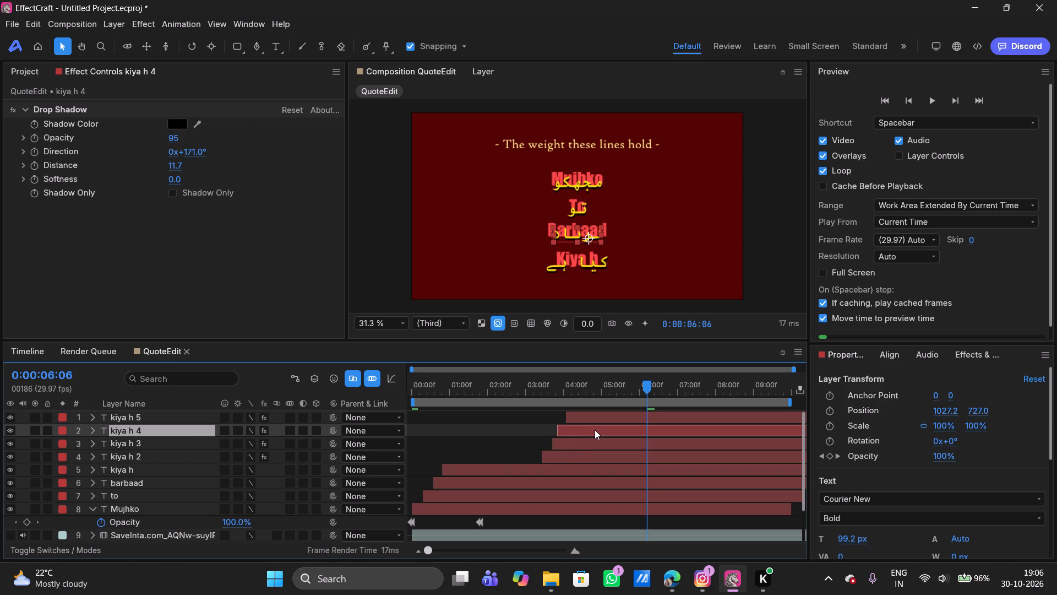
drag(595, 430, 598, 430)
click(606, 420)
drag(606, 420, 614, 419)
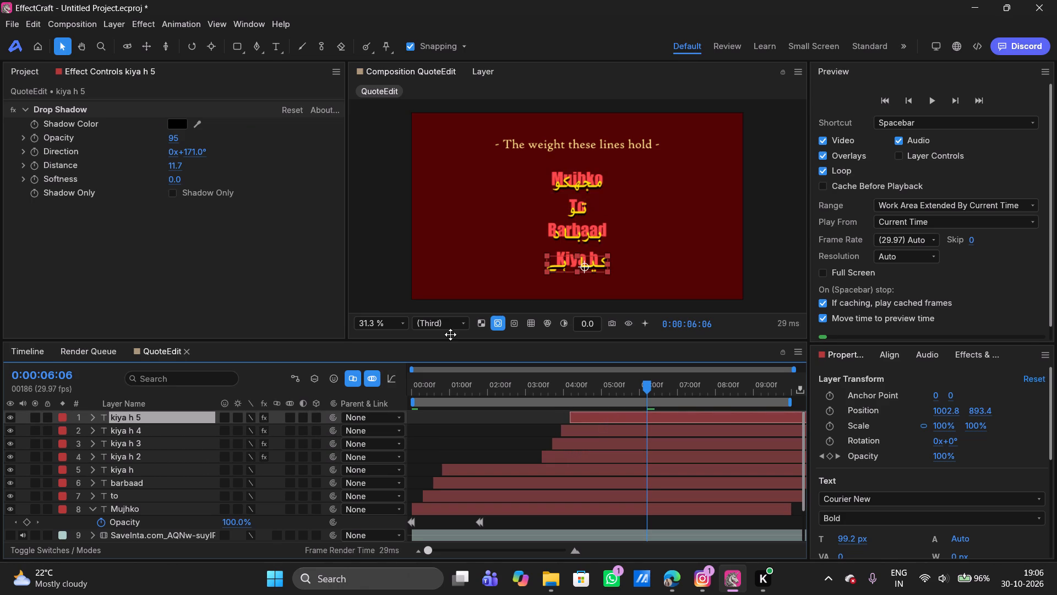
click(285, 245)
Play the QuoteEdit composition from the start to check the timing of the lyric and Urdu fade-ins.
drag(478, 388, 295, 376)
key(space)
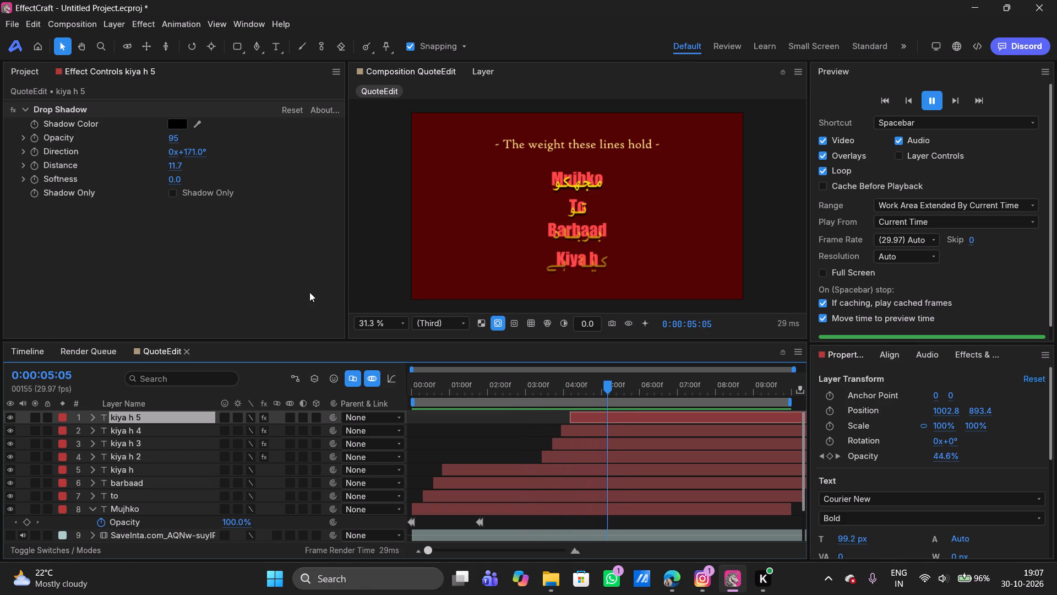
key(space)
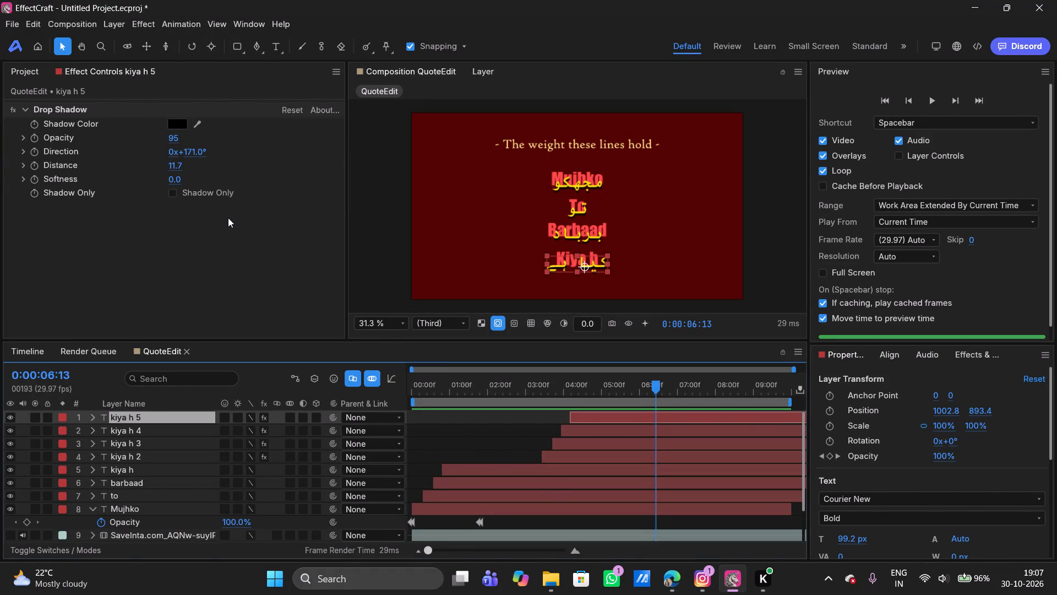
click(214, 279)
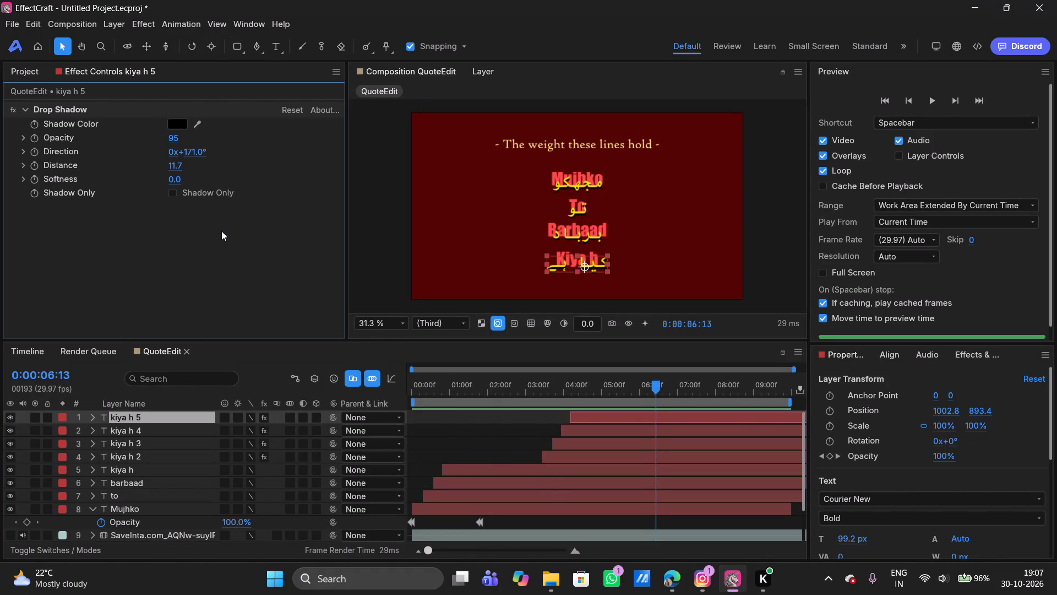
click(192, 269)
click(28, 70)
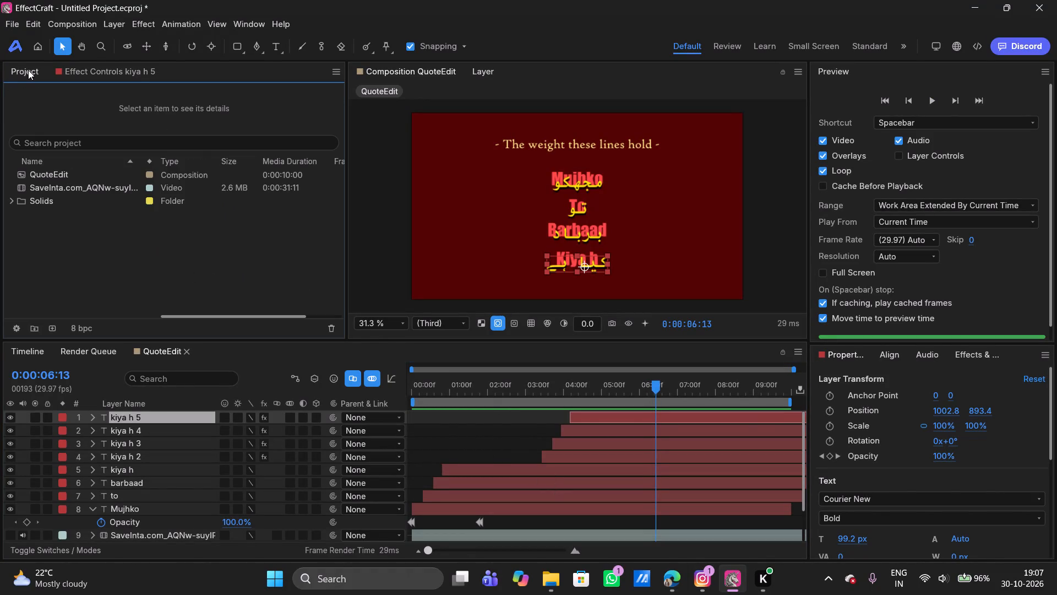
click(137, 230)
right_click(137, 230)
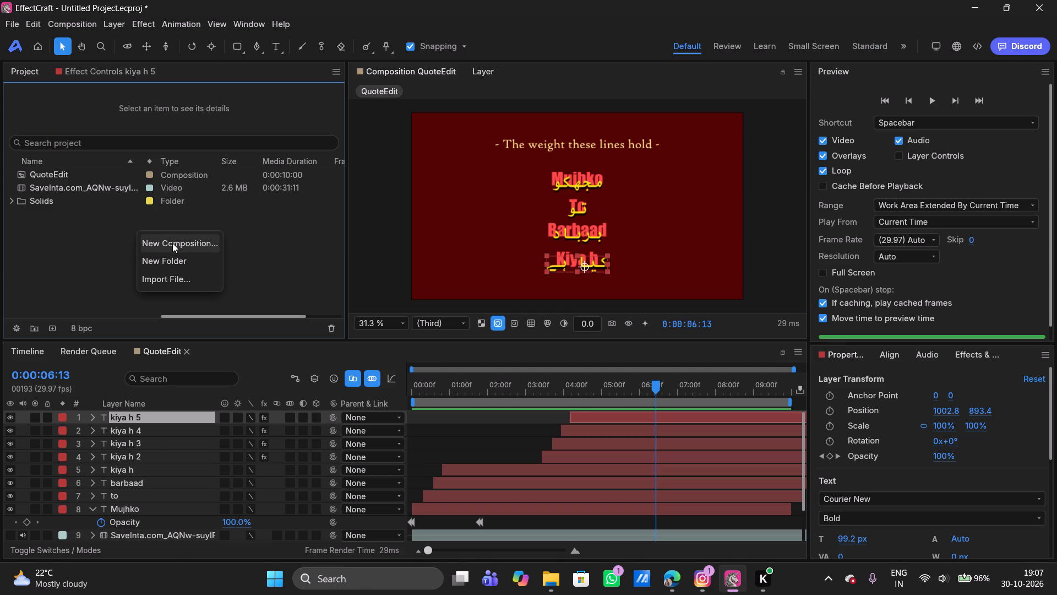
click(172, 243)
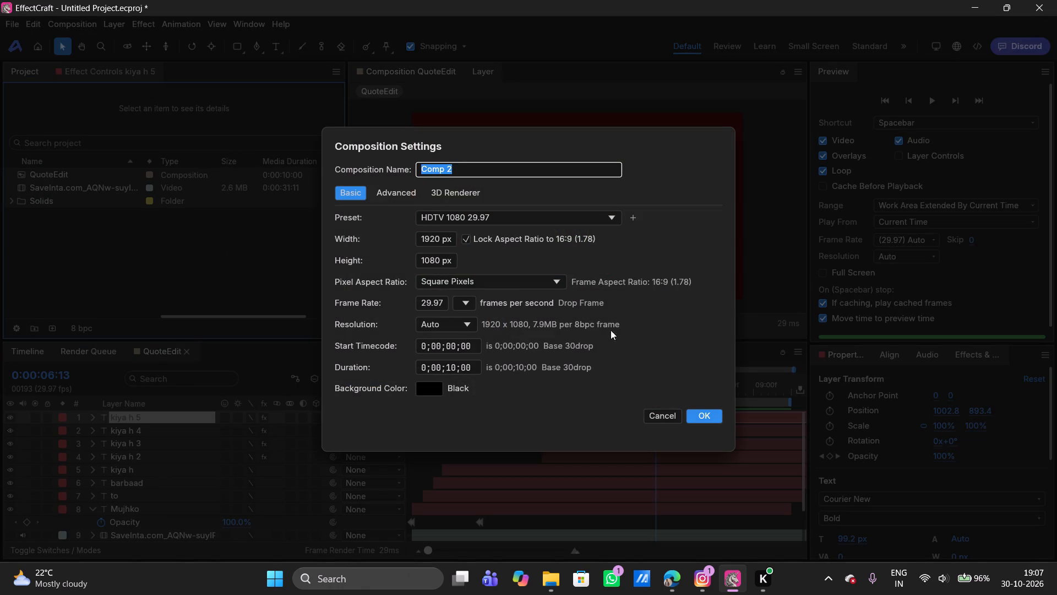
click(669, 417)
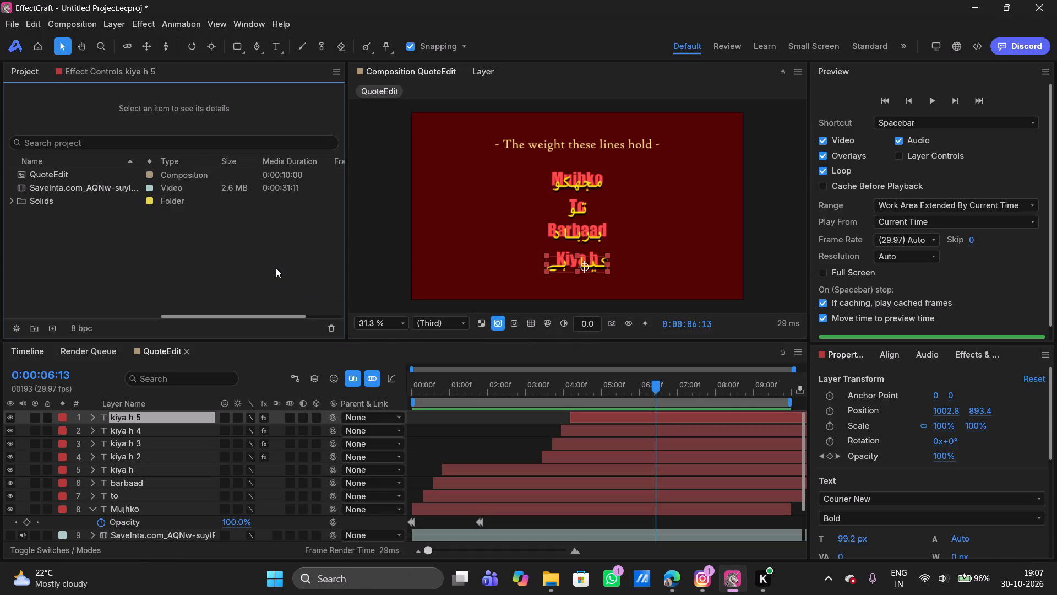
Create a new composition named English write with the default HDTV 1080 29.97 settings.
right_click(276, 268)
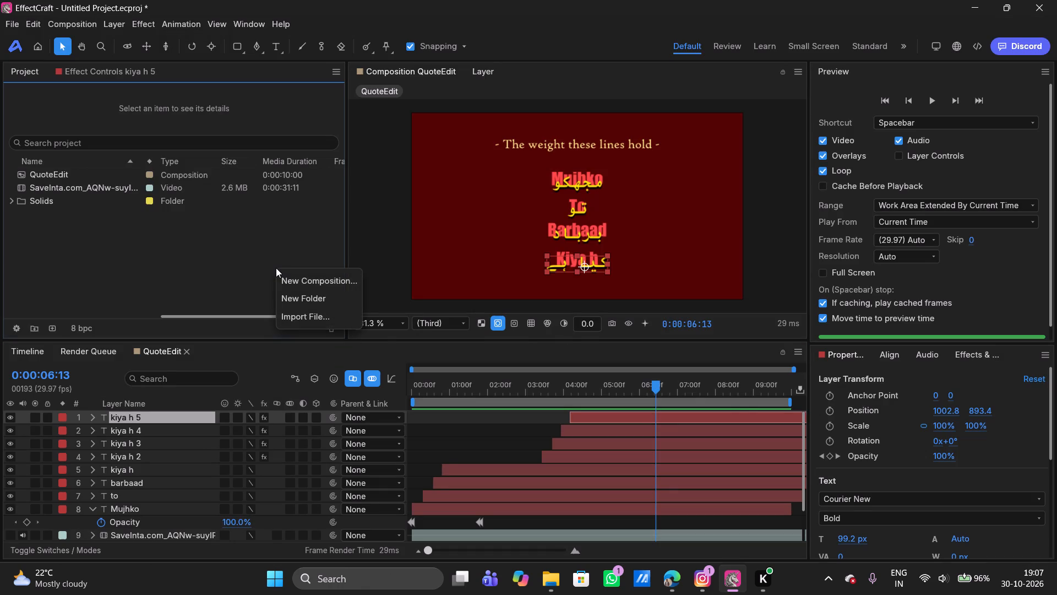
click(323, 284)
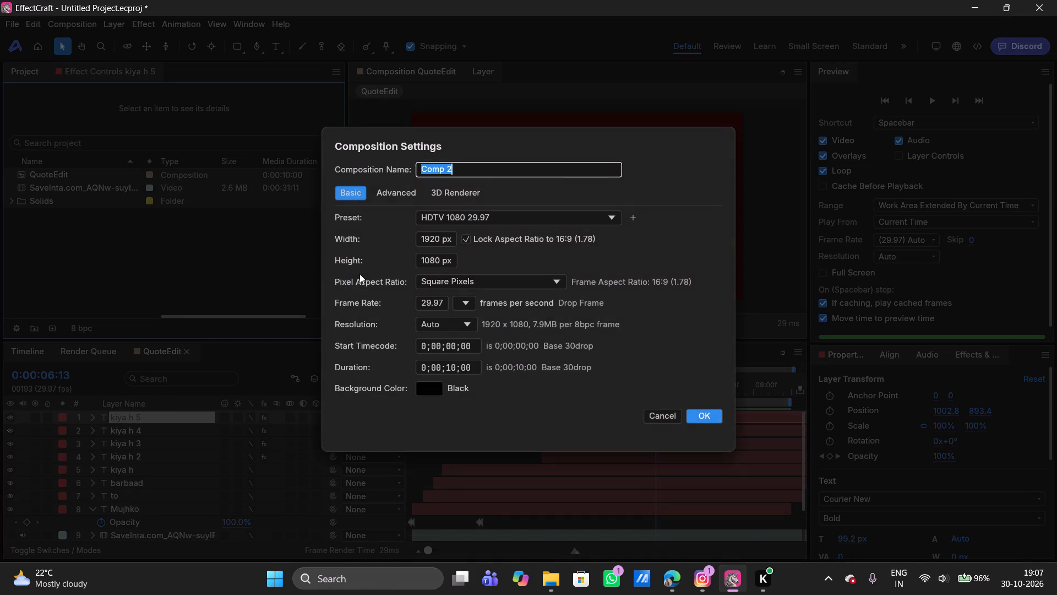
key(BackSpace)
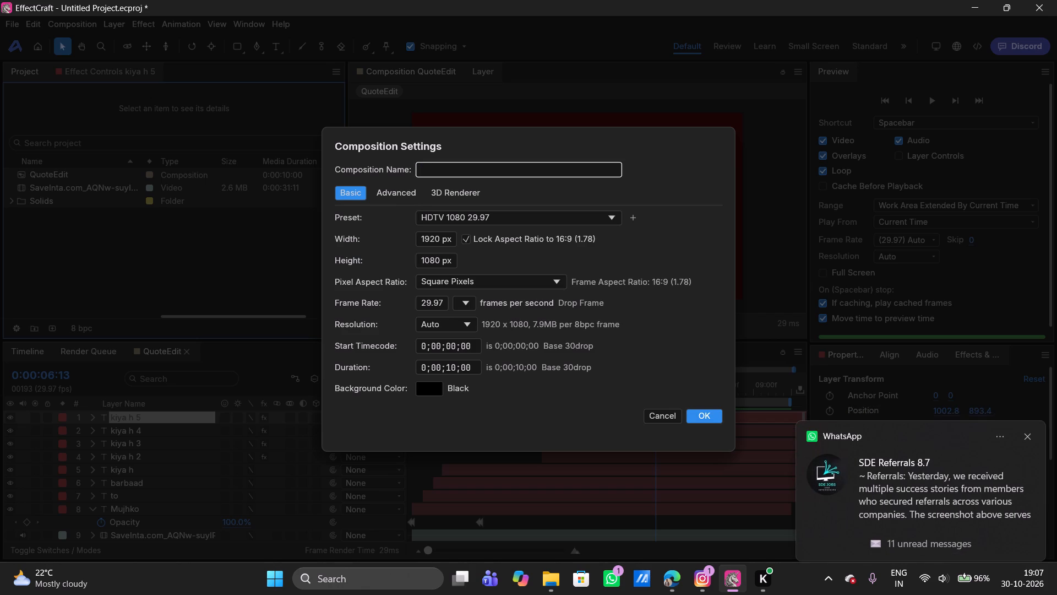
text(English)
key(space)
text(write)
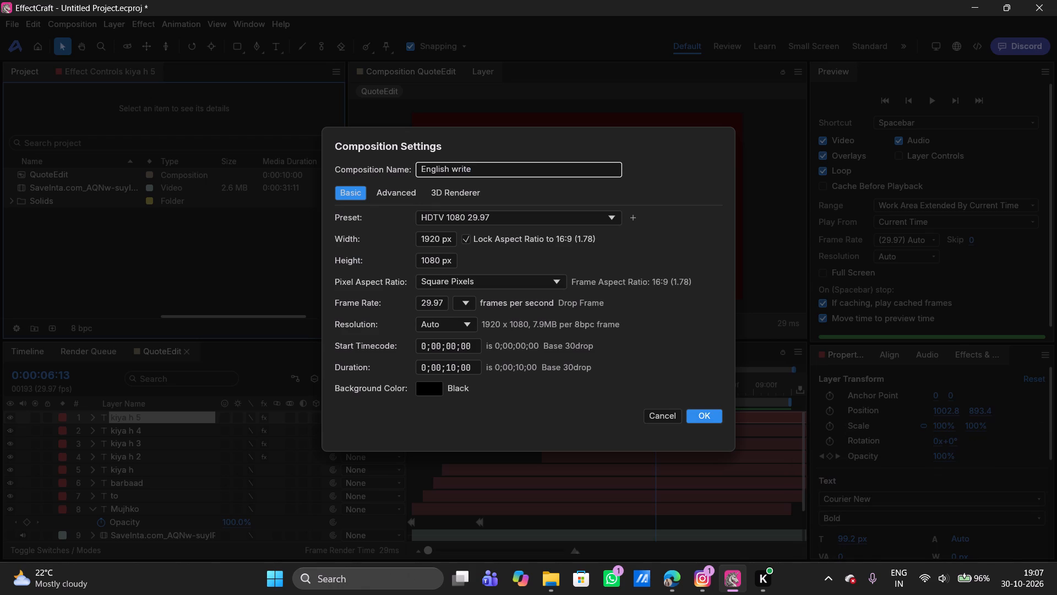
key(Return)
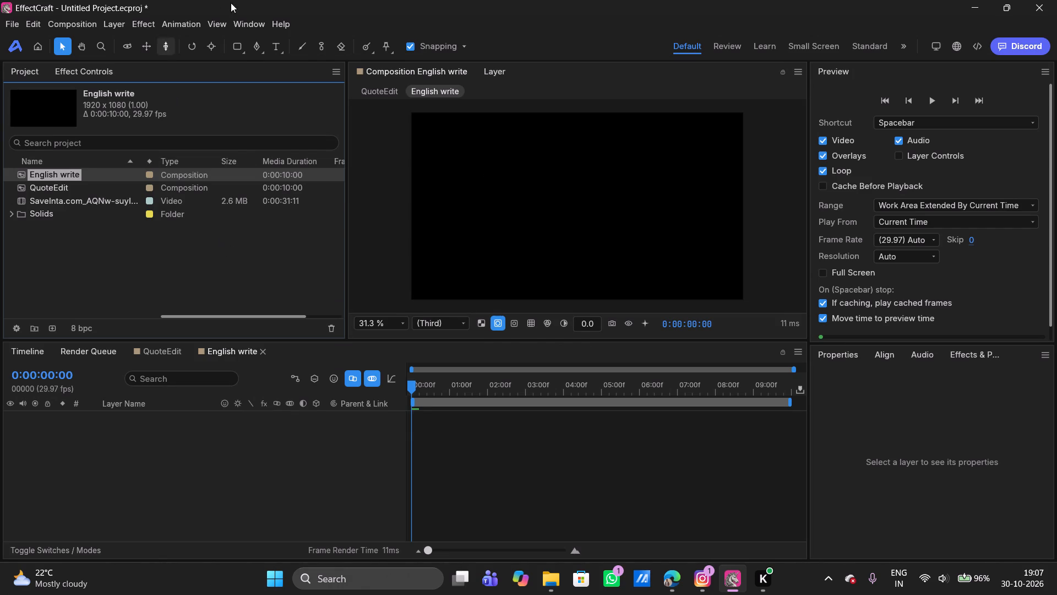
Add a paragraph text layer reading Oor in a wide, short box near the top centre of the English write composition.
click(277, 46)
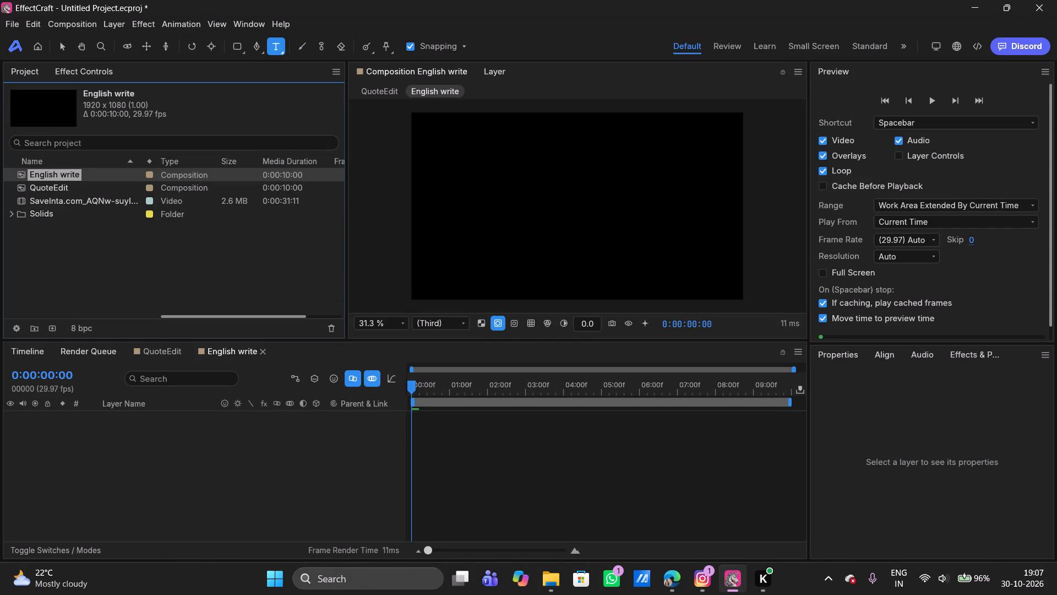
drag(521, 136, 629, 167)
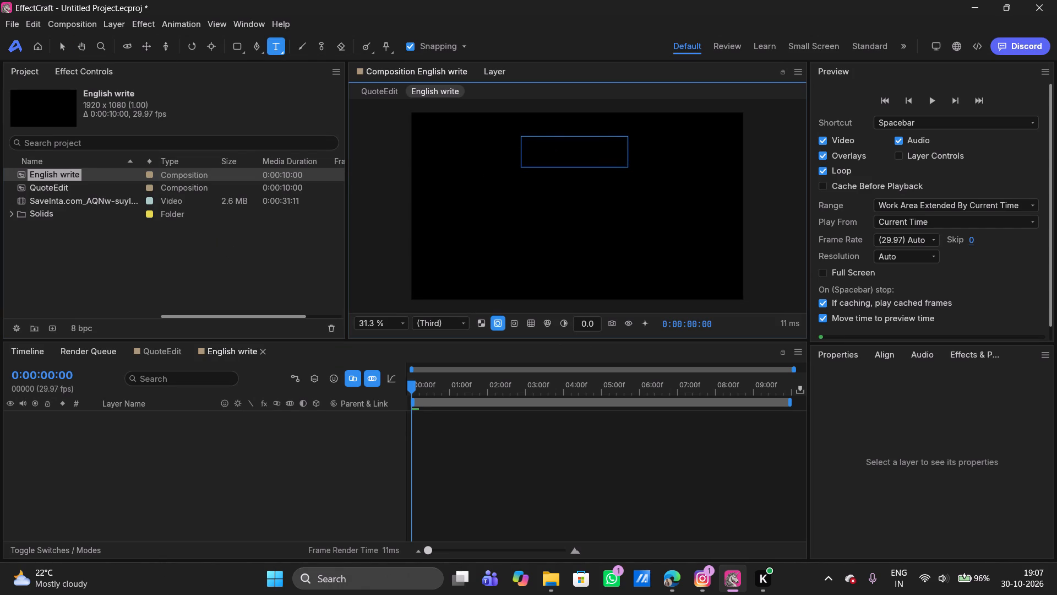
drag(629, 167, 635, 167)
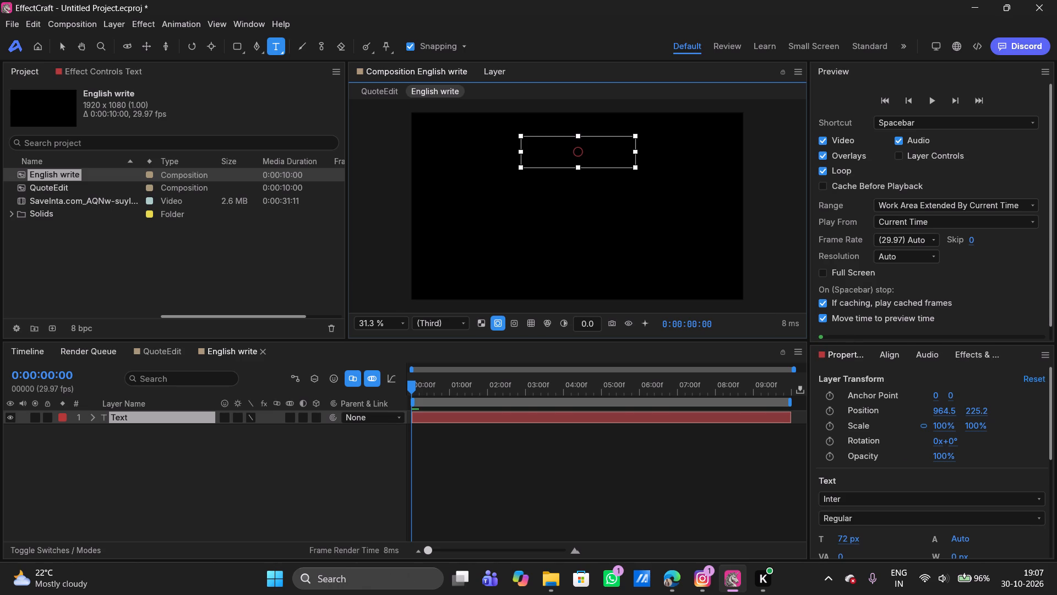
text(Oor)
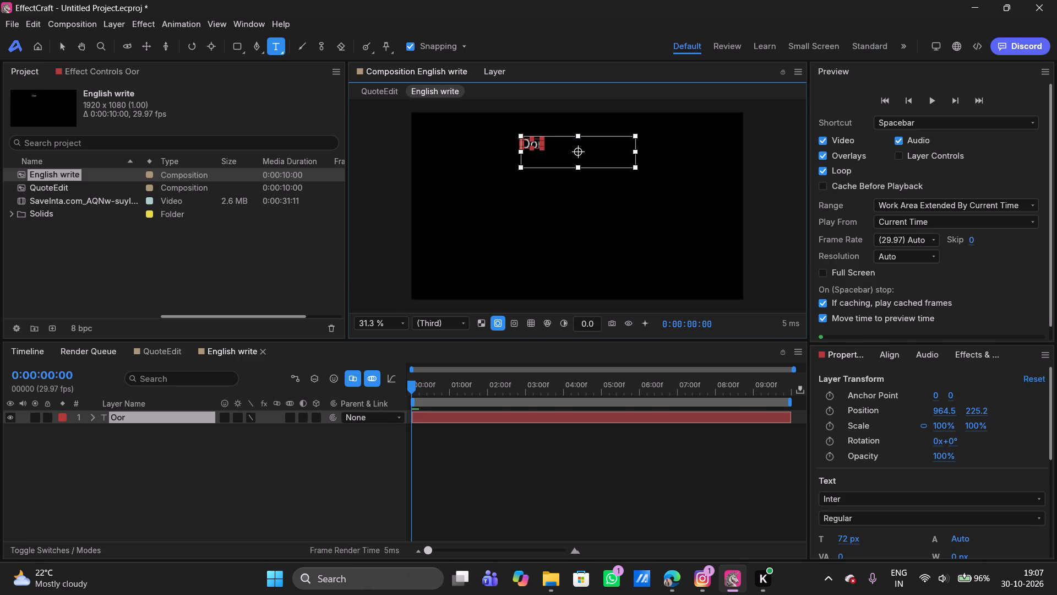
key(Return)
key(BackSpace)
click(264, 289)
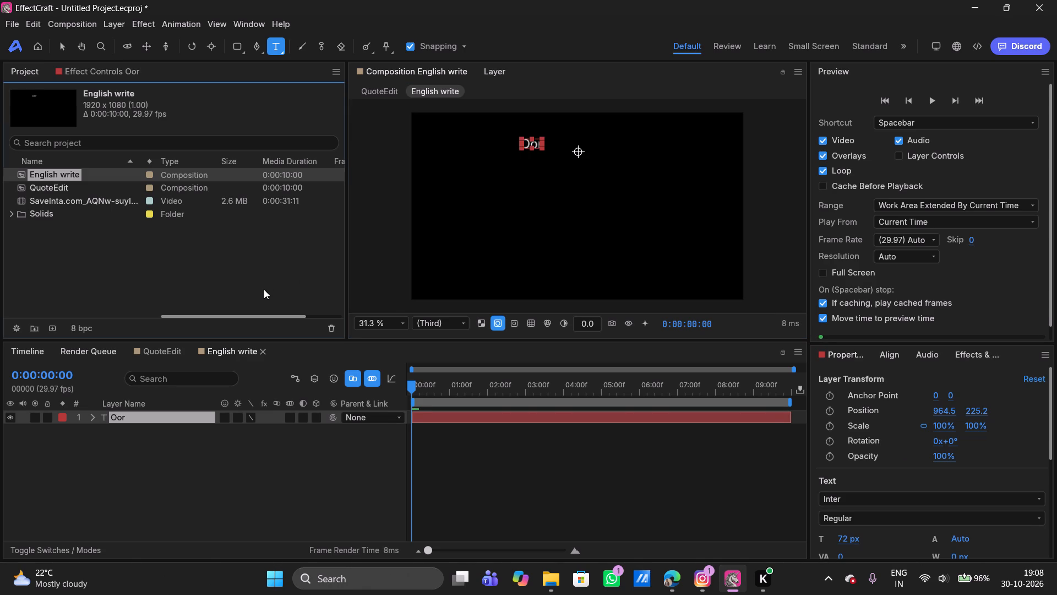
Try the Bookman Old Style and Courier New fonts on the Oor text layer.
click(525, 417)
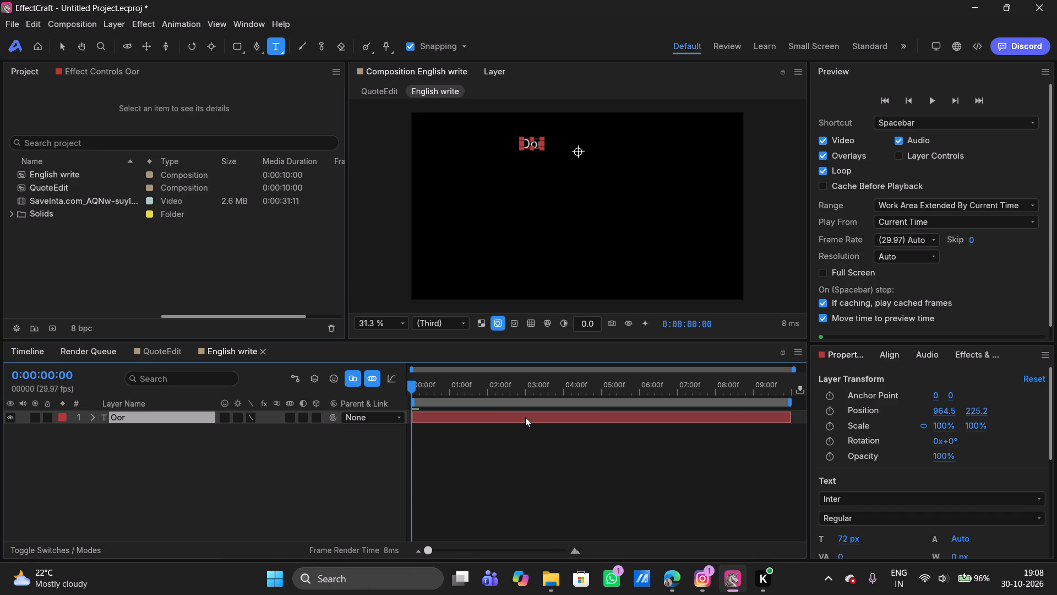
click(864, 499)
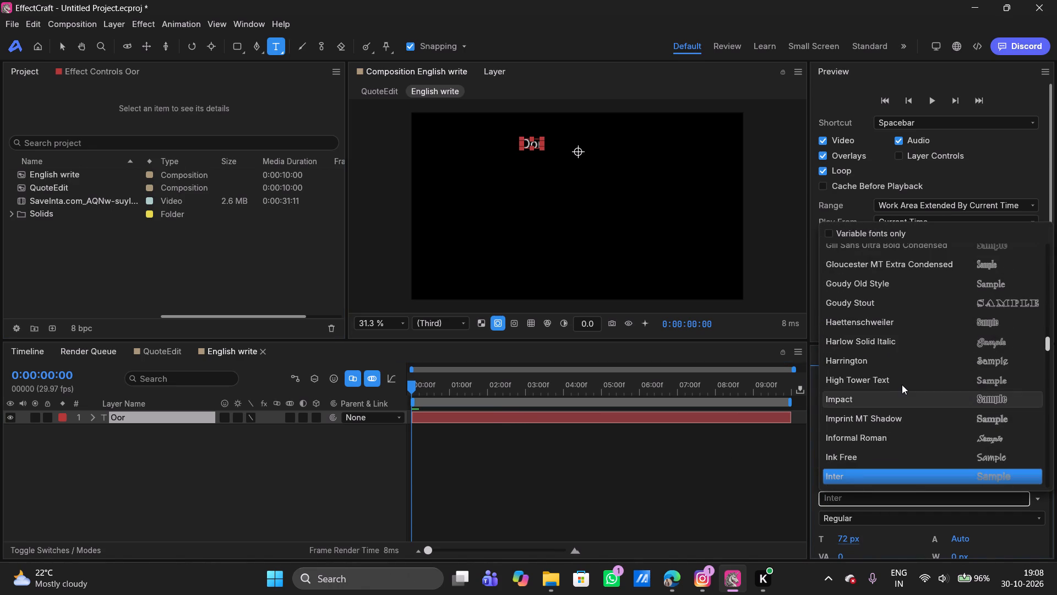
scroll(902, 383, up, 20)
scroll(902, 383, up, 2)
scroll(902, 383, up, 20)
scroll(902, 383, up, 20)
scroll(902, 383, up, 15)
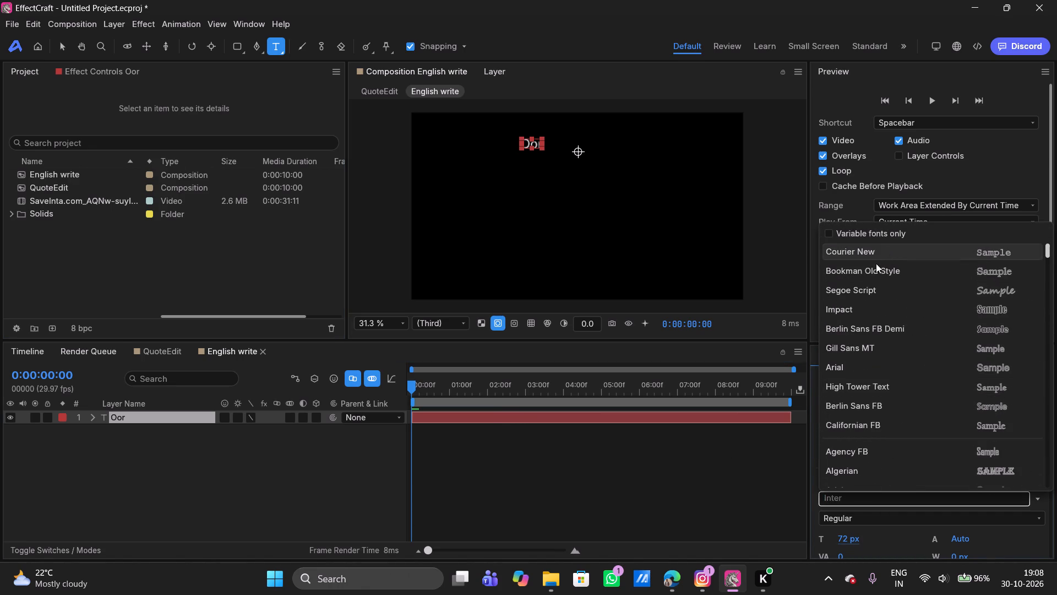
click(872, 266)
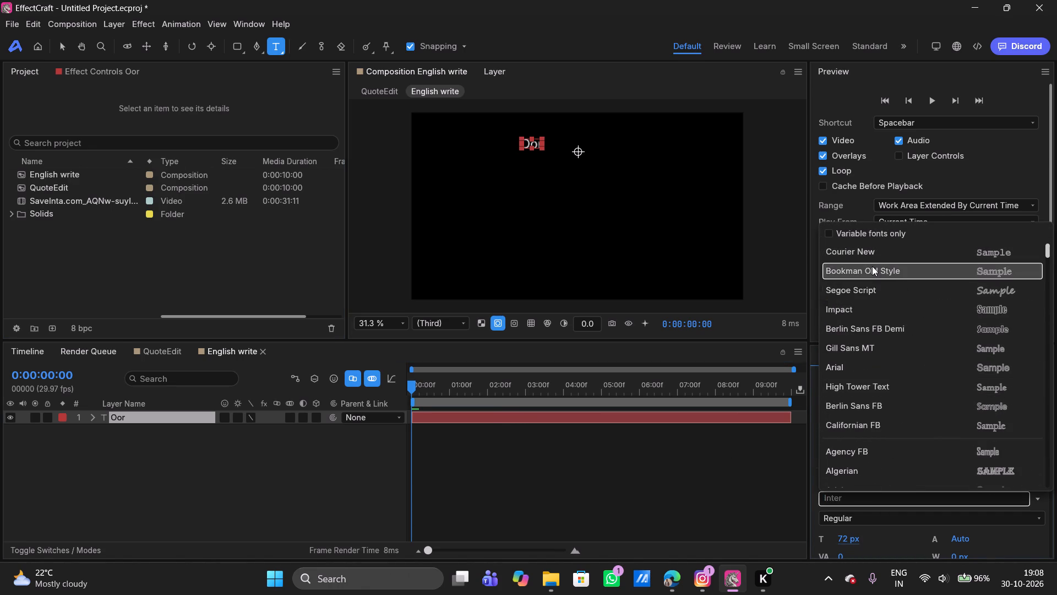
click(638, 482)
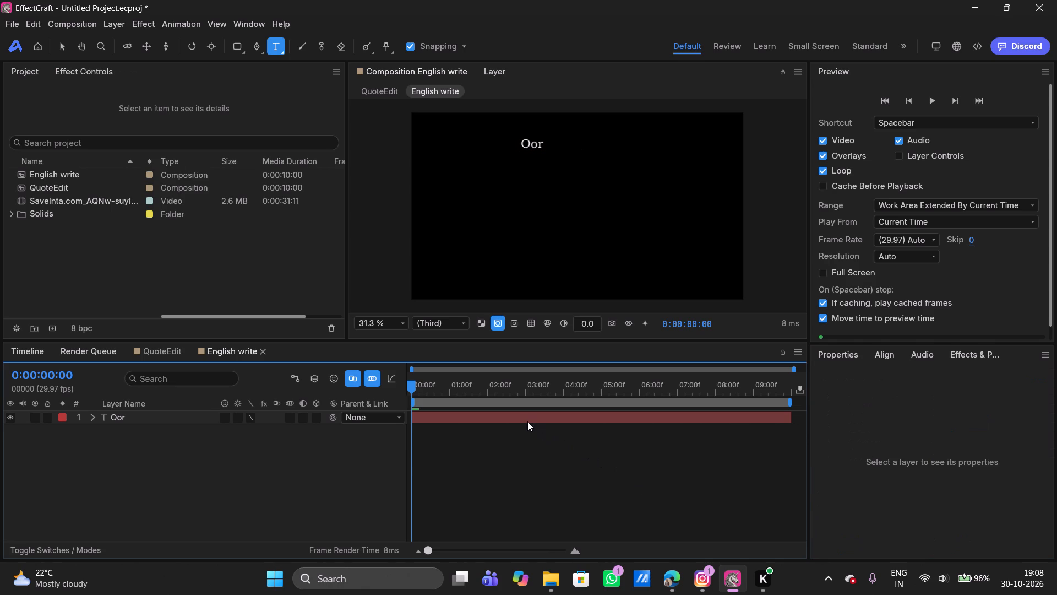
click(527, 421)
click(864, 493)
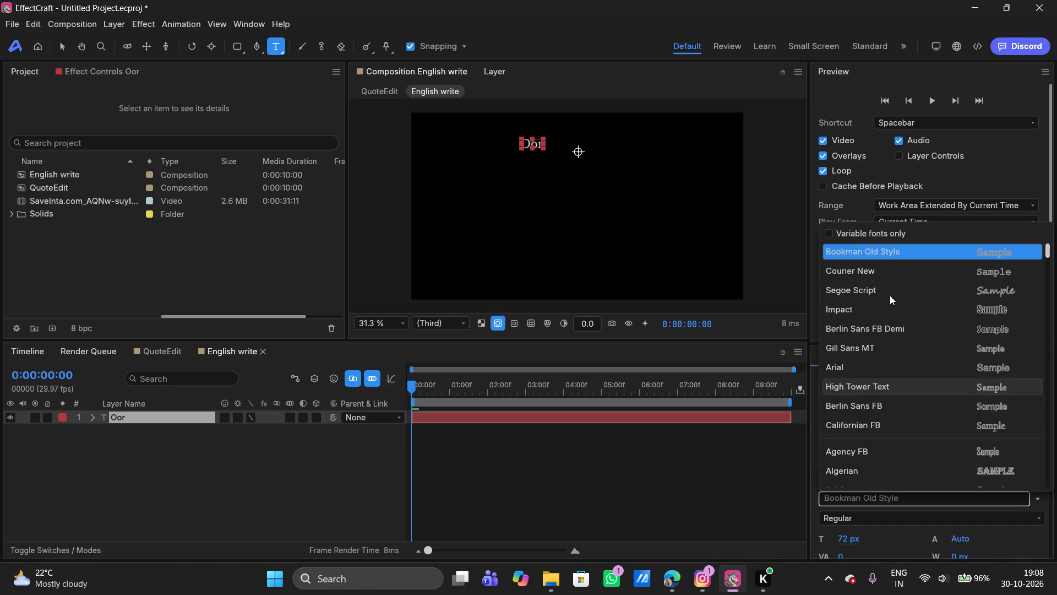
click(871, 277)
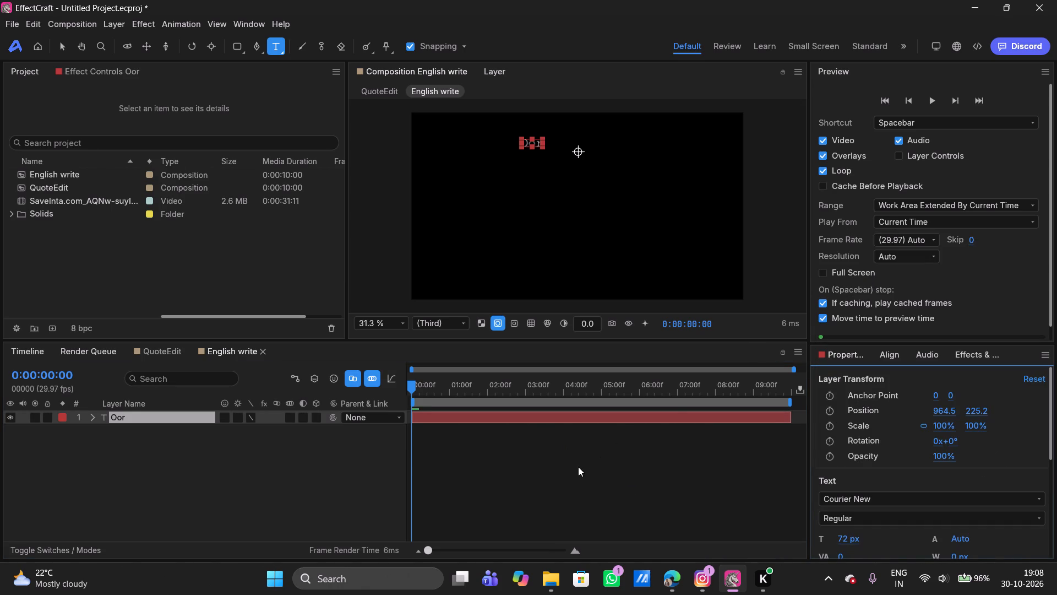
Set the Oor text layer's font to Impact and deselect the layer.
click(875, 507)
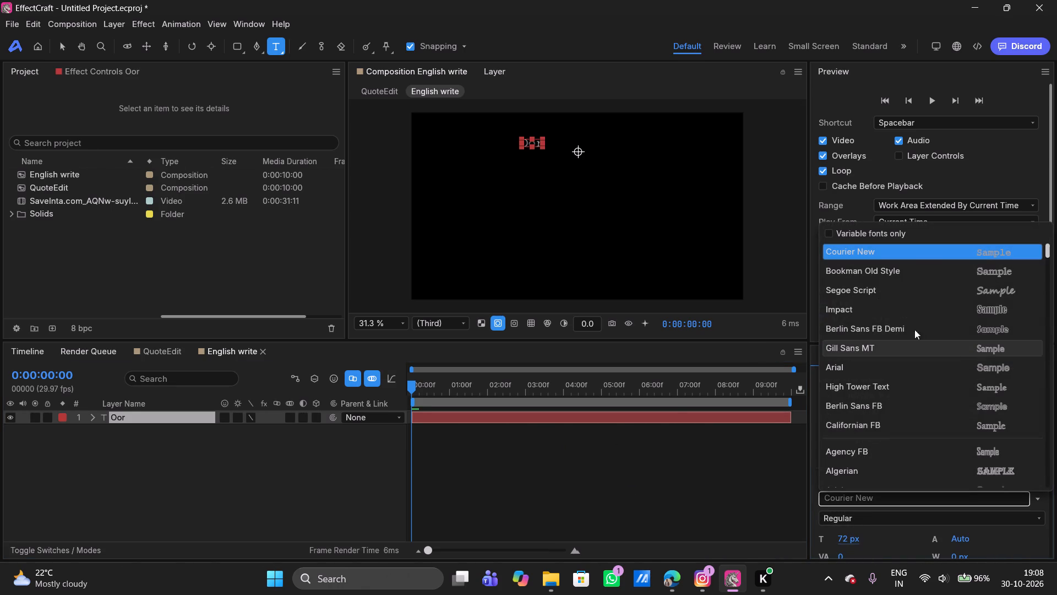
click(932, 310)
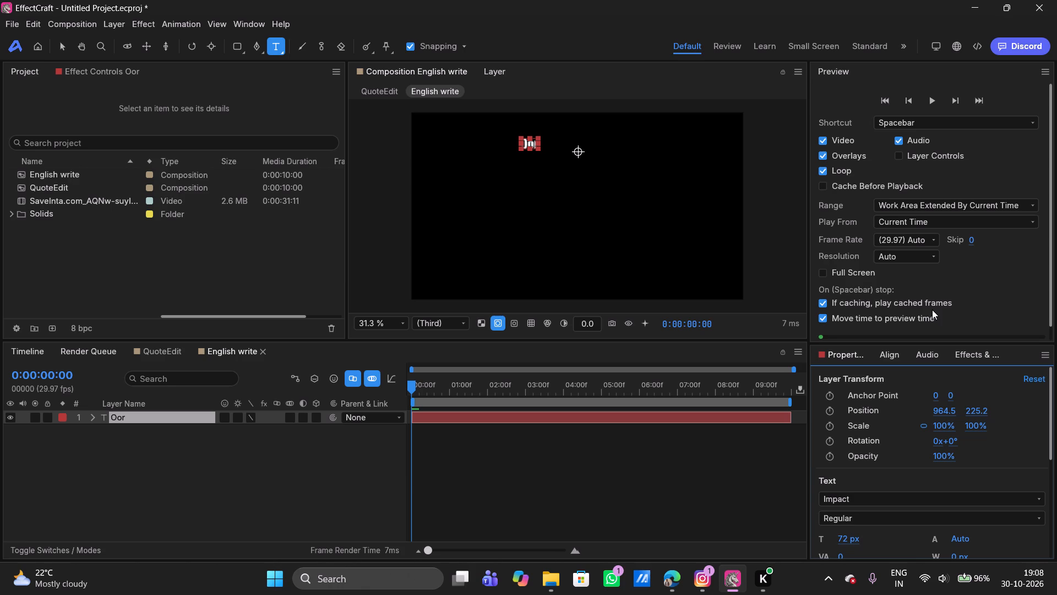
click(595, 467)
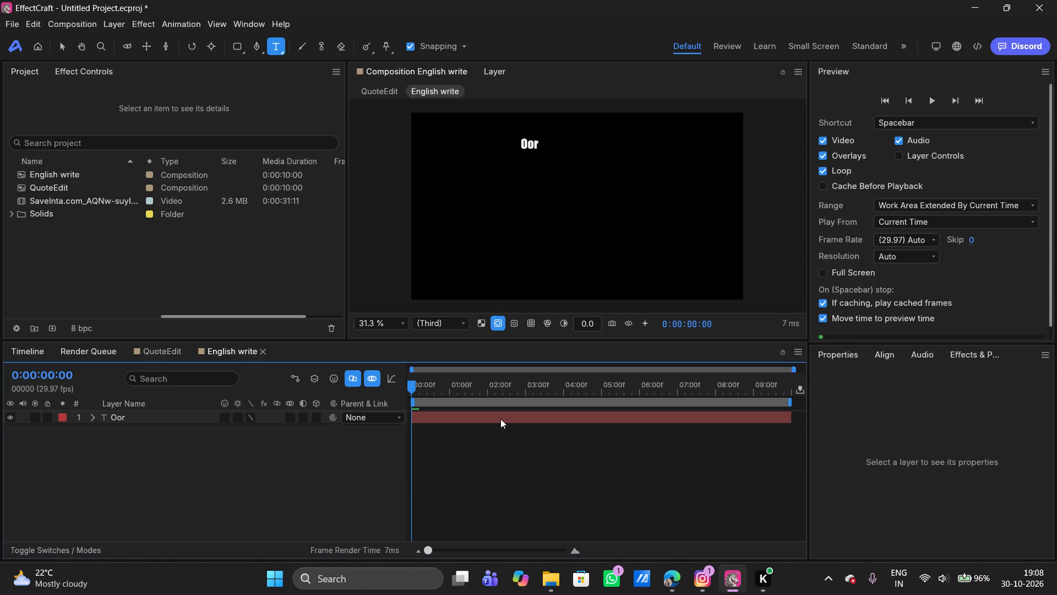
Centre the Oor text layer horizontally in the composition.
click(500, 419)
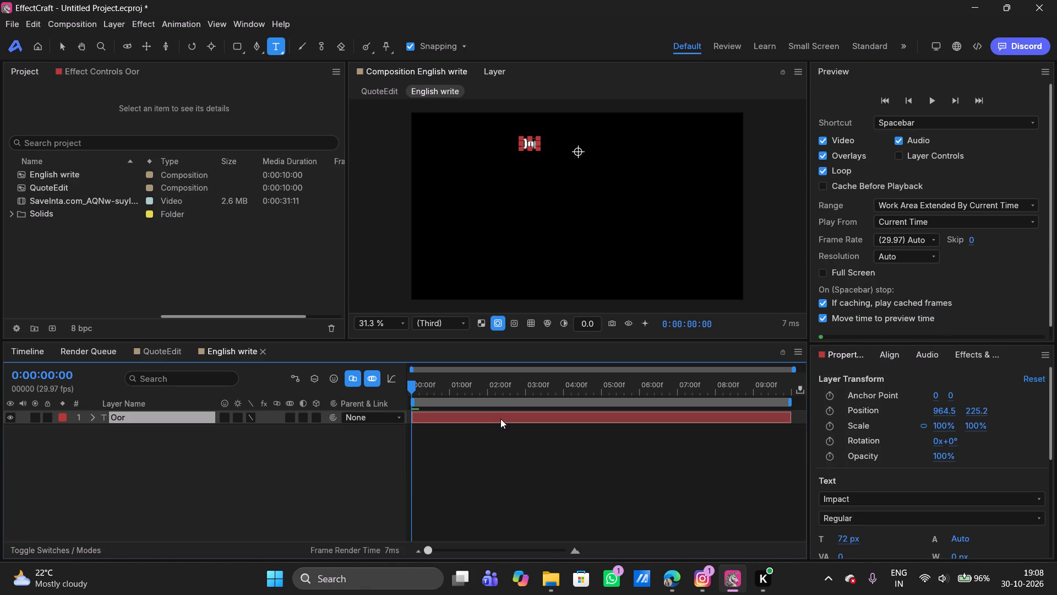
click(886, 350)
click(848, 399)
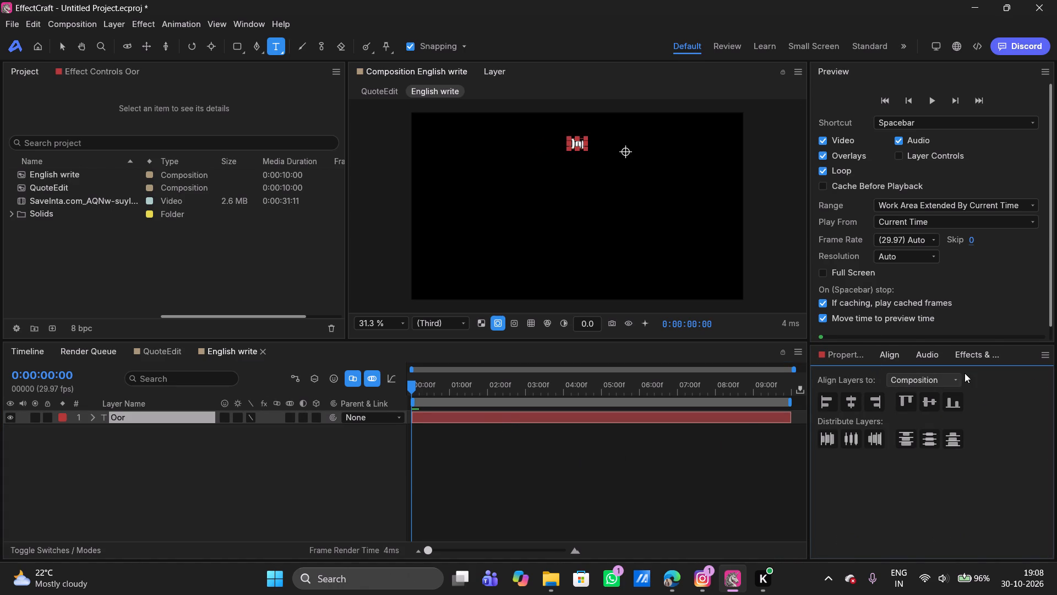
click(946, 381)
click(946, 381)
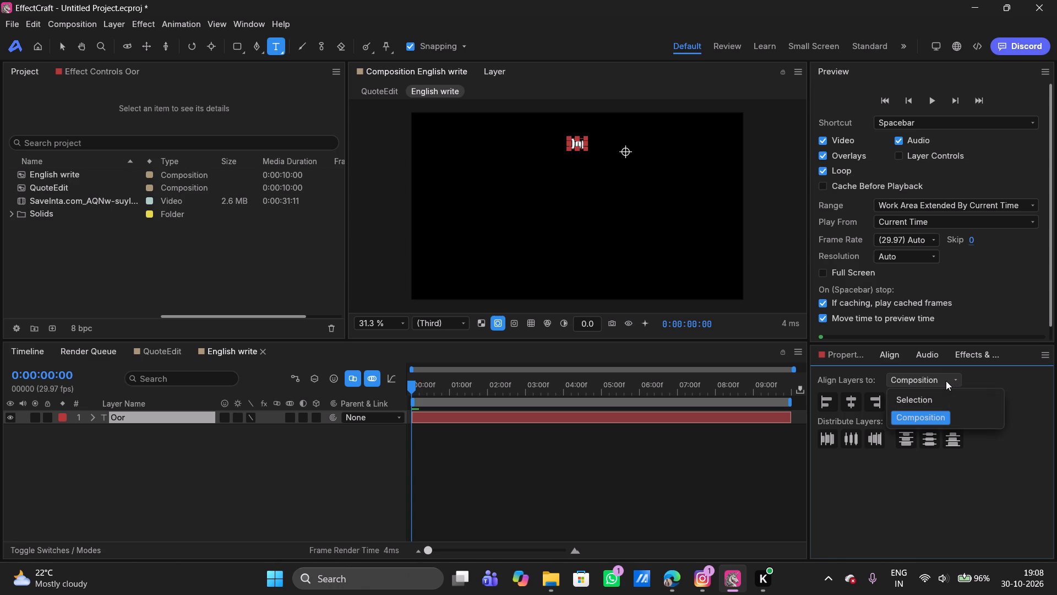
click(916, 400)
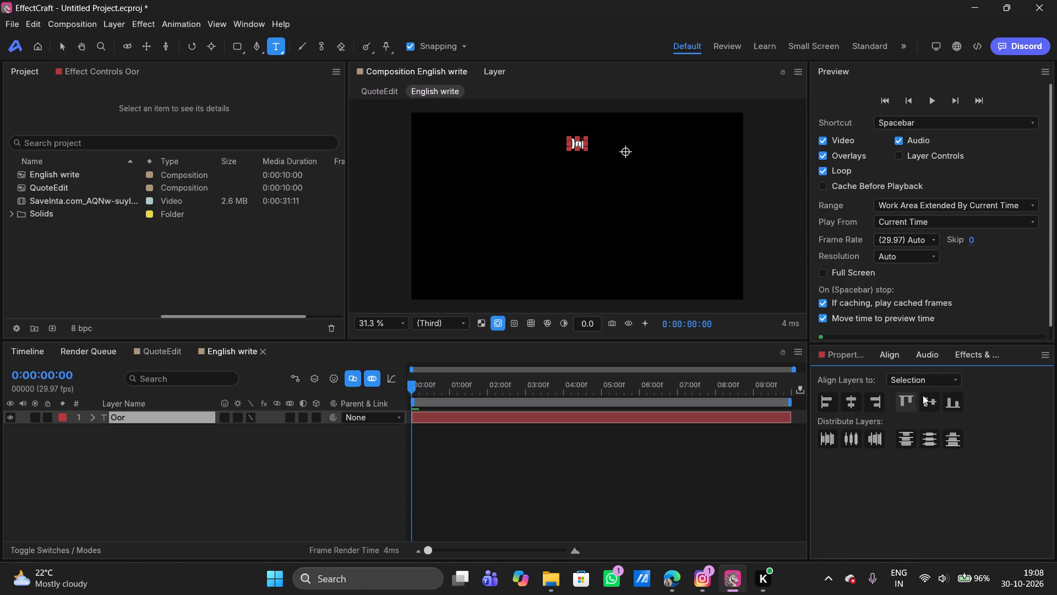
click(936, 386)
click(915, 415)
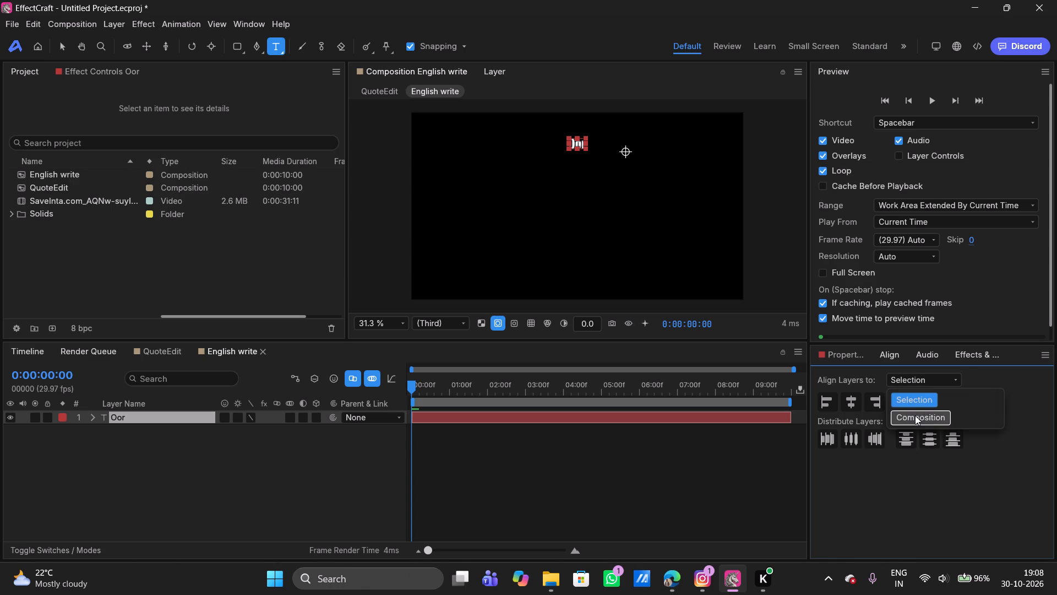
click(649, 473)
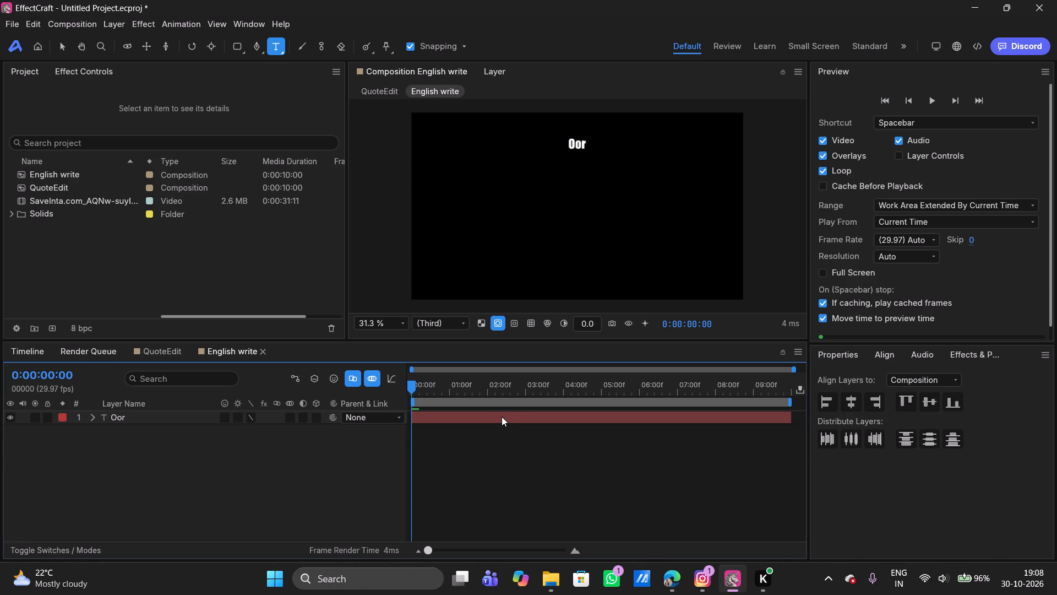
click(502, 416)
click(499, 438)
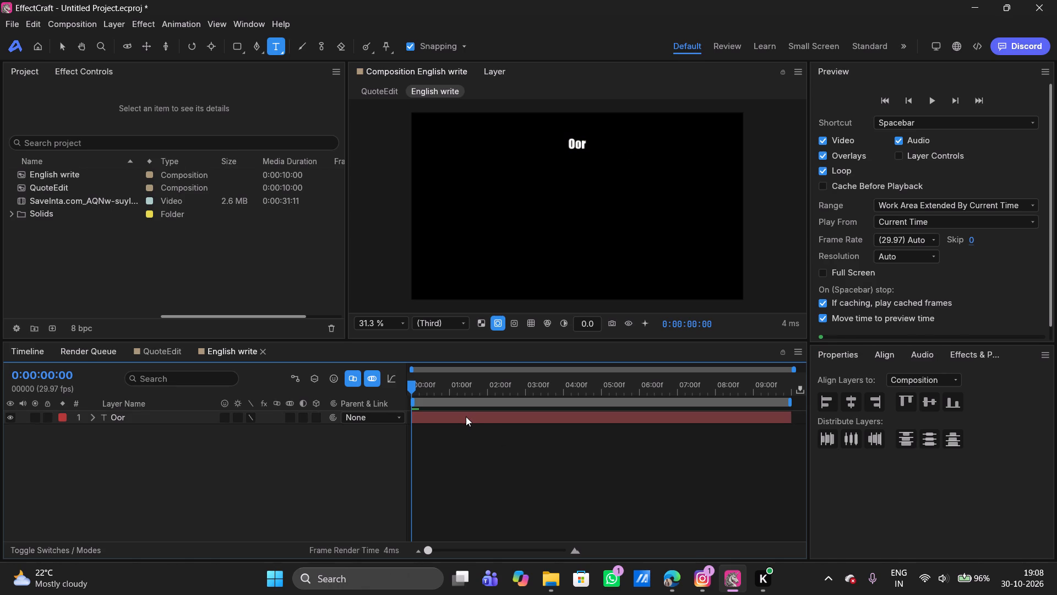
Duplicate the Oor text layer and replace the copy's text with Kise.
click(464, 416)
key(ctrl+d)
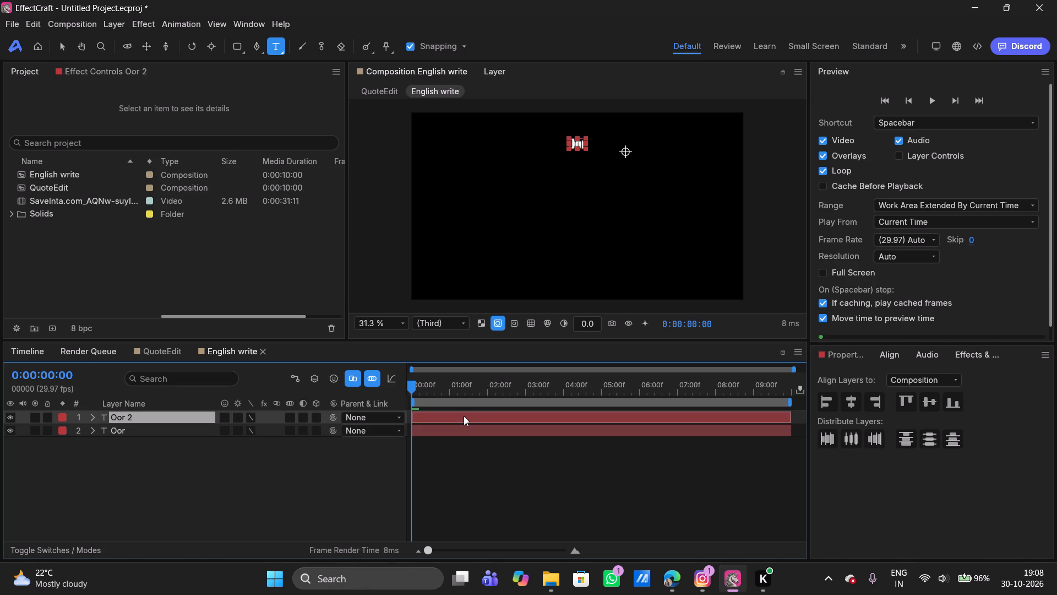
double_click(449, 419)
key(BackSpace)
text(Kise)
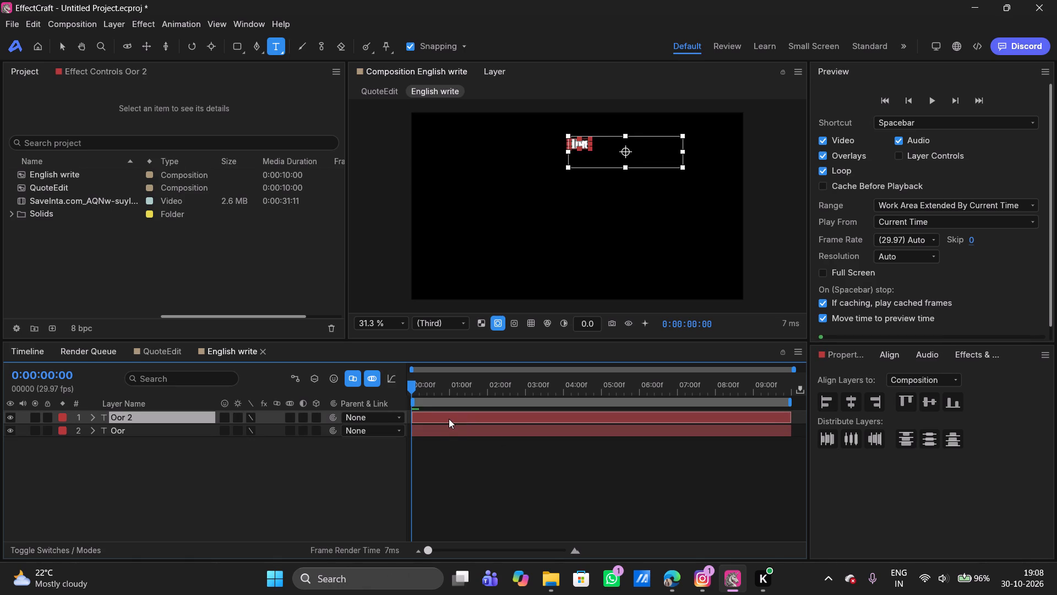
Centre the Kise text layer horizontally in the composition and deselect it.
key(Return)
key(BackSpace)
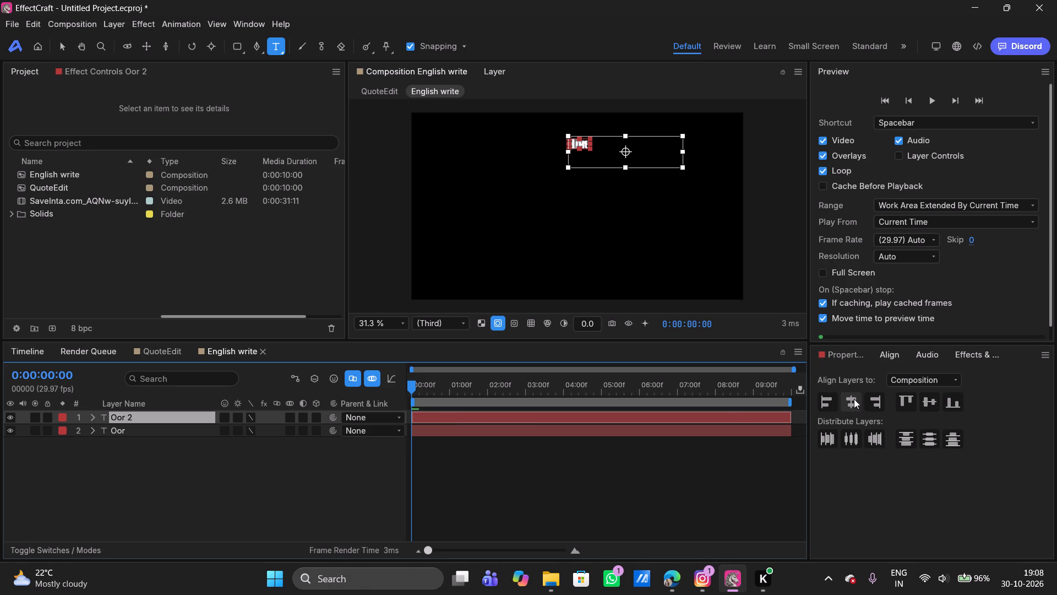
click(849, 398)
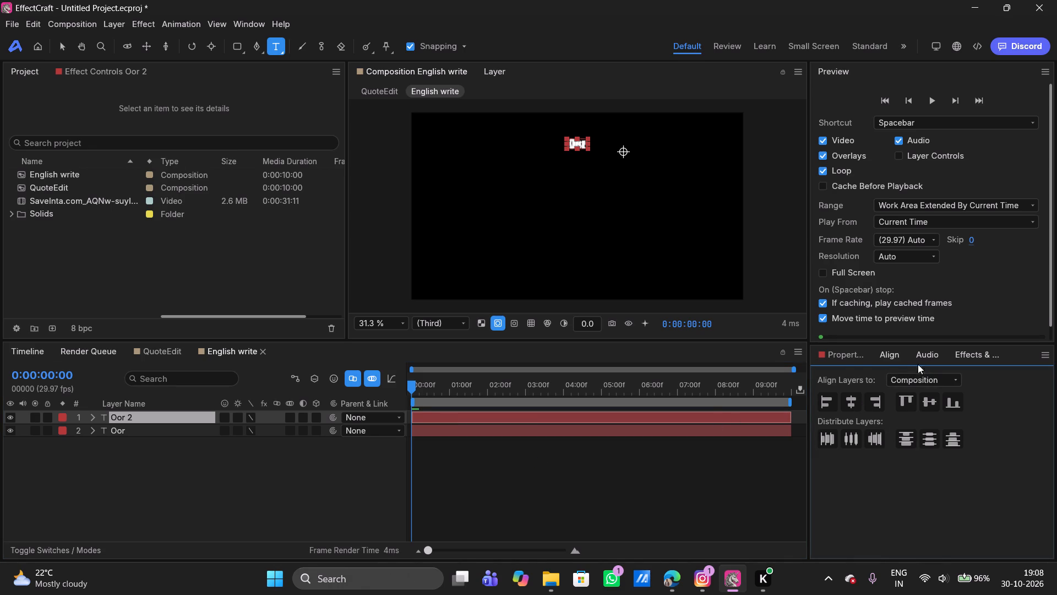
click(441, 474)
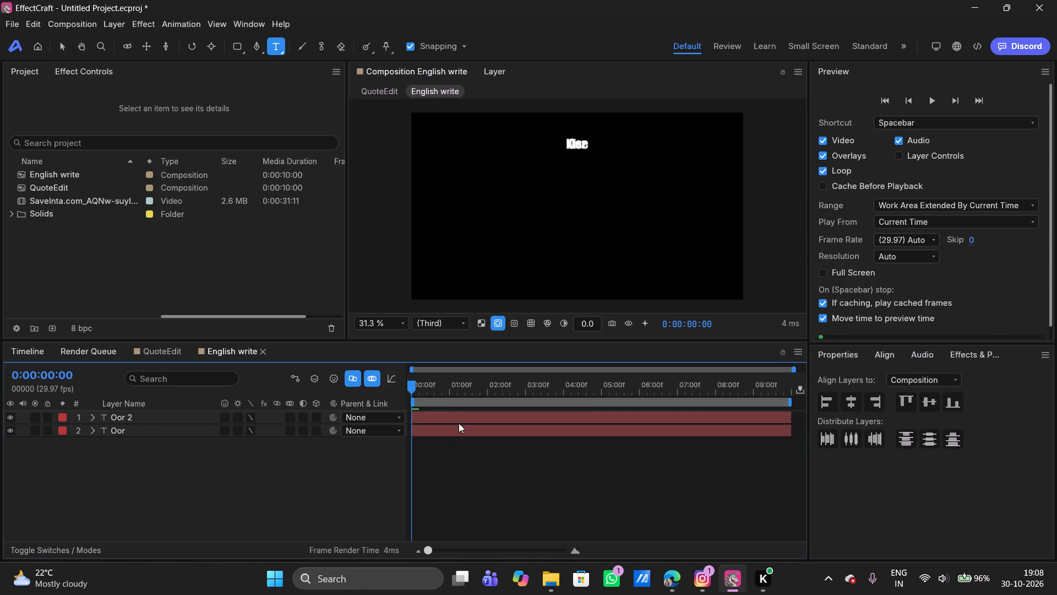
Duplicate the Kise text layer and replace the copy's text with Barbaad.
click(454, 418)
key(ctrl+d)
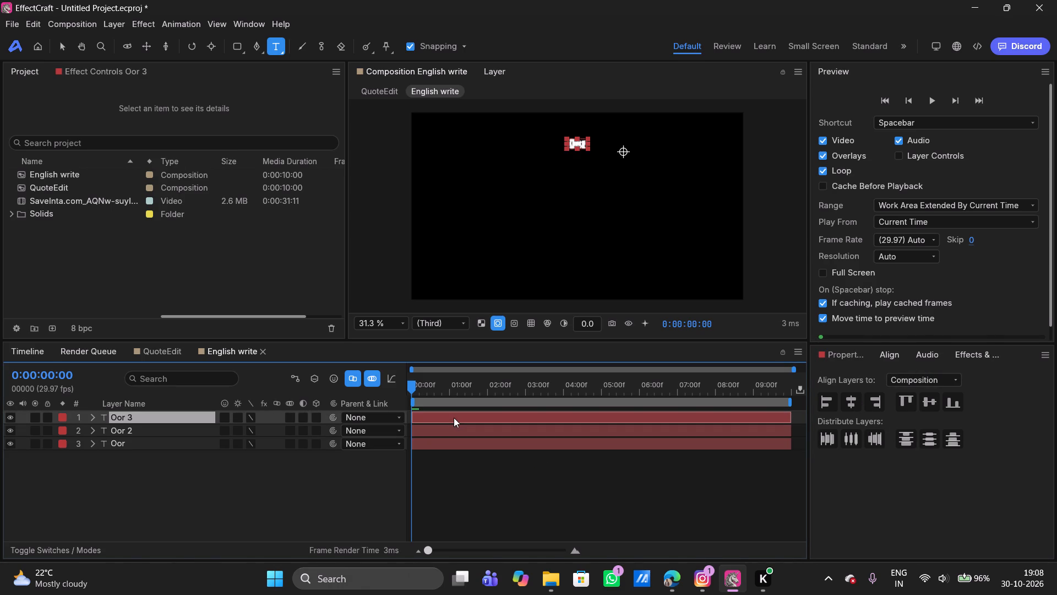
double_click(454, 418)
key(BackSpace)
text(Barbaad)
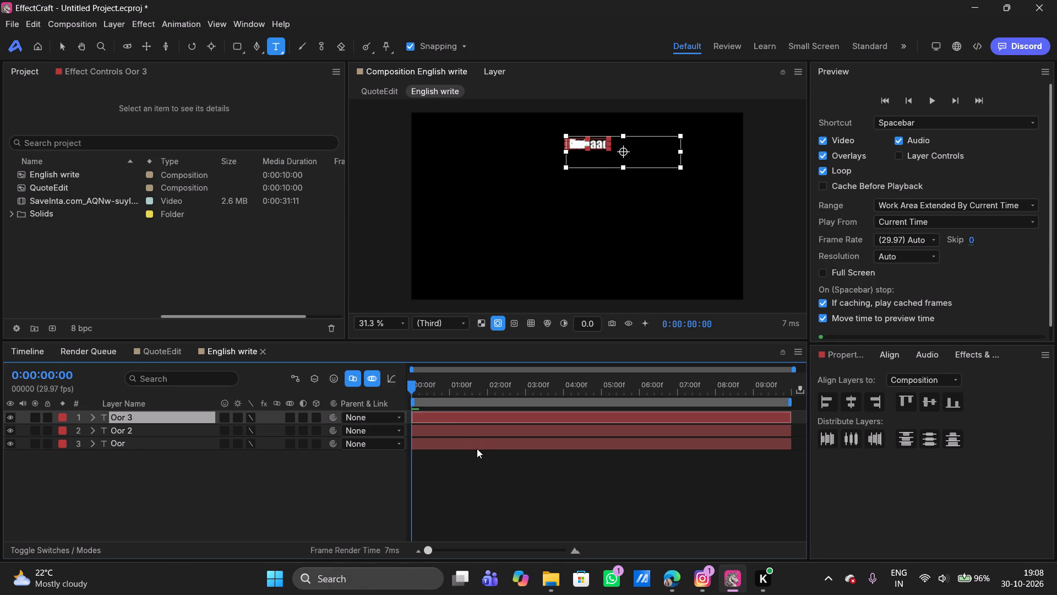
click(477, 485)
Centre the Barbaad text layer horizontally in the composition and deselect it.
click(487, 417)
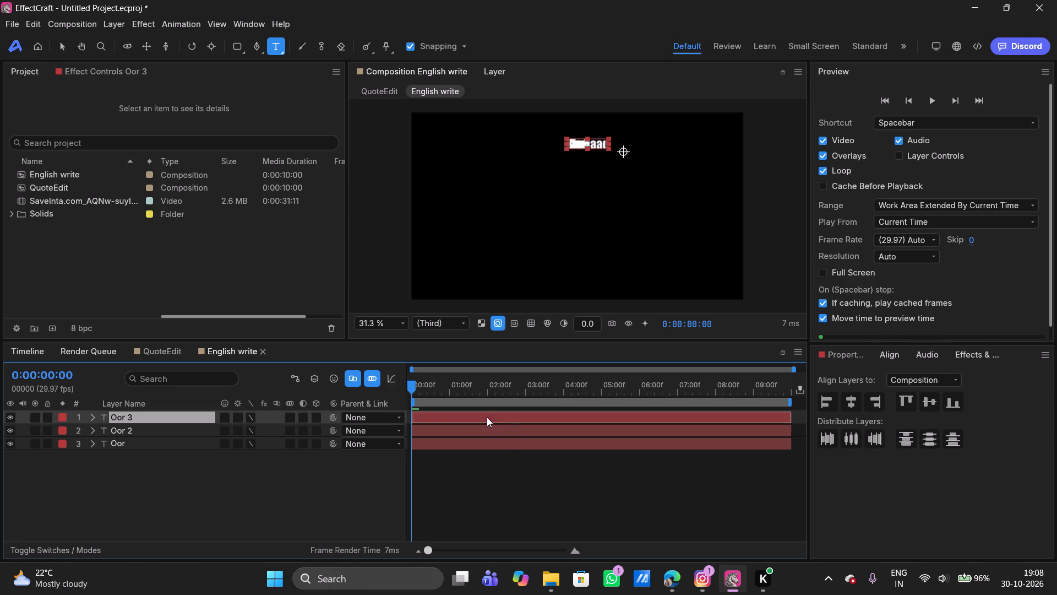
click(853, 402)
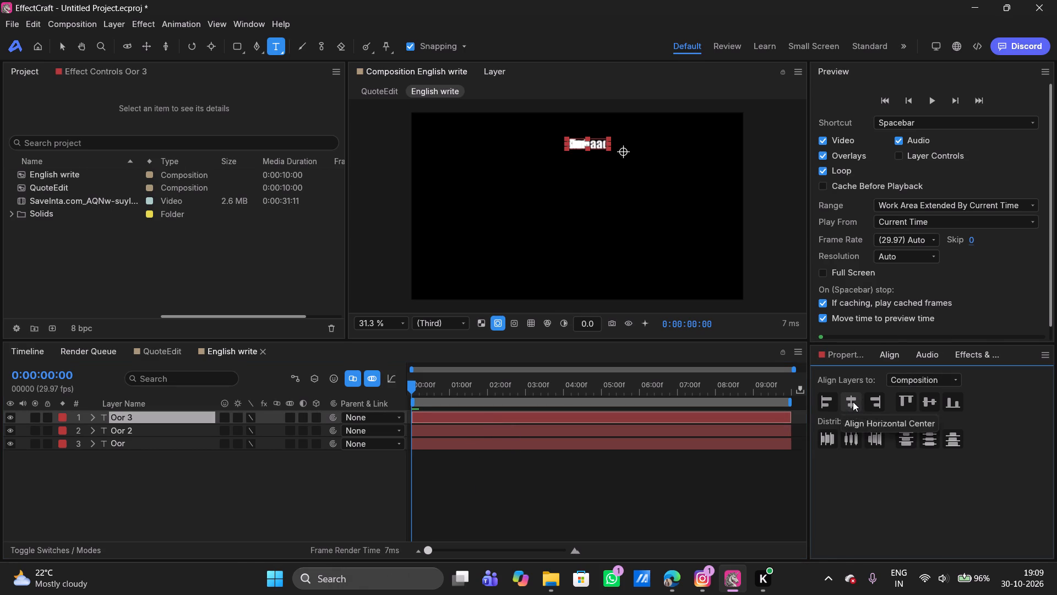
click(588, 471)
Duplicate the Barbaad text layer and replace the copy's text with Karoge.
click(469, 416)
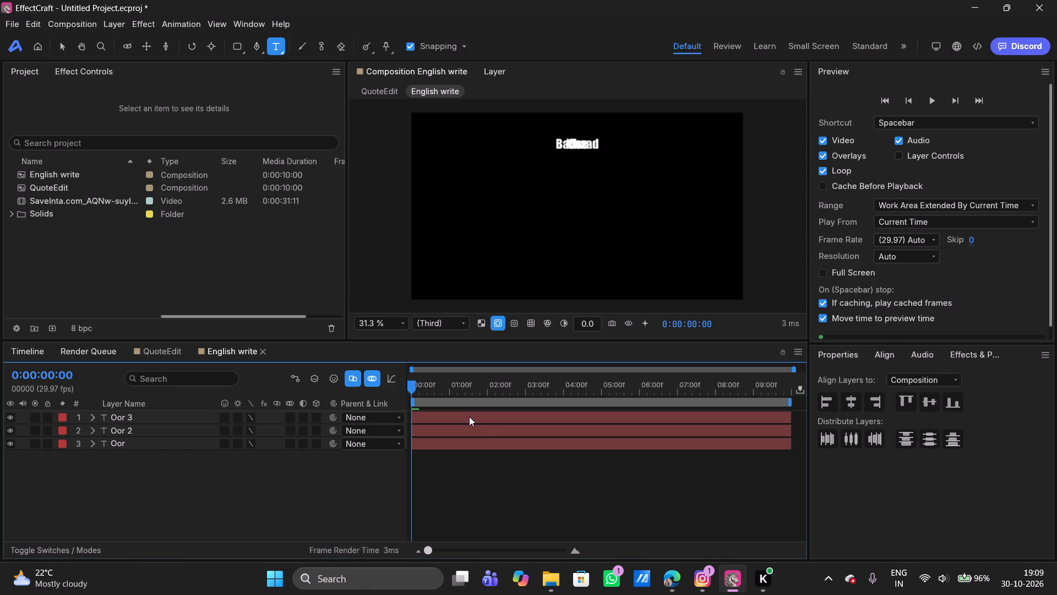
key(ctrl+d)
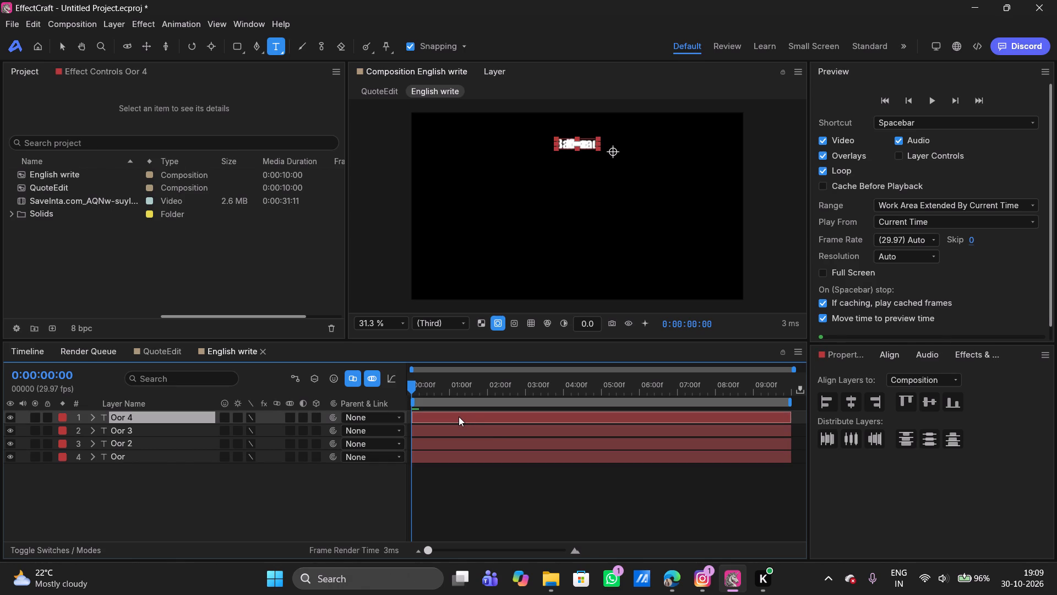
double_click(459, 416)
key(BackSpace)
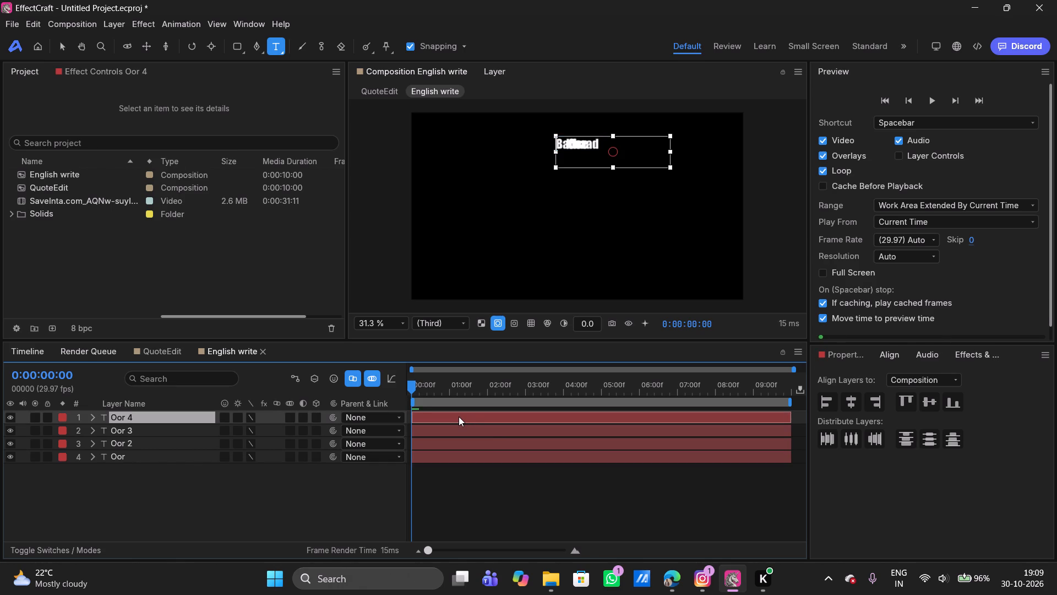
text(Karoge)
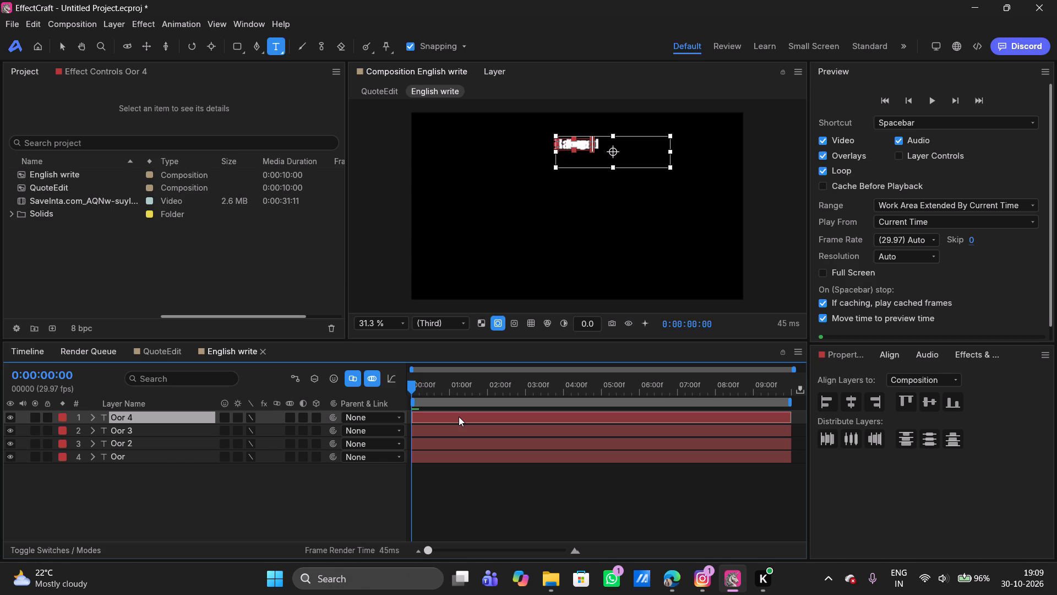
click(454, 496)
Centre the Karoge text layer horizontally in the composition.
click(500, 418)
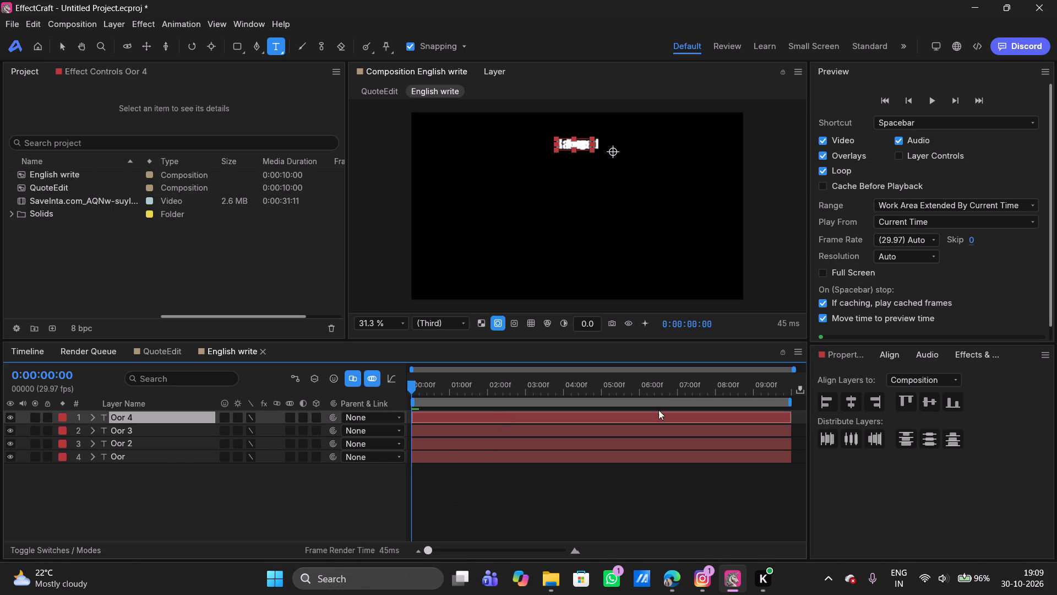
click(853, 405)
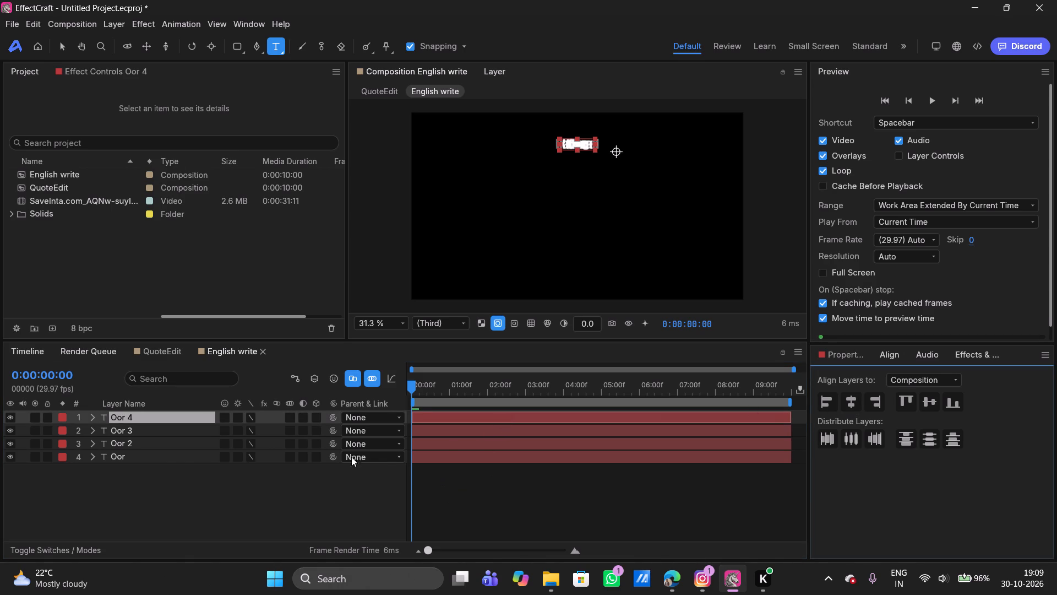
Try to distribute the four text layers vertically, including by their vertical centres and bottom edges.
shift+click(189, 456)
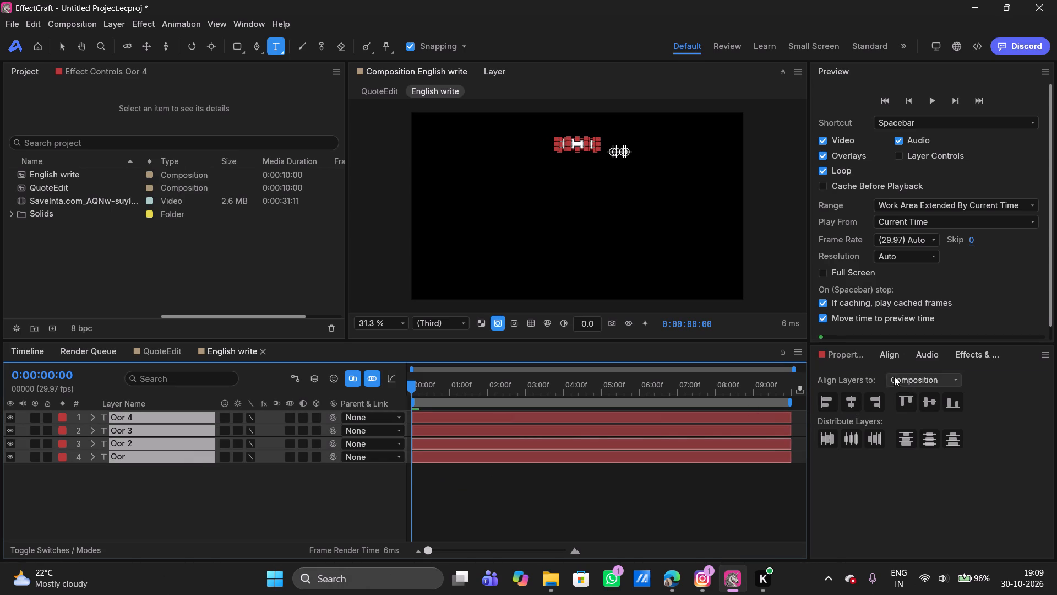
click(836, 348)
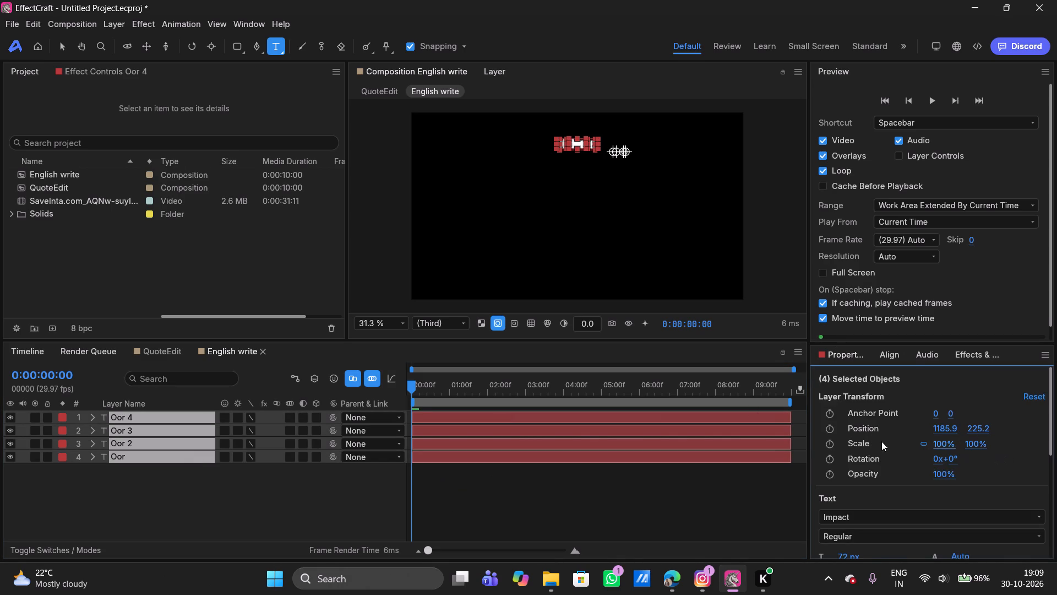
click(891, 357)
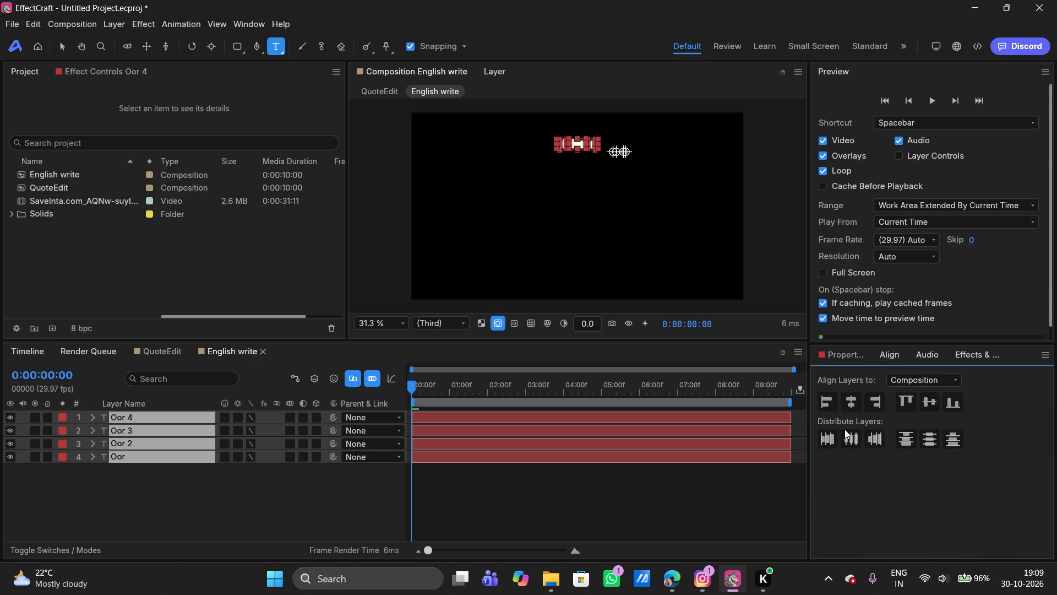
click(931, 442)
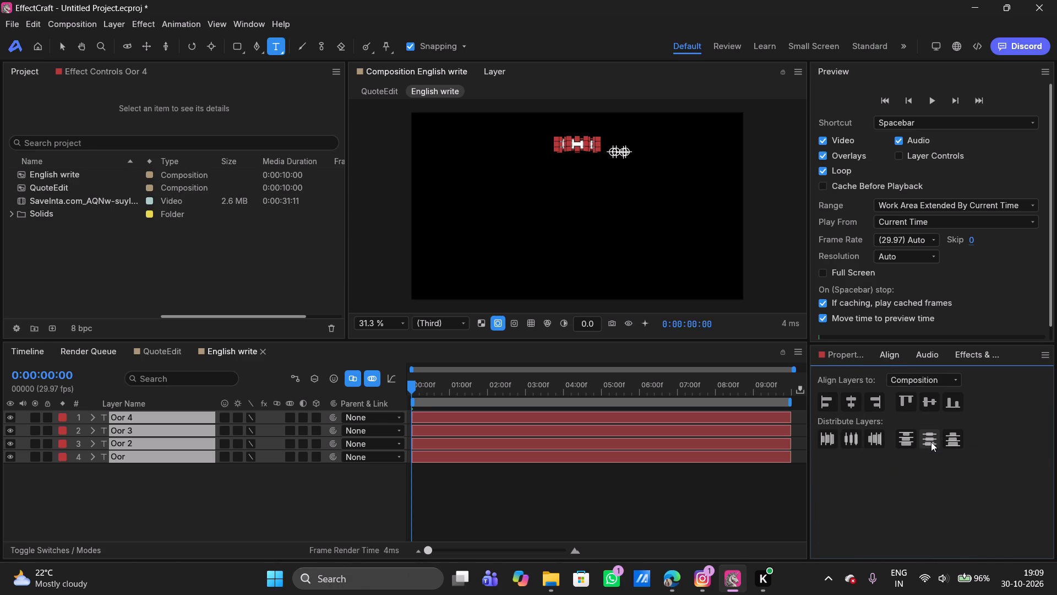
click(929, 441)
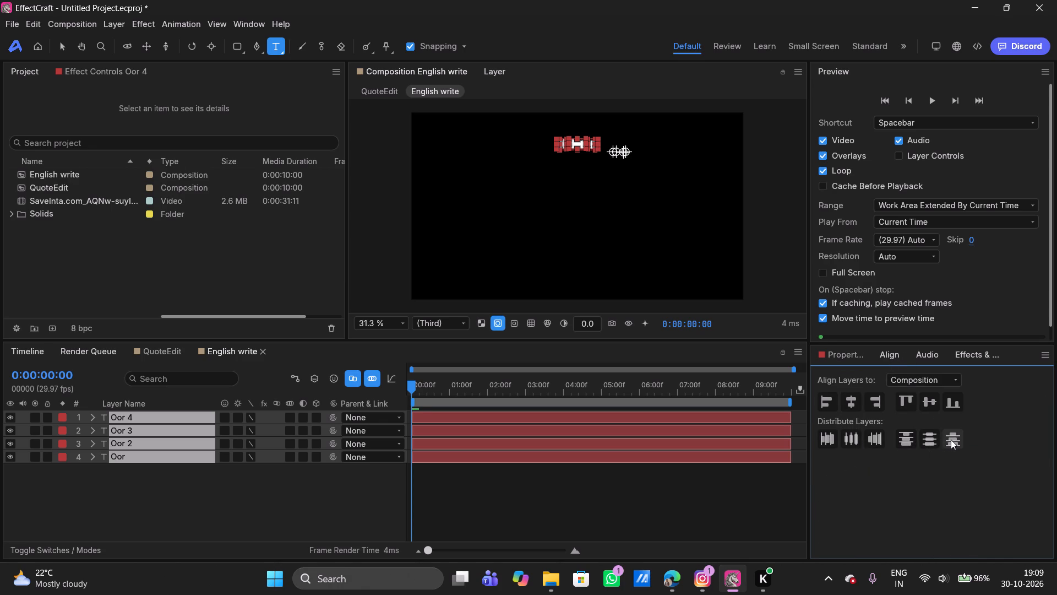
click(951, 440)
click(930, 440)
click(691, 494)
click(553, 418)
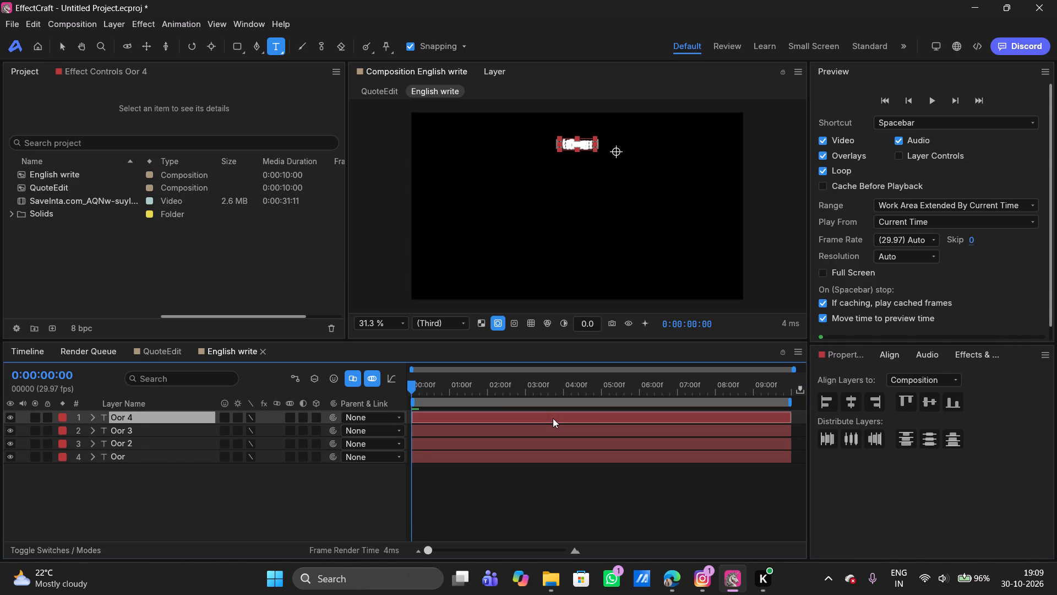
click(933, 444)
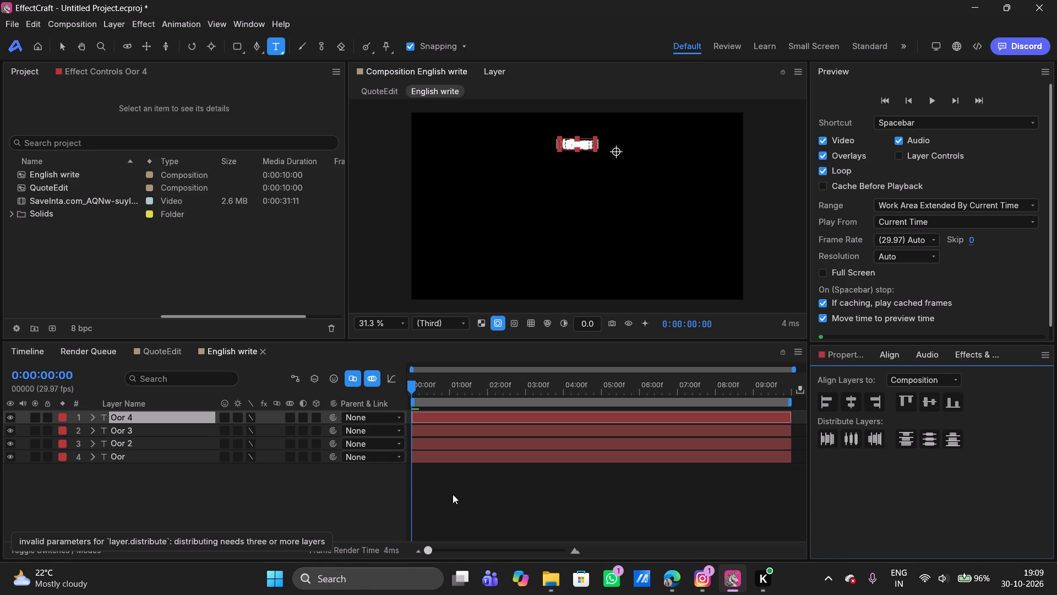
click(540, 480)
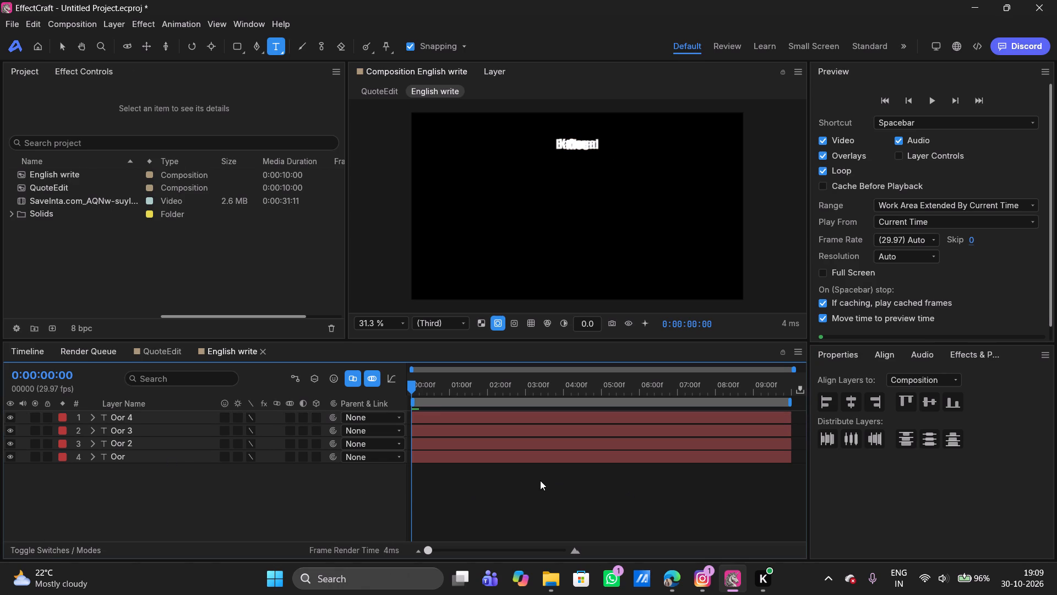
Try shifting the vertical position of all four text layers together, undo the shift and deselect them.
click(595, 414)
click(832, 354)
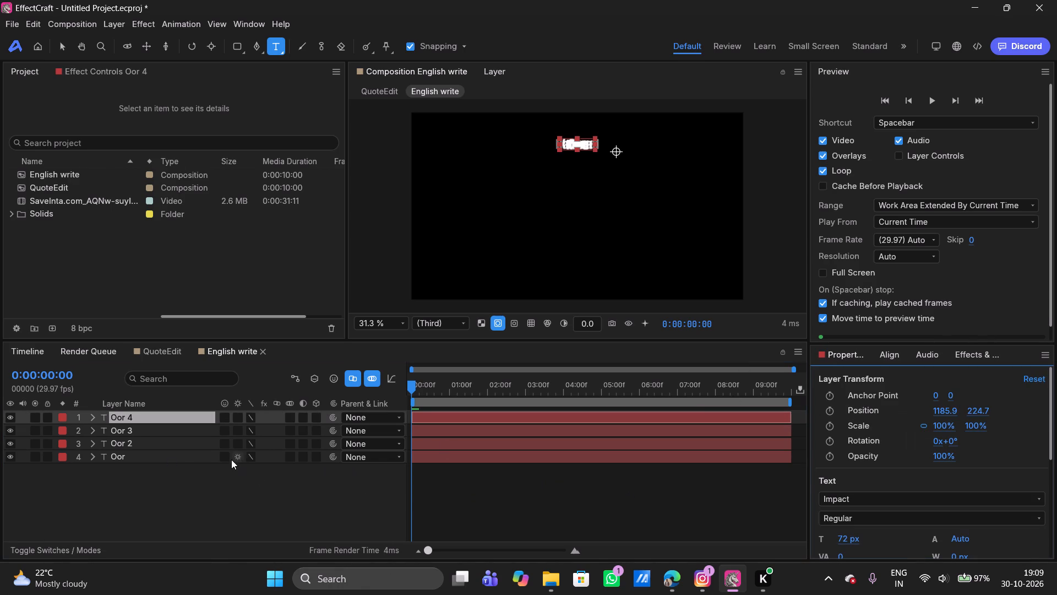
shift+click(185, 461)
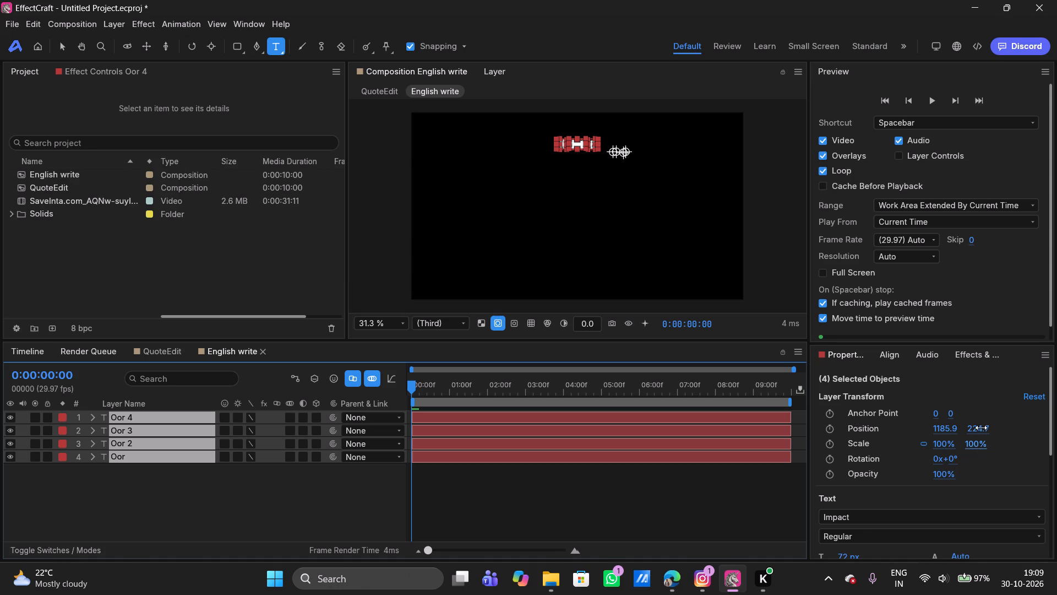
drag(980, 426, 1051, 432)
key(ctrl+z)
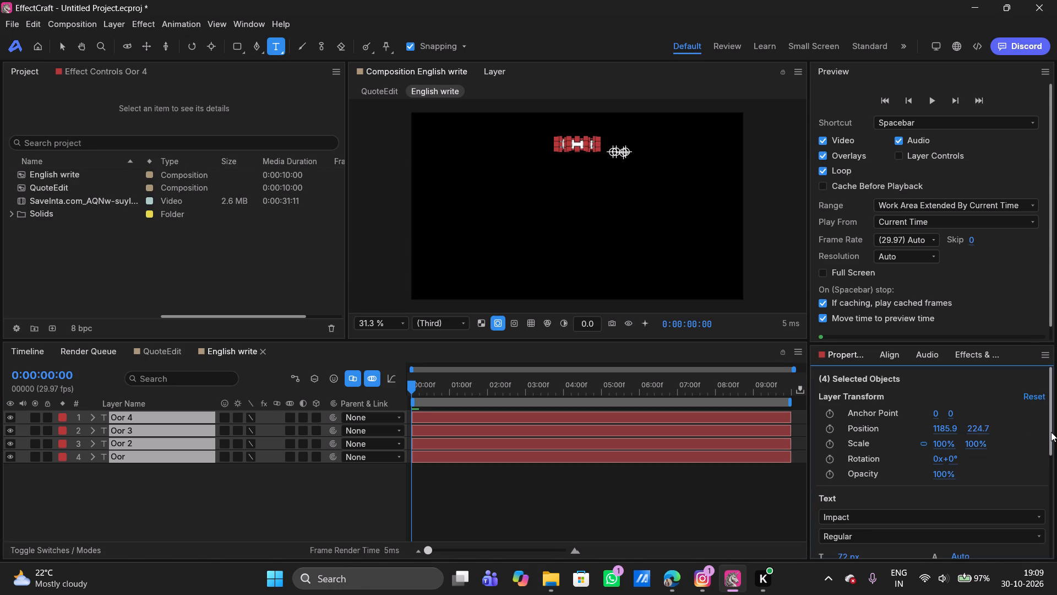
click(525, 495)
Move the Kise text layer down below Oor, to a vertical position of about 375.
click(441, 443)
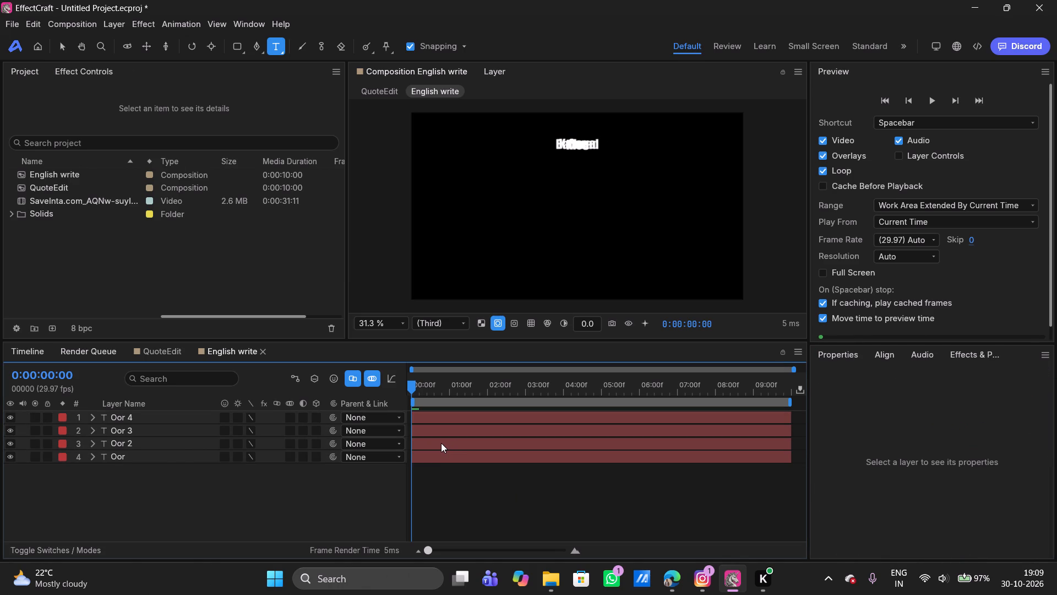
drag(980, 412, 52, 415)
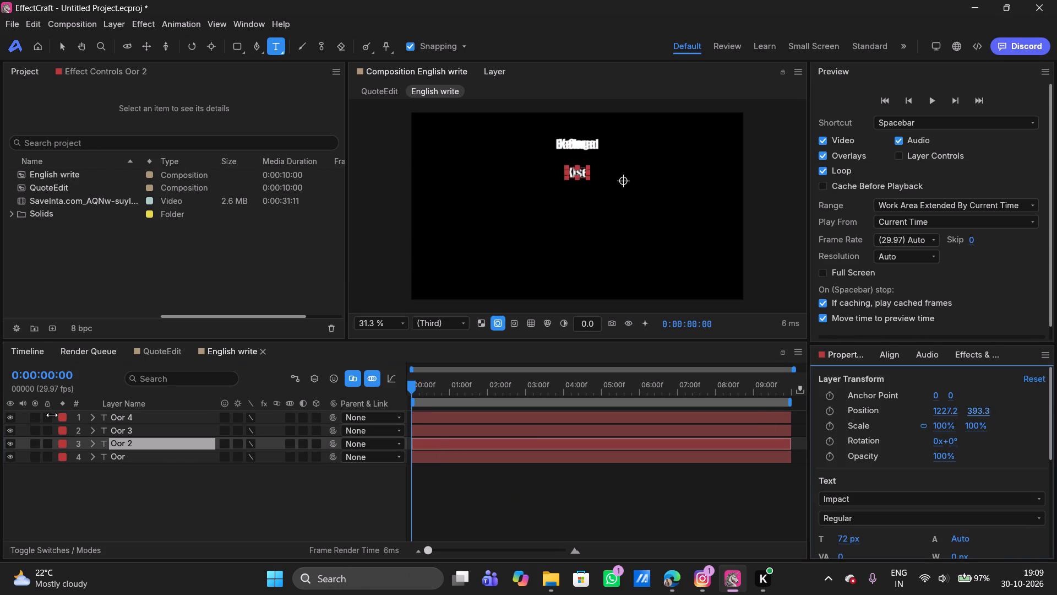
drag(52, 415, 32, 404)
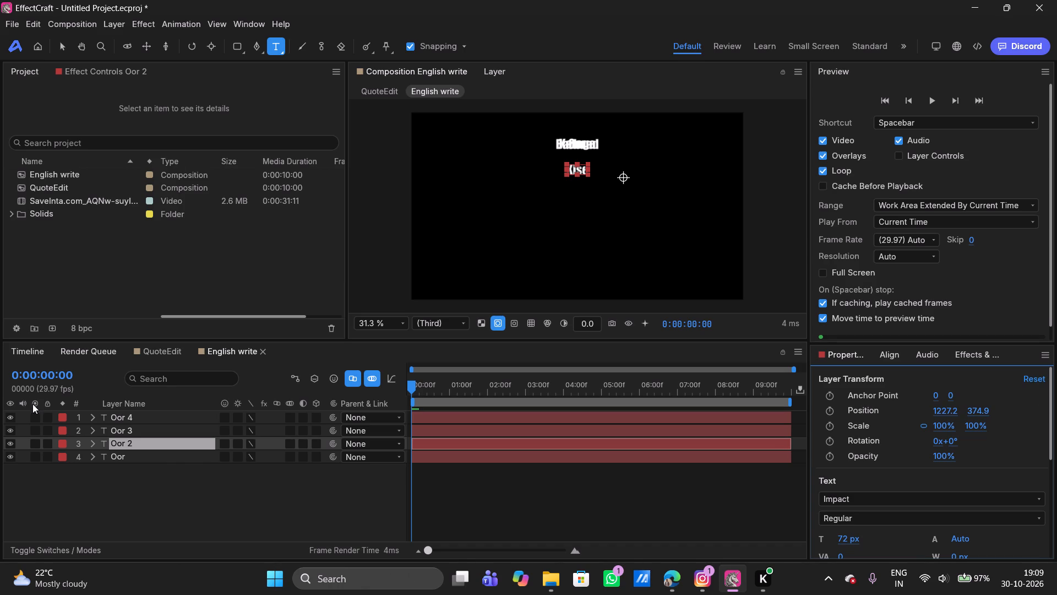
Move the Barbaad text layer down below Kise, to a vertical position of about 508.
click(428, 427)
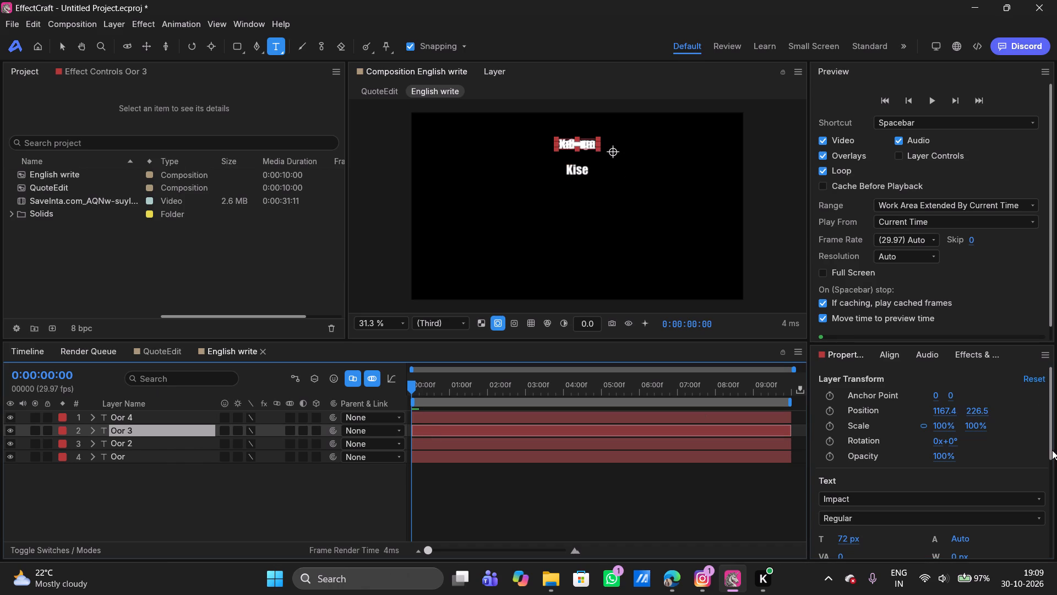
drag(977, 411, 1056, 408)
drag(988, 413, 67, 414)
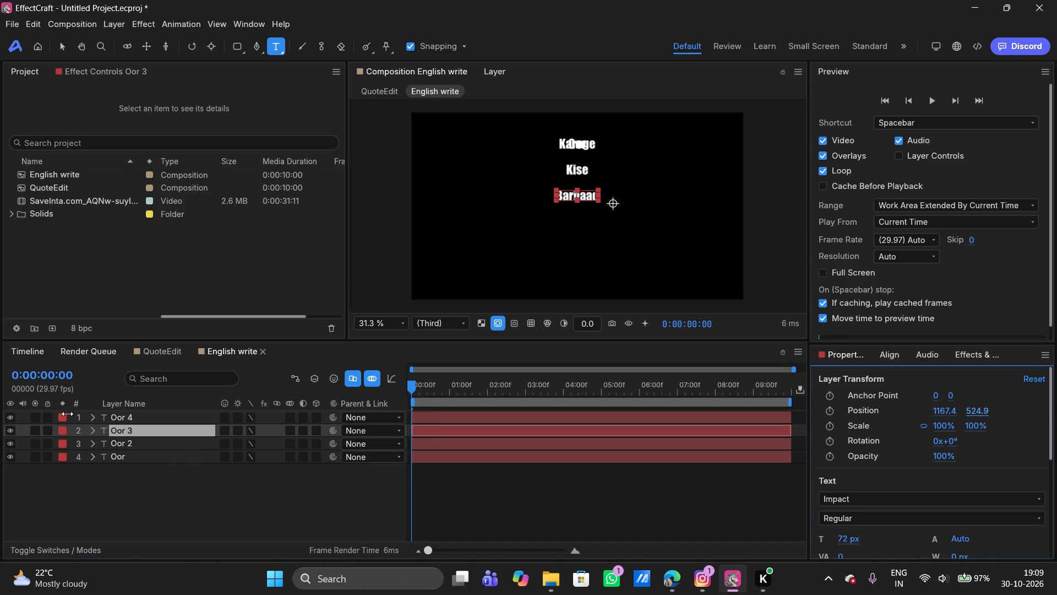
drag(67, 414, 56, 412)
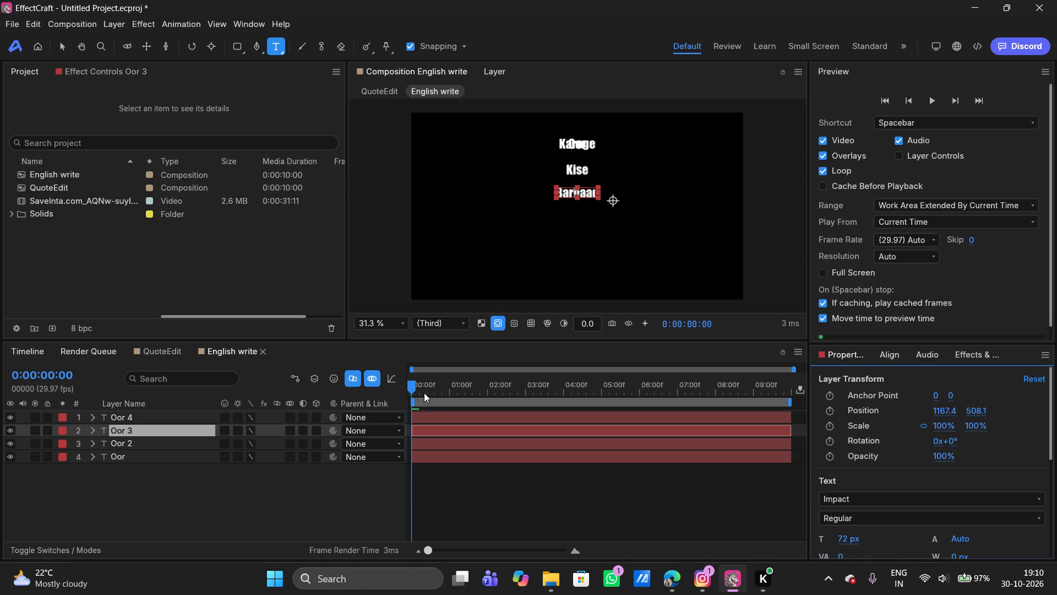
Move the Karoge text layer down below Barbaad, to a vertical position of about 644.
click(423, 420)
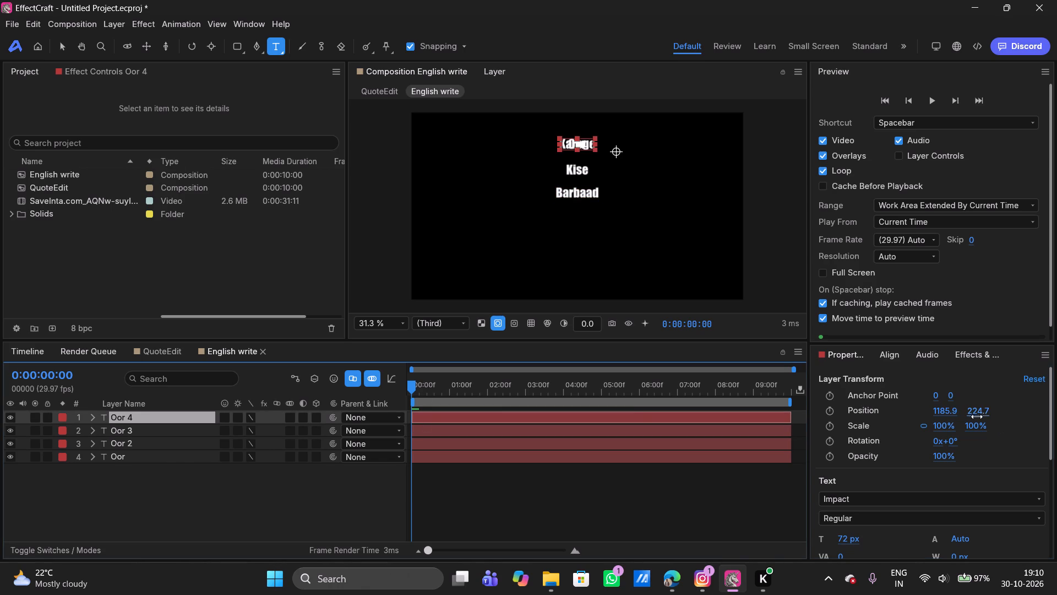
drag(980, 412, 208, 435)
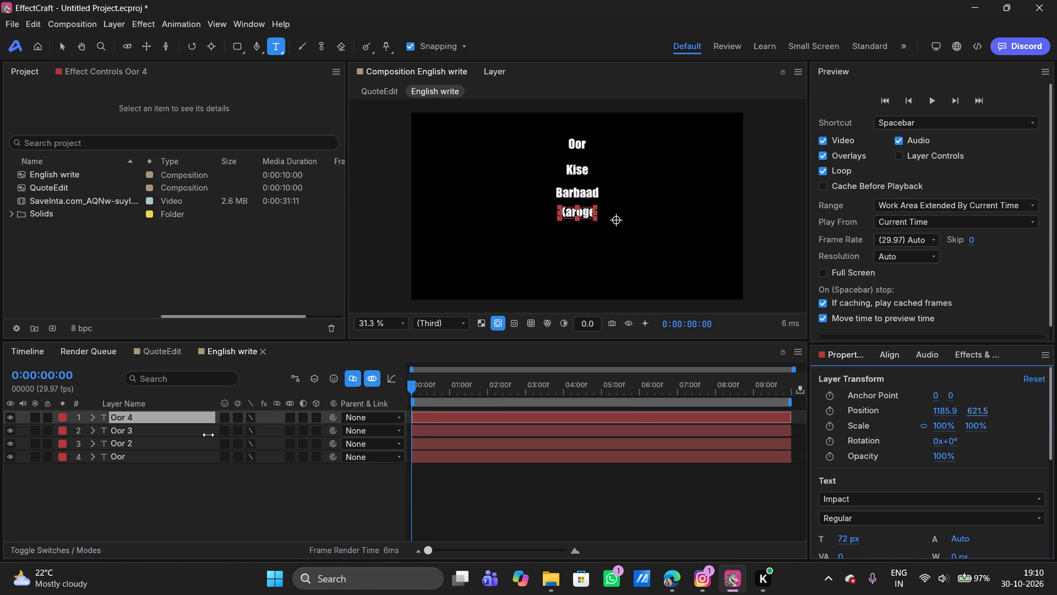
drag(208, 435, 221, 435)
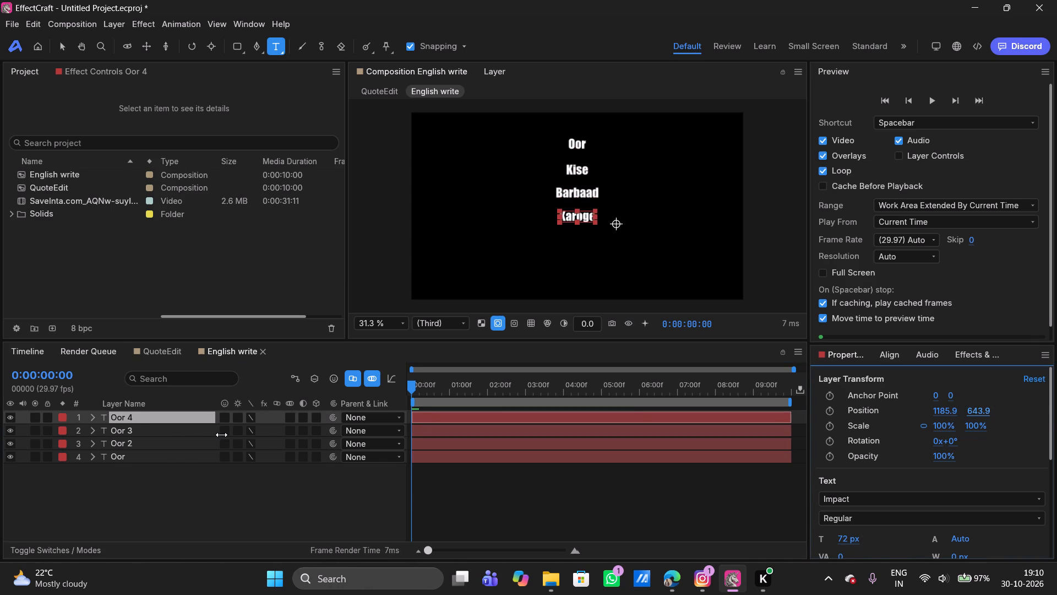
Nudge the Karoge text layer further down to a vertical position of about 651.
drag(221, 435, 226, 435)
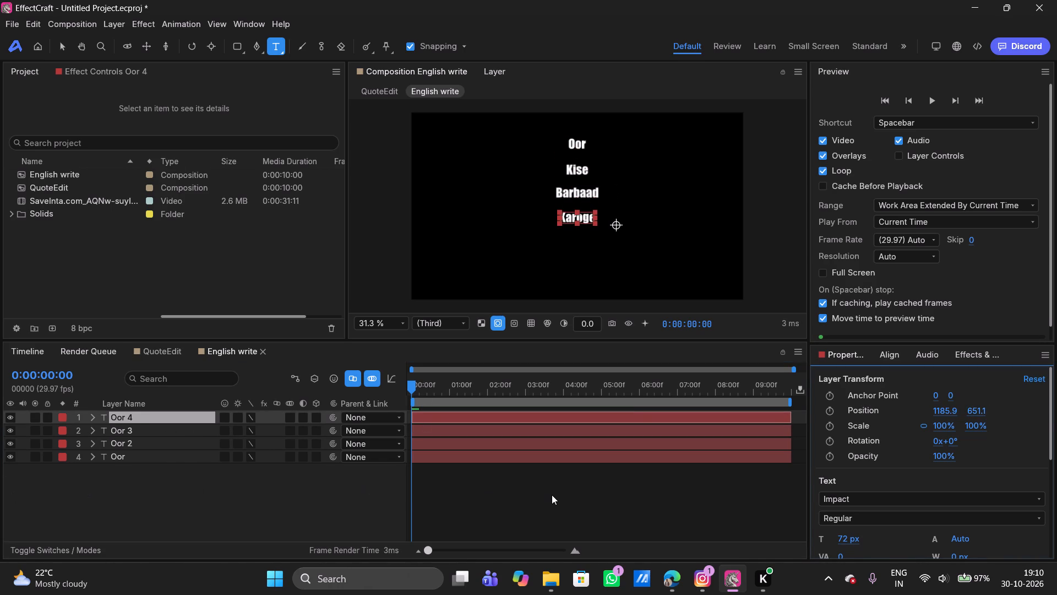
click(552, 495)
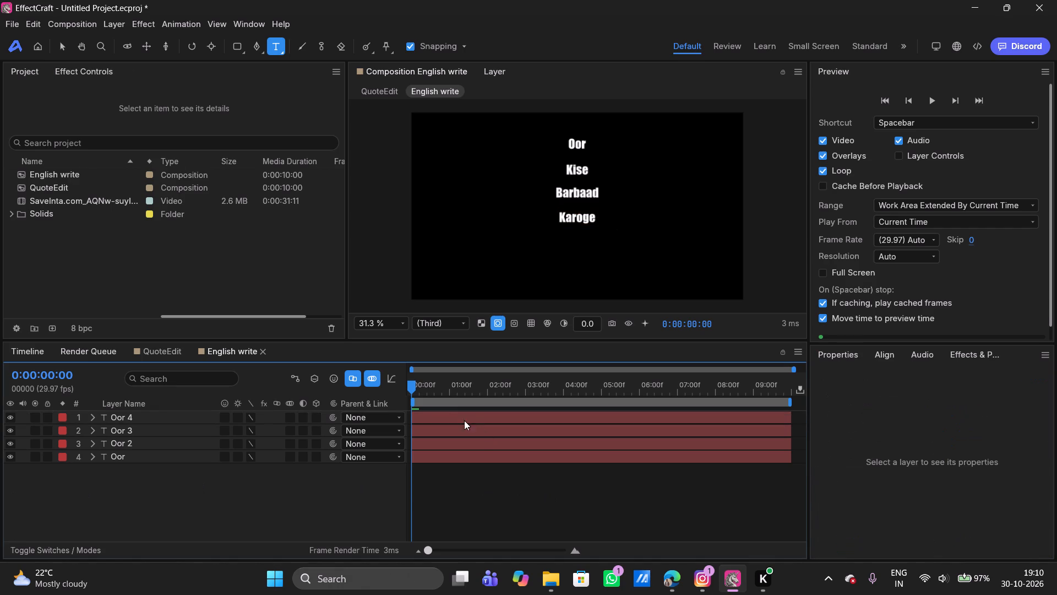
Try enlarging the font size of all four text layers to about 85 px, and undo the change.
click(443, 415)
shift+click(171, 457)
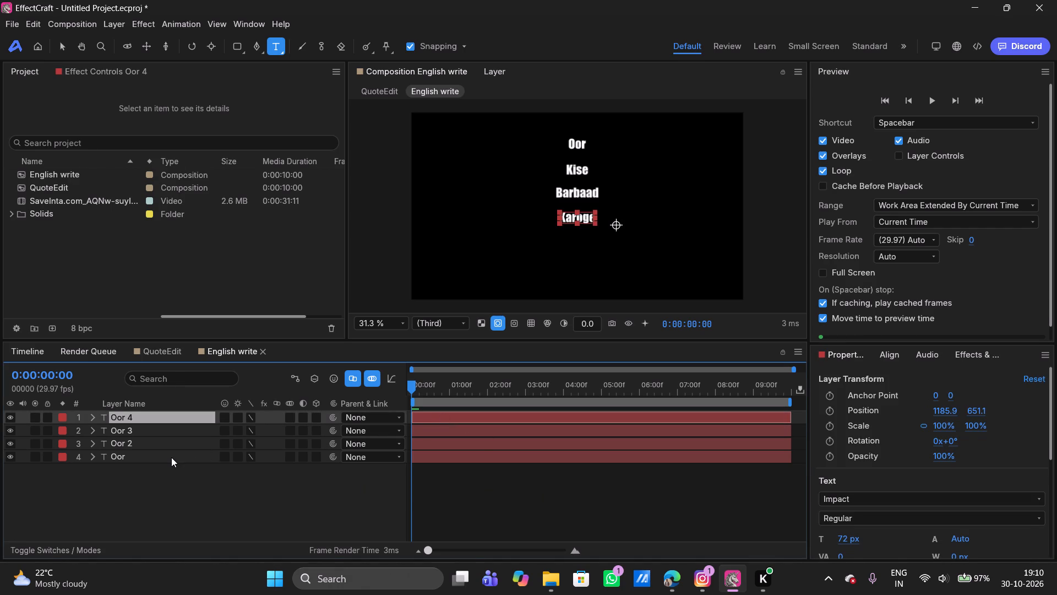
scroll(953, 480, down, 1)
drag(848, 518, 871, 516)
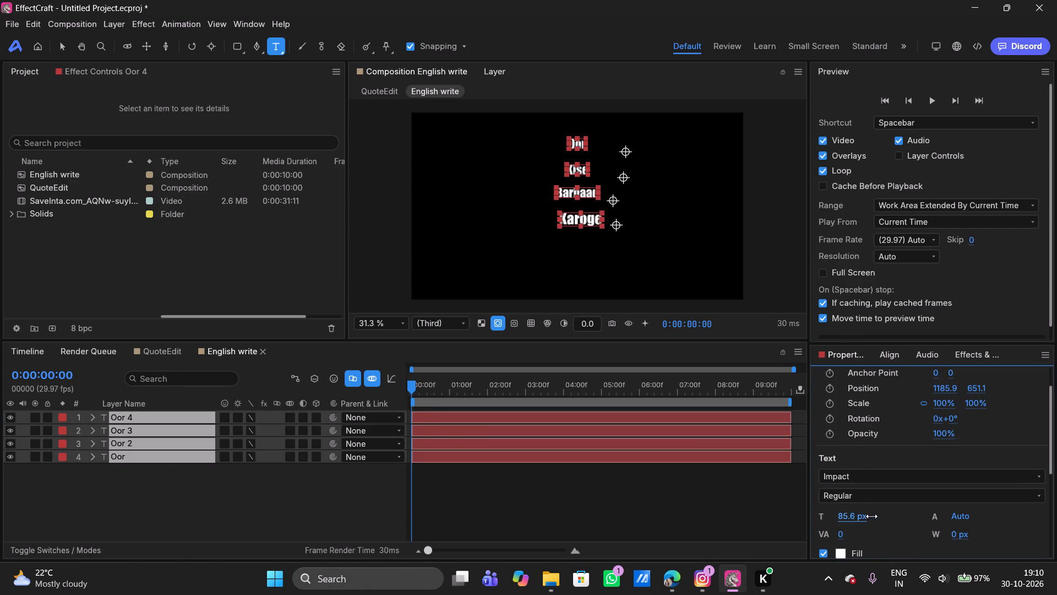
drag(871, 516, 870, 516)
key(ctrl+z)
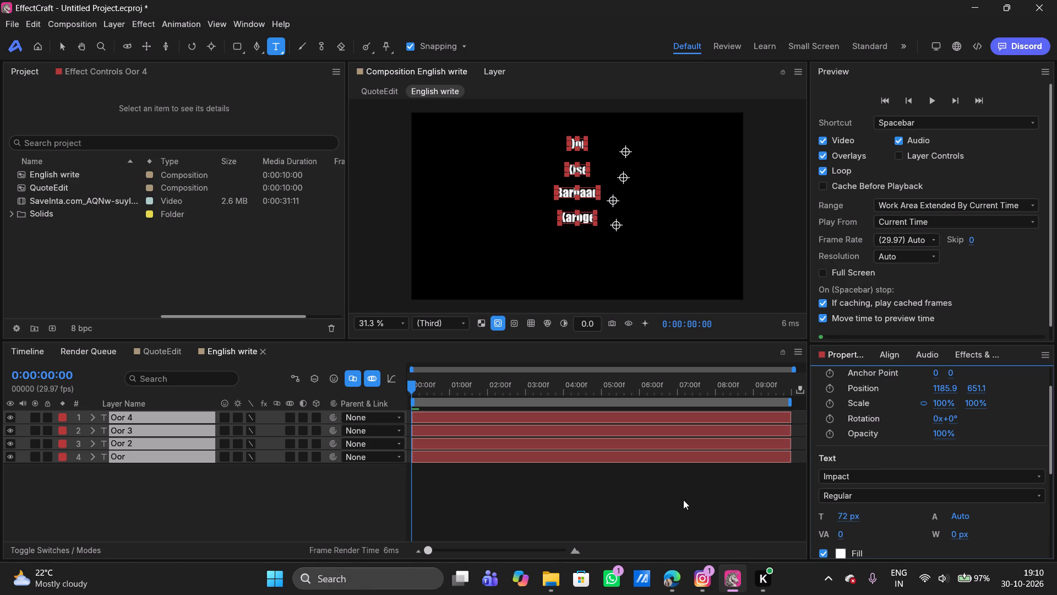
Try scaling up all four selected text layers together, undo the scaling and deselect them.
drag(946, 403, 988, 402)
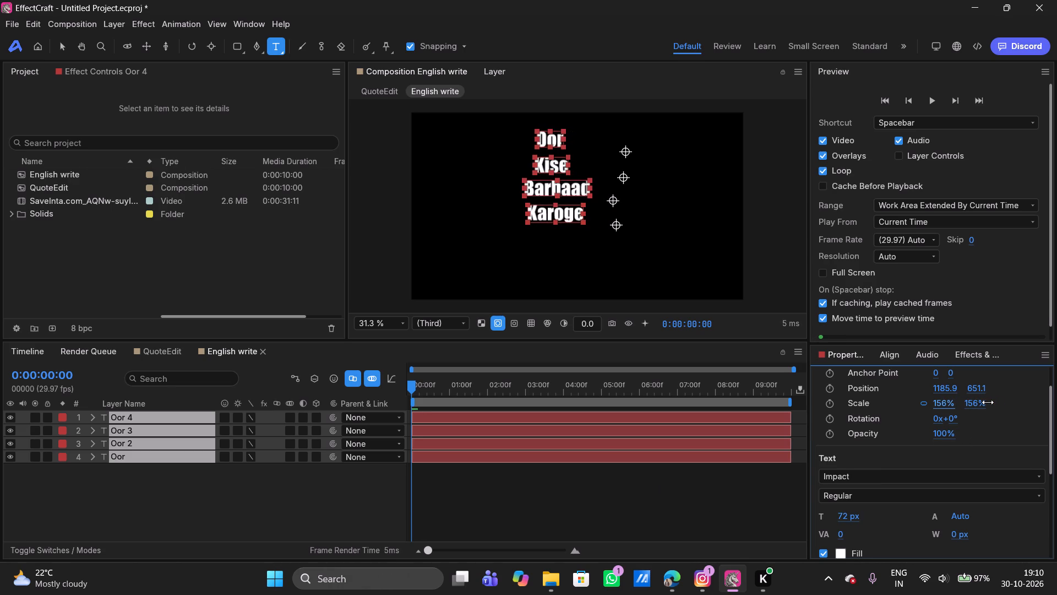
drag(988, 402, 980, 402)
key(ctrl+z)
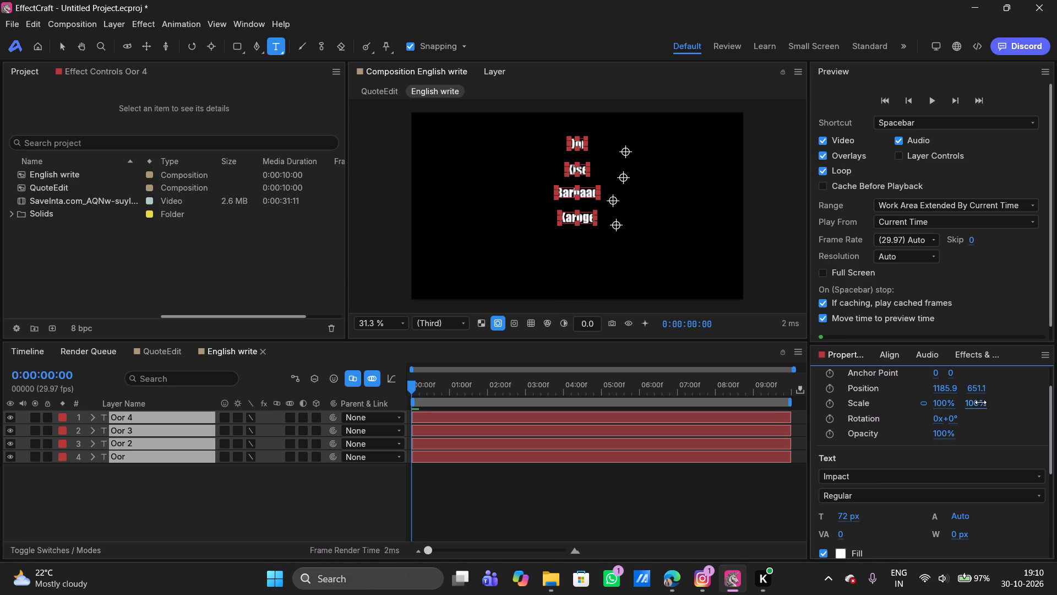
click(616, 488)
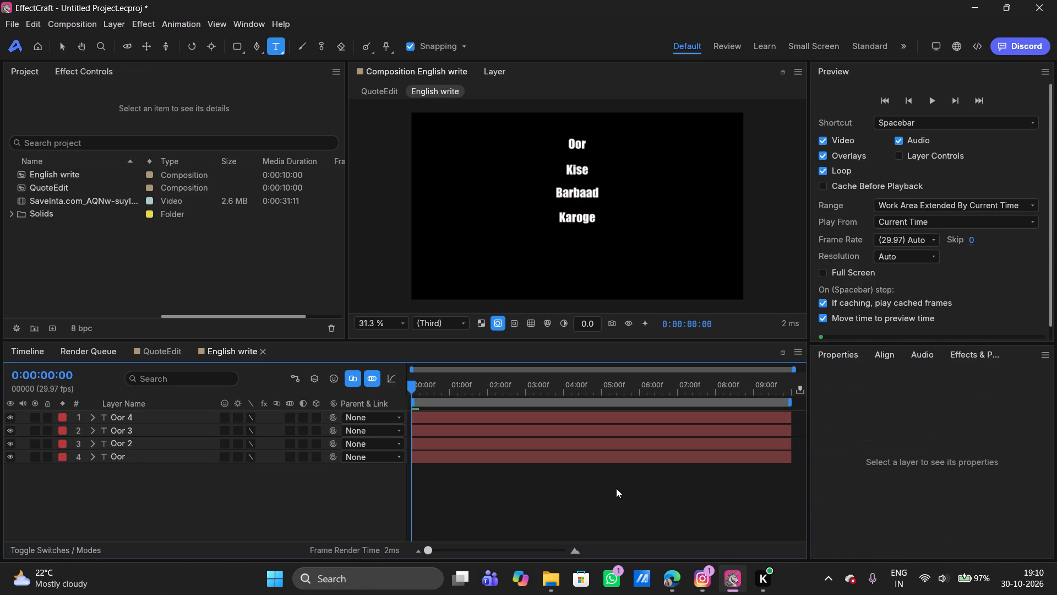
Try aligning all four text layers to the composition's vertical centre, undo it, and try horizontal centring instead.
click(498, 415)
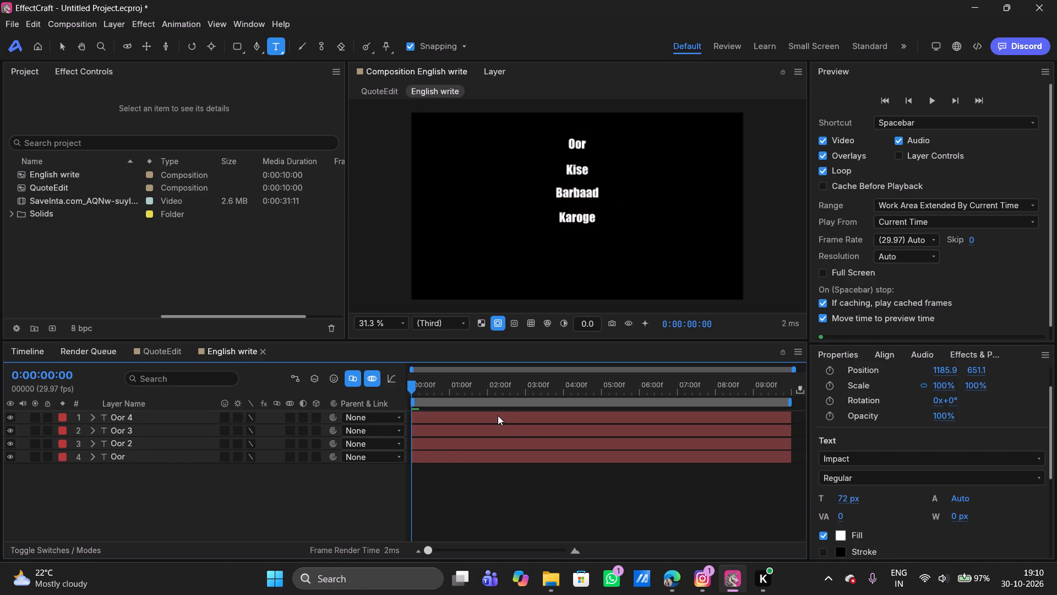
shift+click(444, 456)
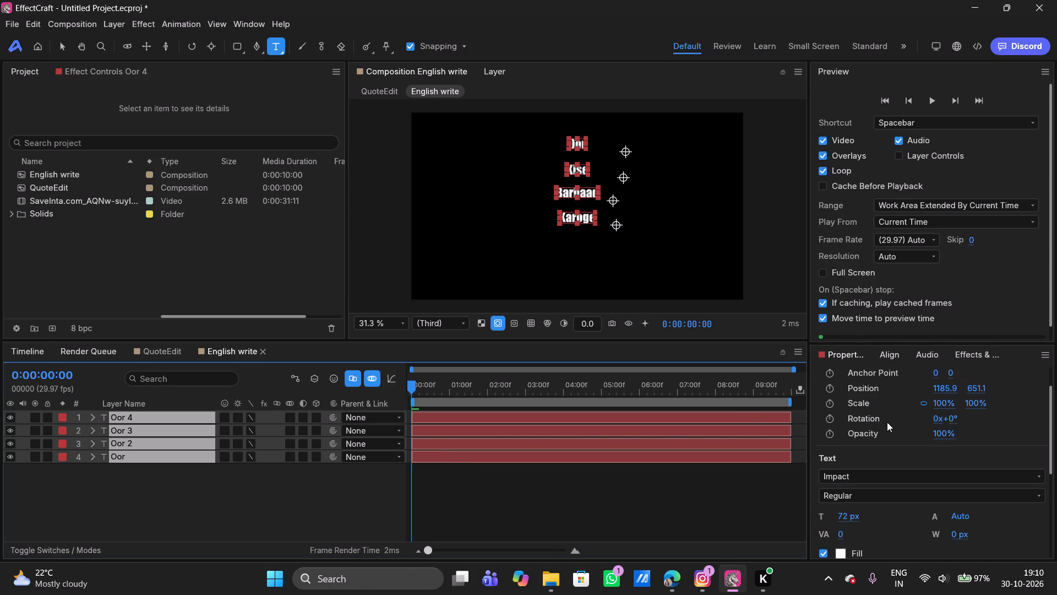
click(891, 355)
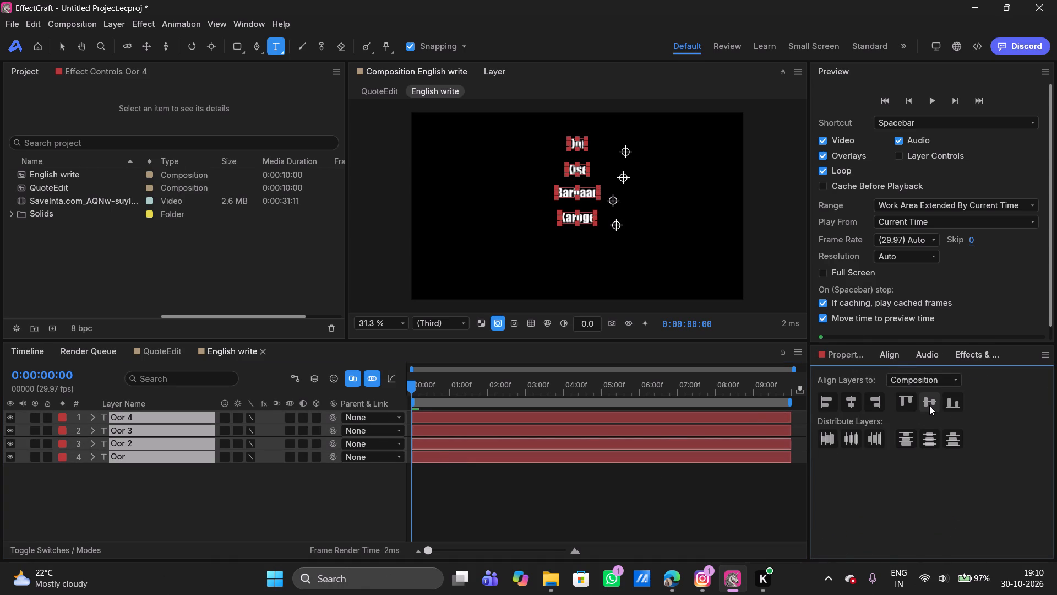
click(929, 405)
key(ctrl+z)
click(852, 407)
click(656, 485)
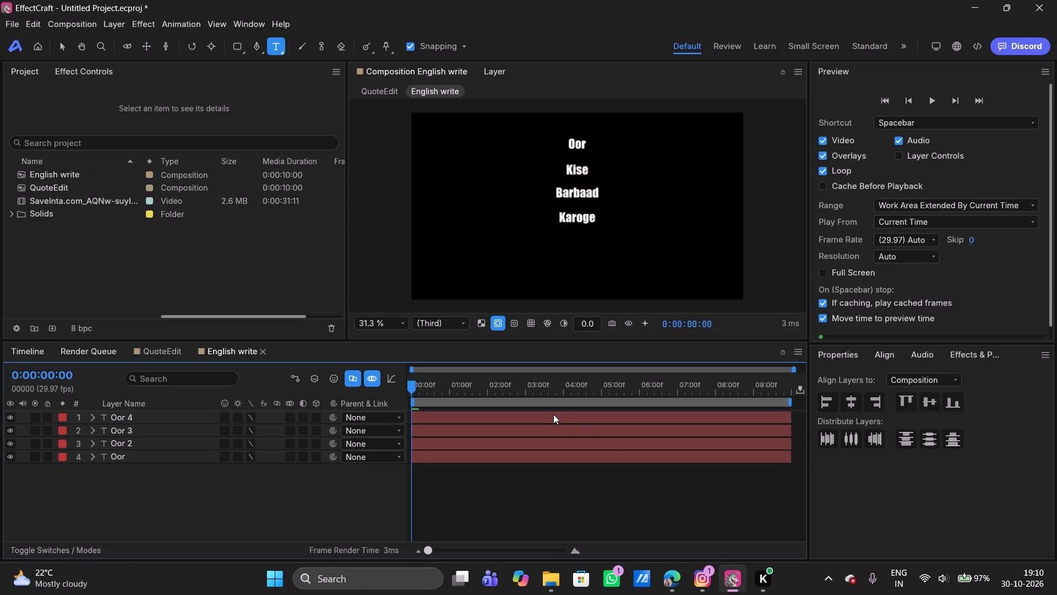
Move all four text layers down together until the Karoge layer's vertical position is about 761.
click(553, 414)
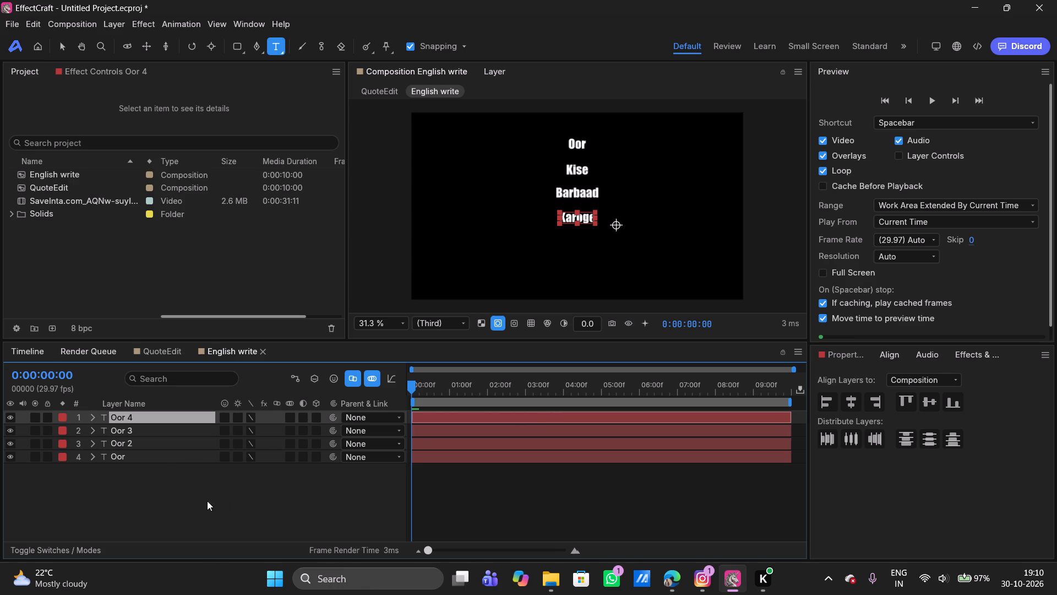
shift+click(174, 457)
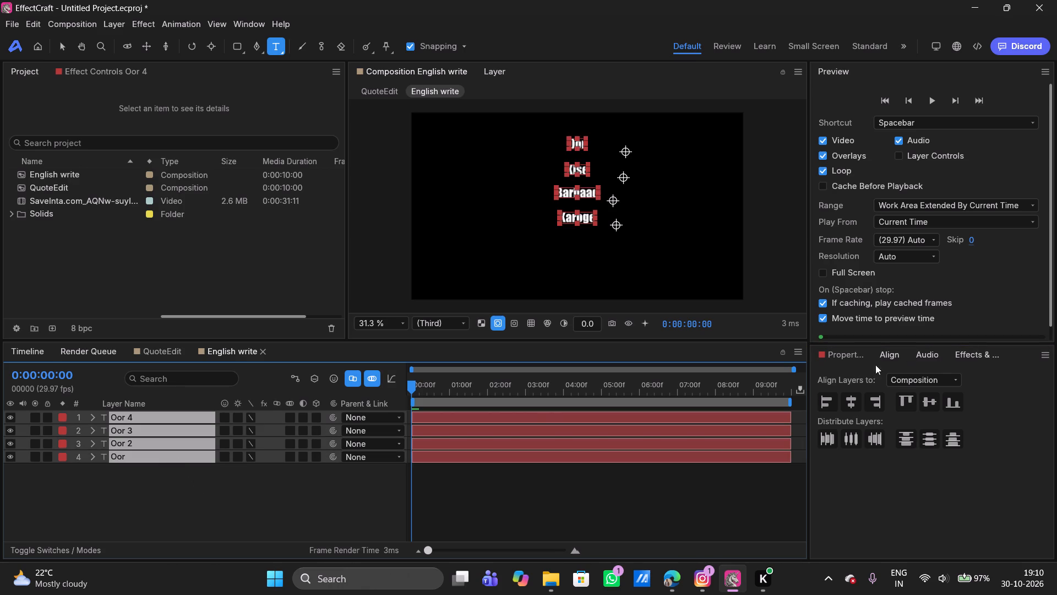
click(845, 355)
drag(979, 388, 989, 387)
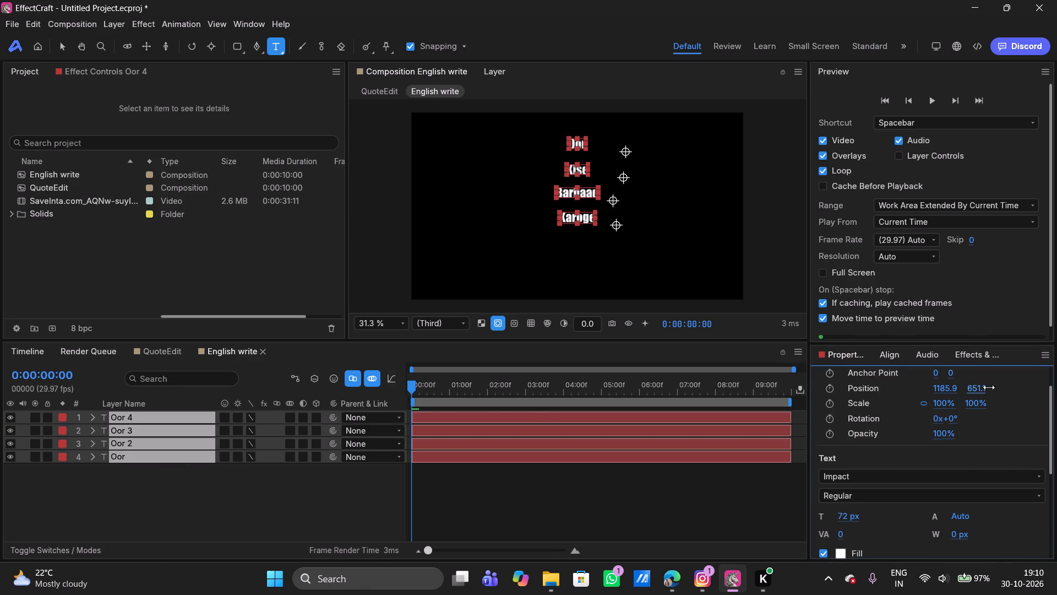
drag(989, 387, 6, 382)
click(465, 486)
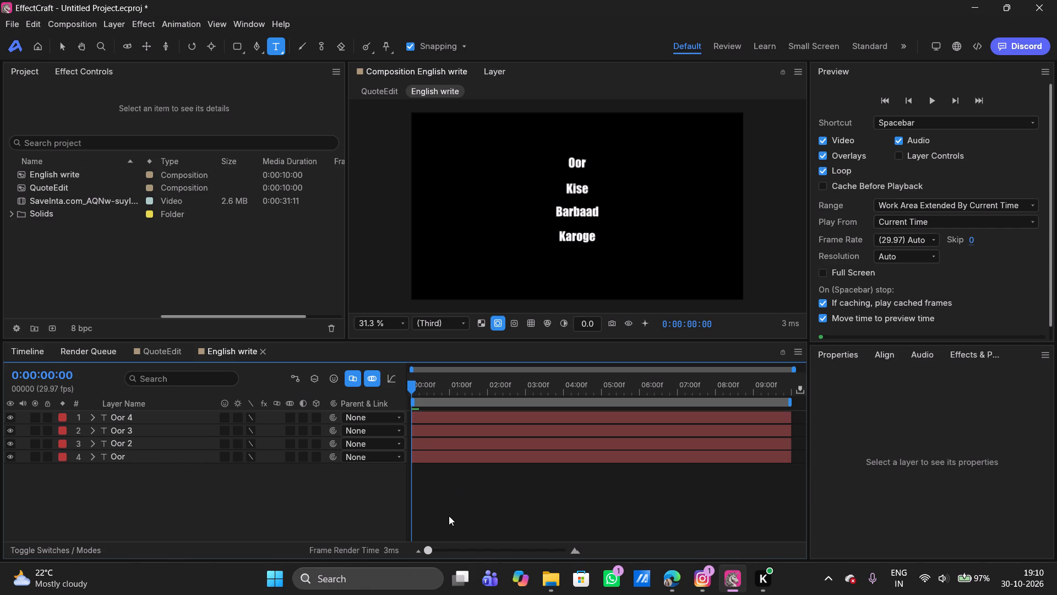
Copy all four text layers of the English write composition.
key(ctrl+a)
key(ctrl+c)
click(144, 475)
Create a new composition named Urdu write with the HDTV 1080 29.97 preset and a 10-second duration.
right_click(62, 256)
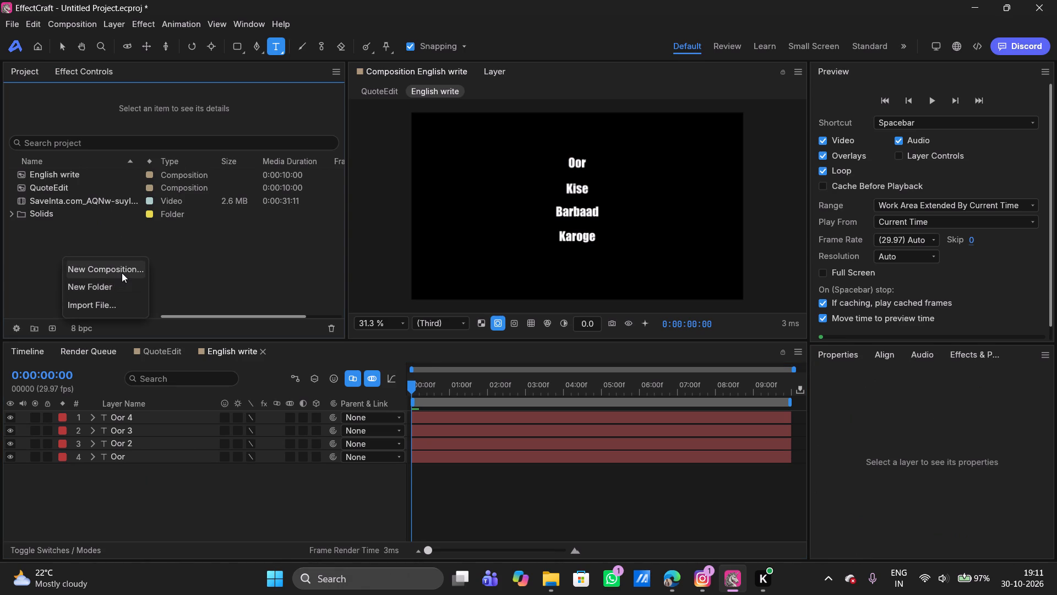
click(122, 273)
key(BackSpace)
text(Urdu write)
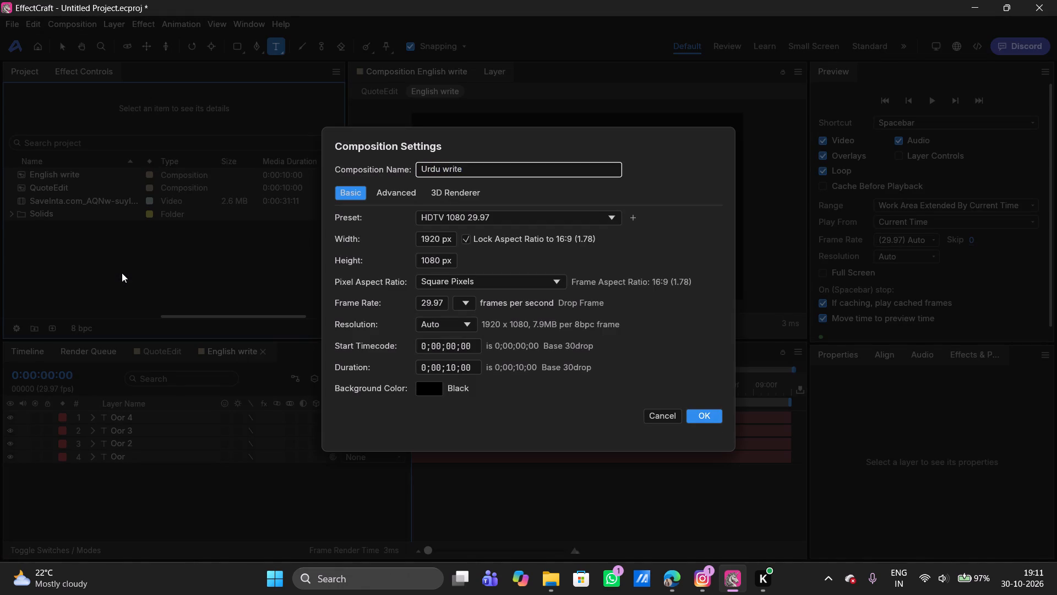
click(709, 416)
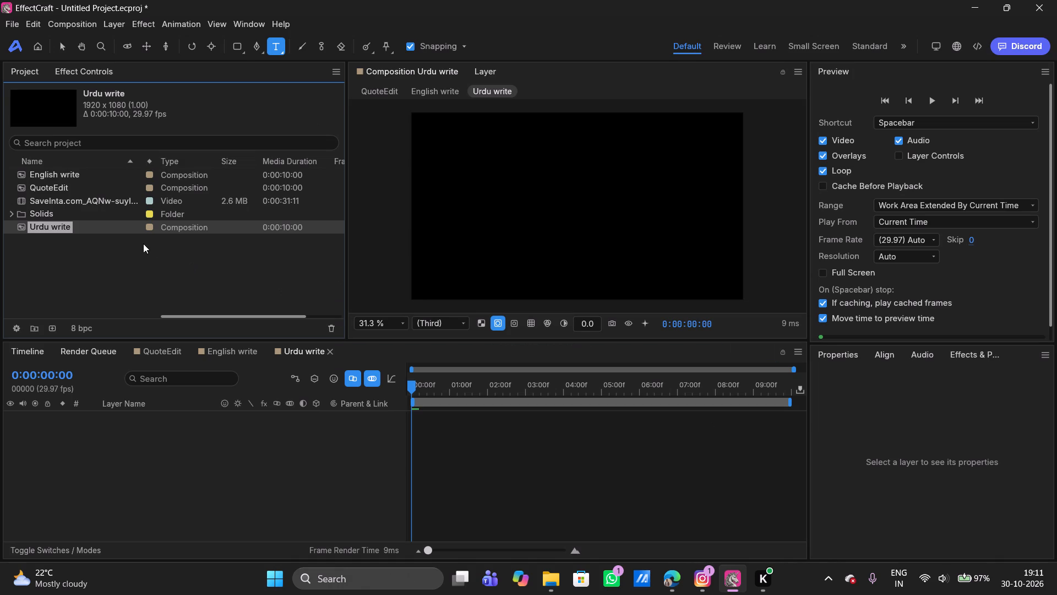
Paste the four copied text layers into the Urdu write composition.
click(209, 450)
key(ctrl+v)
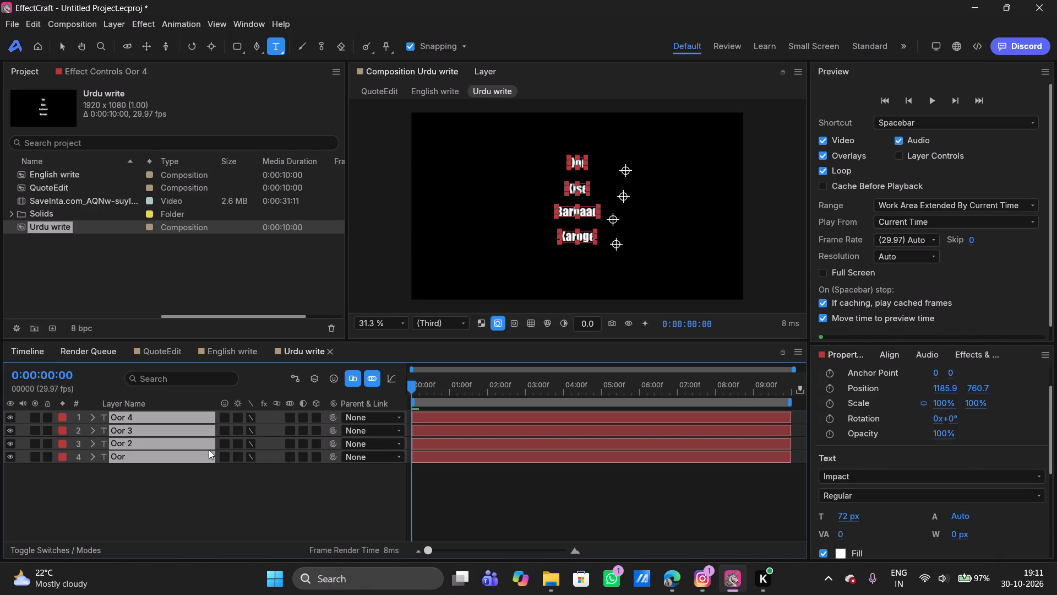
click(183, 482)
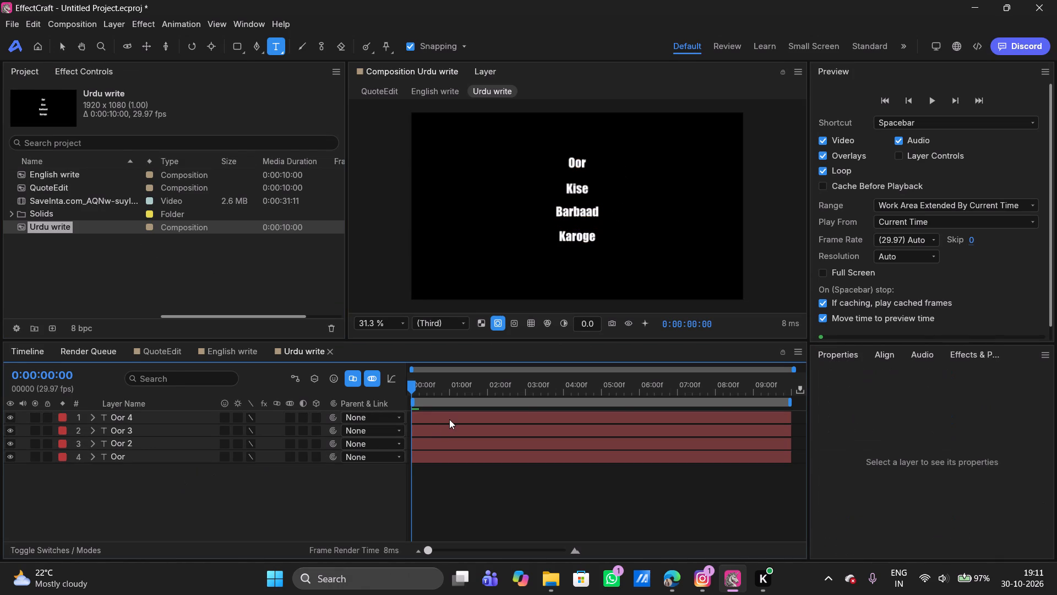
Switch to Edge, translate "oor" from Hindi to Urdu in the Bing translator and copy the Urdu result.
key(alt+Tab)
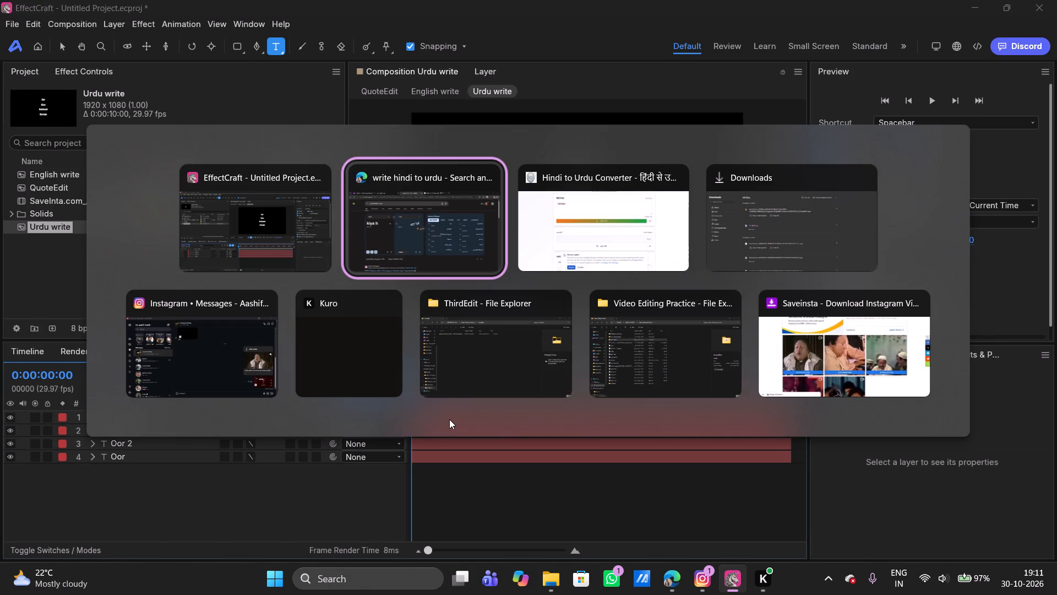
double_click(172, 232)
key(BackSpace)
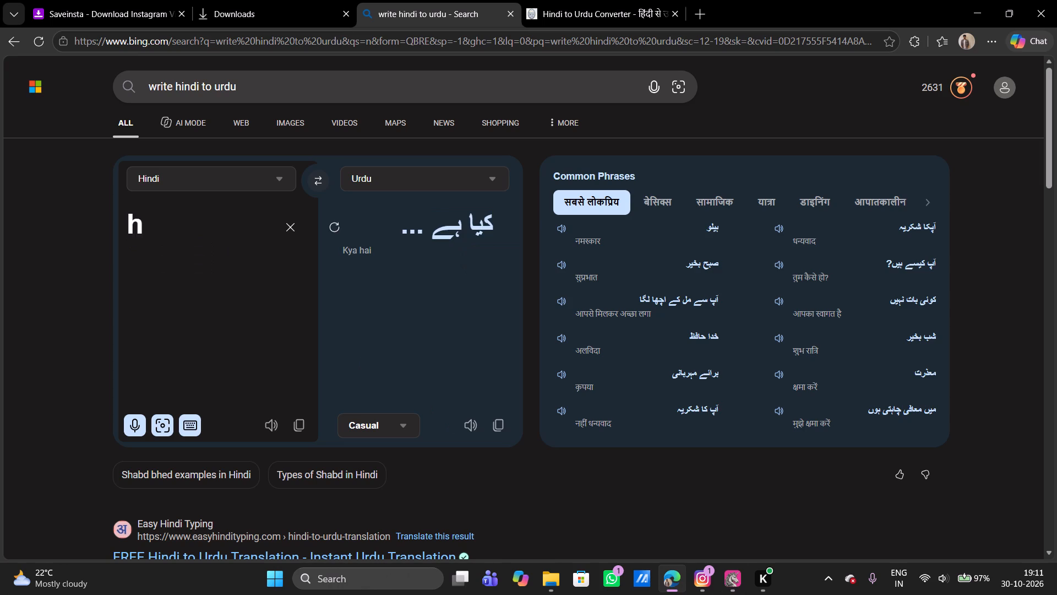
key(Delete)
key(Delete)
key(Delete)
text(oor)
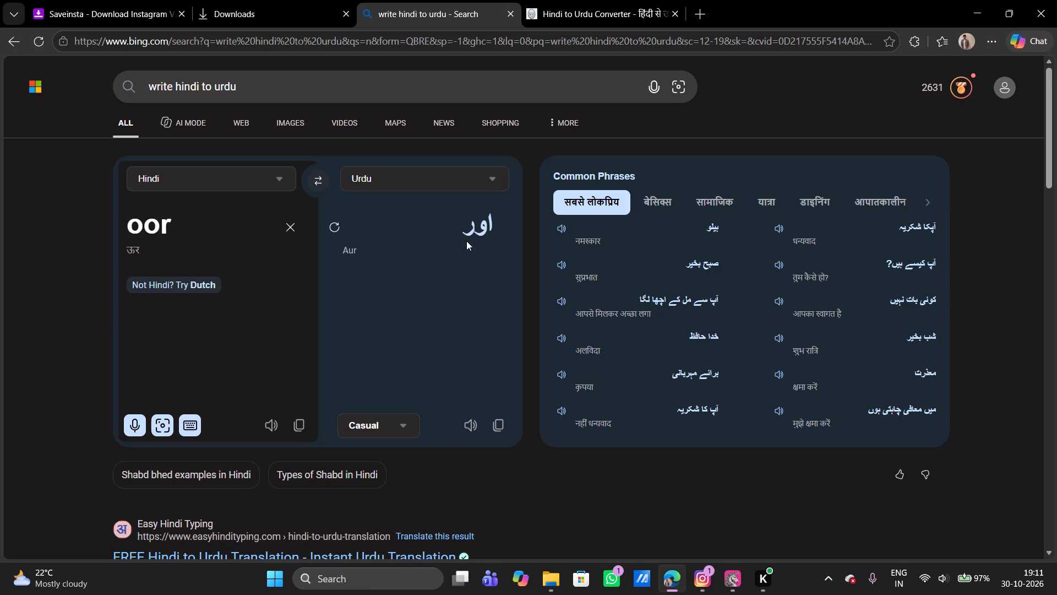
click(492, 434)
Back in EffectCraft, replace the Oor layer's text in Urdu write with the copied word اور.
key(alt+Tab)
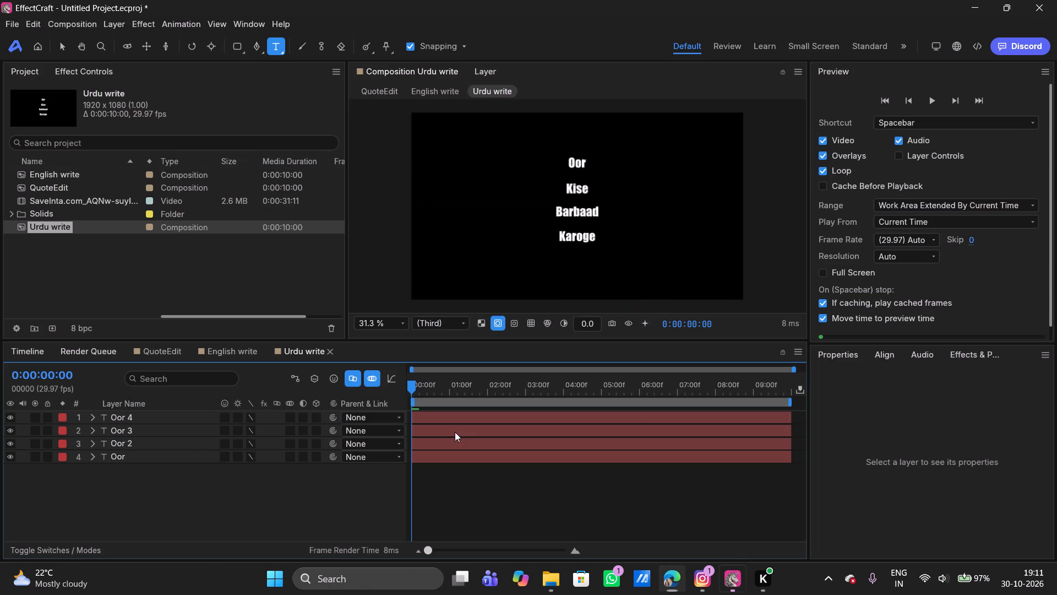
double_click(466, 419)
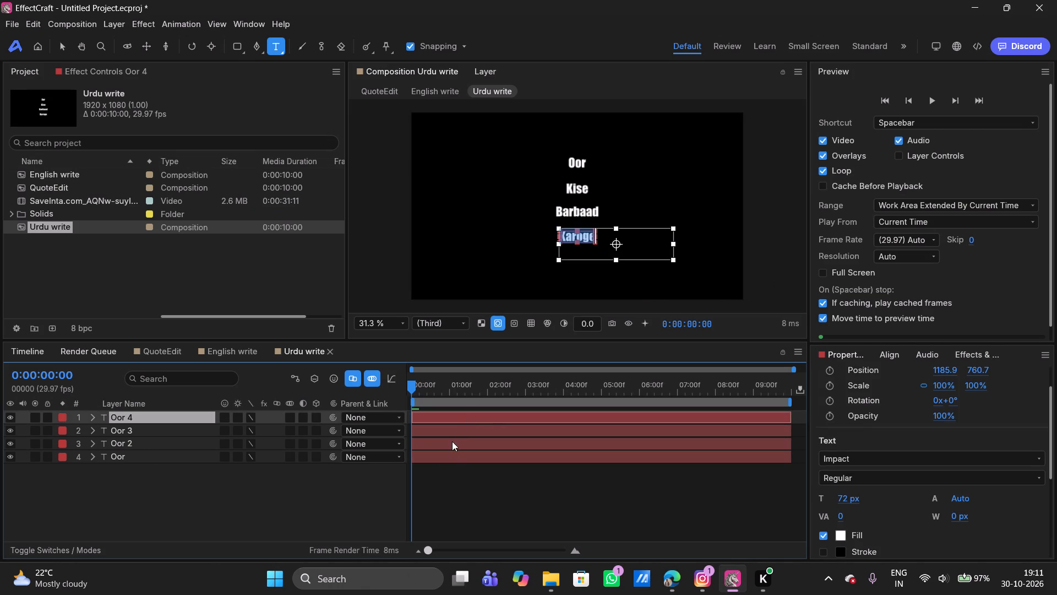
double_click(442, 462)
key(ctrl+v)
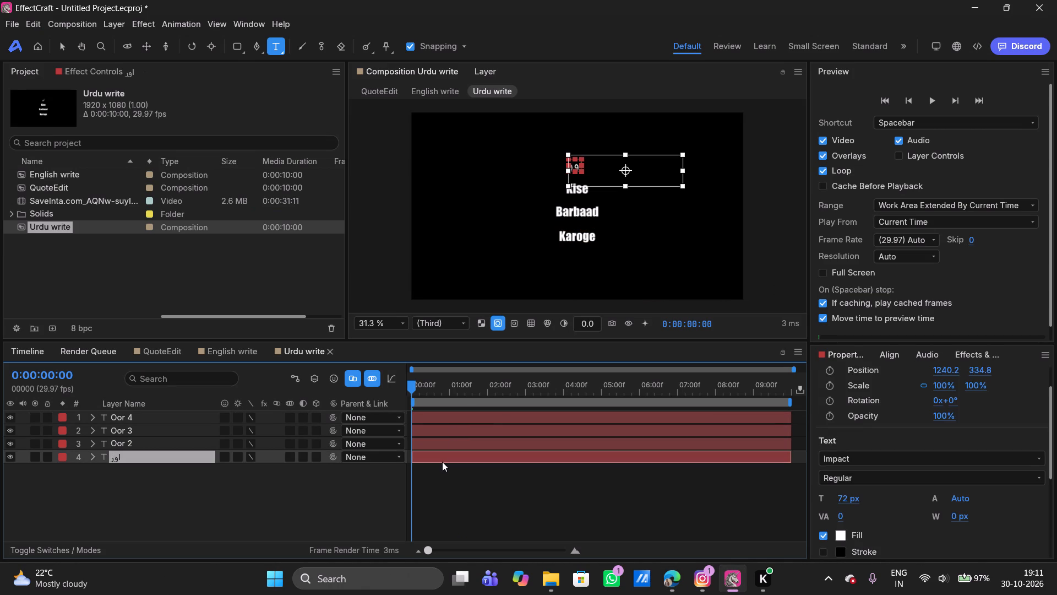
click(509, 489)
Switch to Edge, translate "kise" from Hindi to Urdu and copy the Urdu result.
key(alt+Tab)
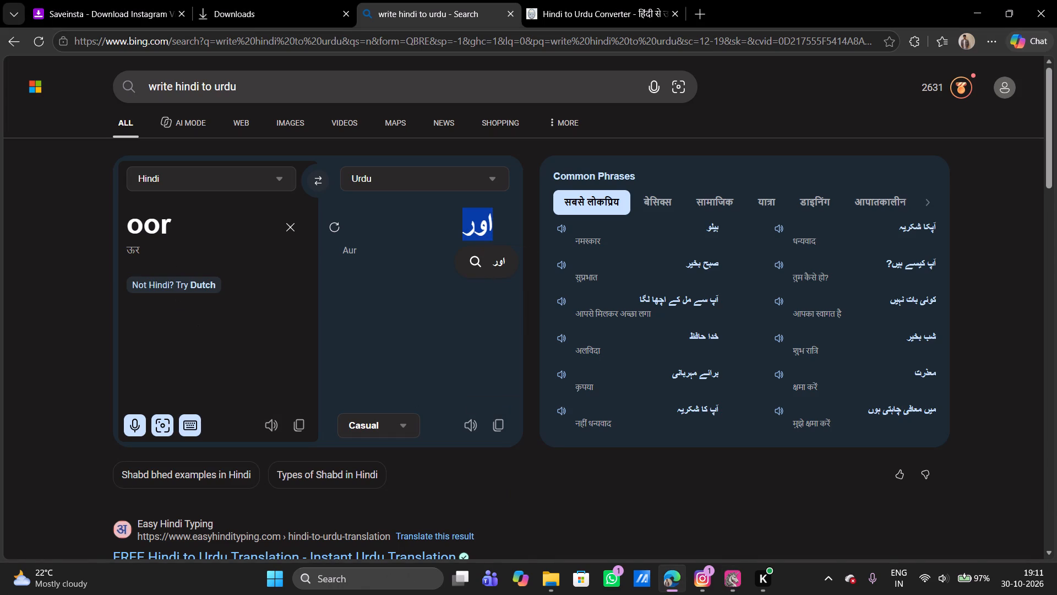
double_click(160, 232)
key(BackSpace)
text(kise)
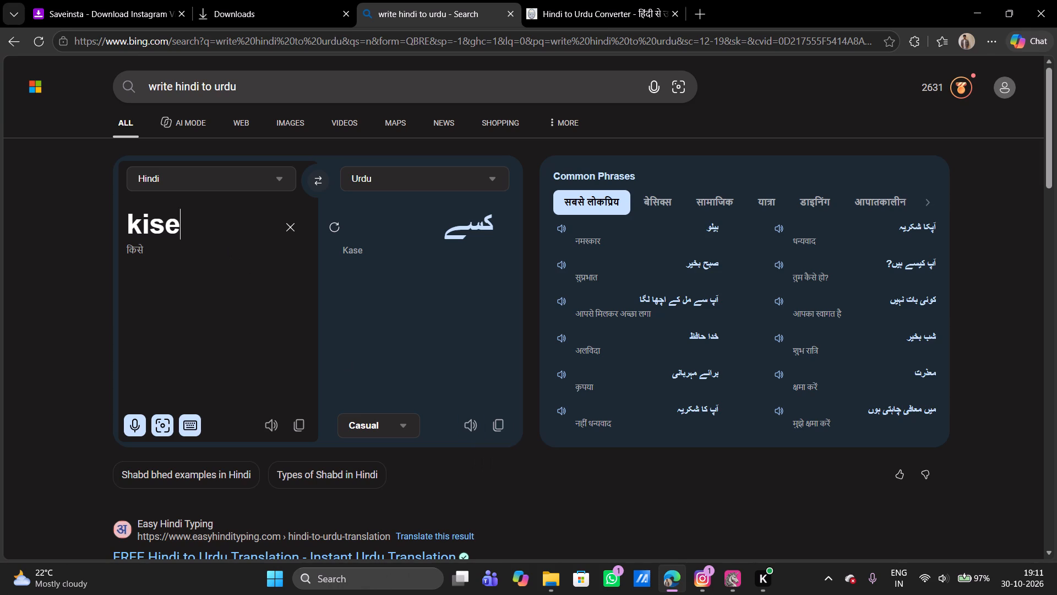
click(504, 426)
Back in EffectCraft, replace the Kise layer's text in Urdu write with the copied word کسے.
key(alt+Tab)
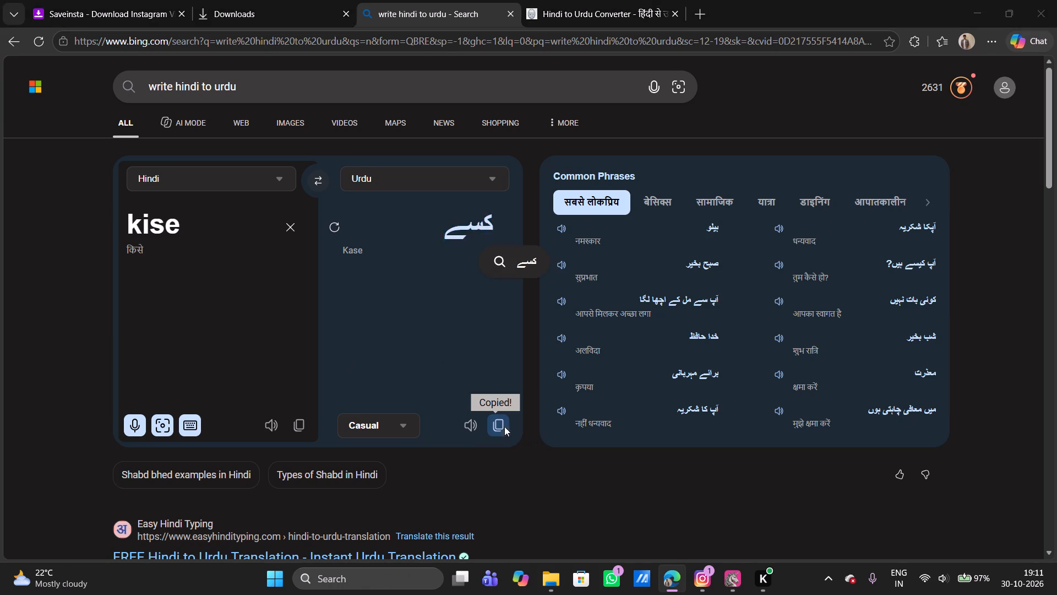
double_click(428, 444)
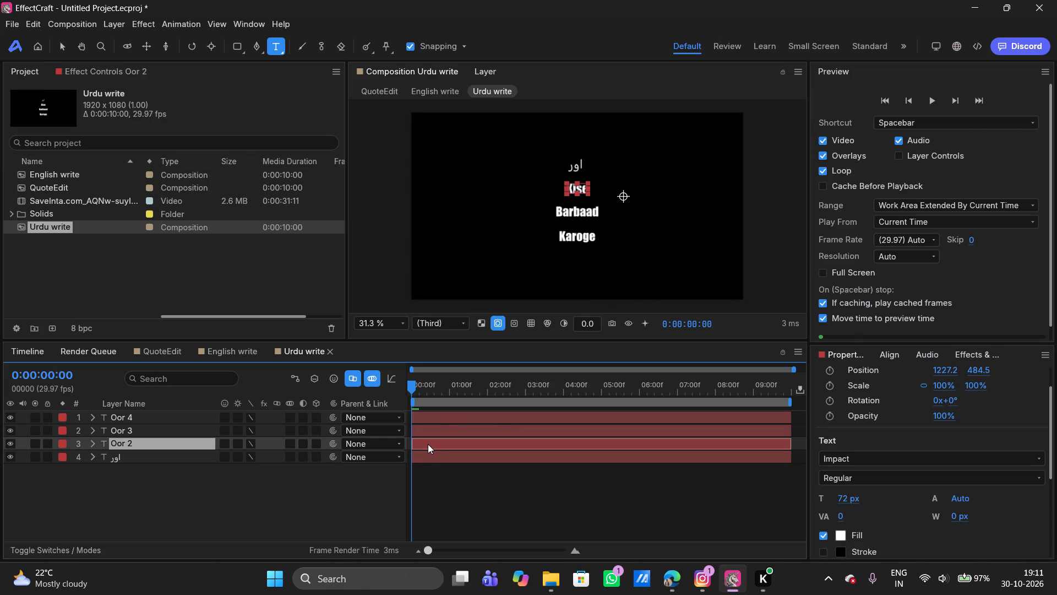
key(ctrl+v)
click(446, 483)
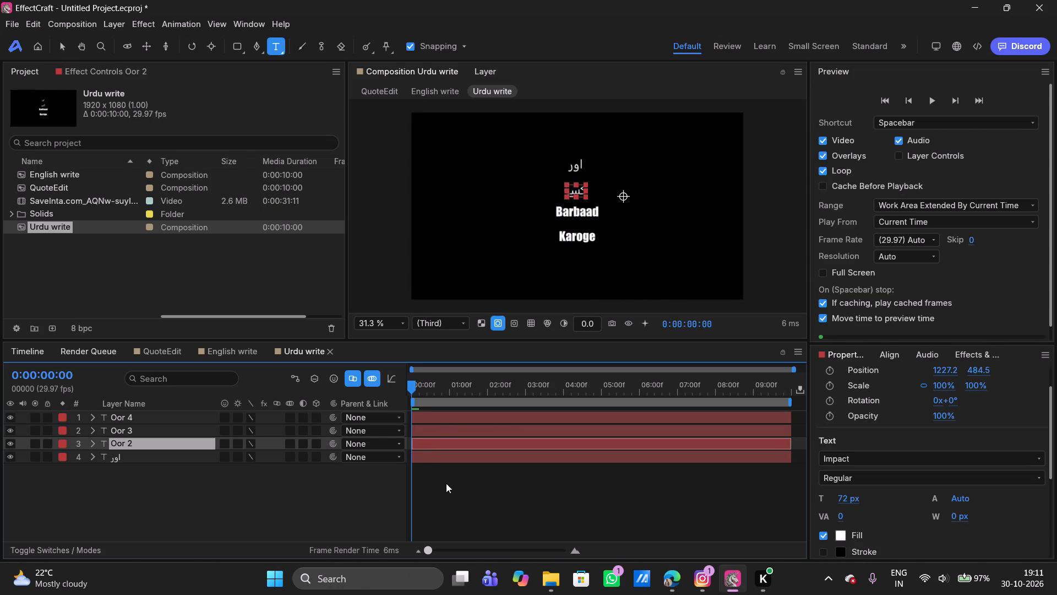
Switch to Edge and translate "barbaad" from Hindi to Urdu in the Bing translator.
key(alt+Tab)
double_click(160, 221)
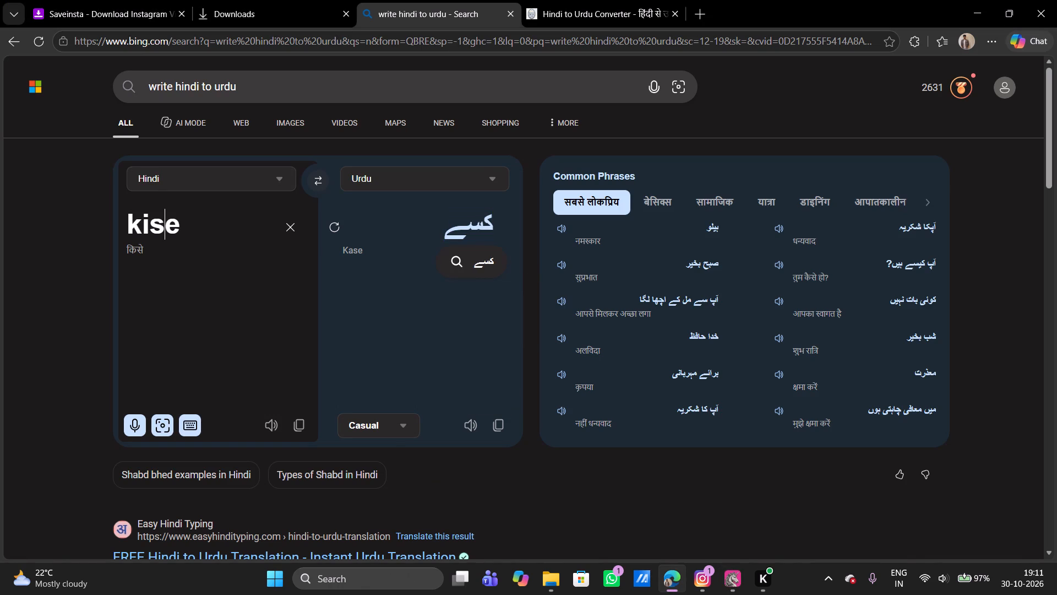
key(BackSpace)
text(barbaad)
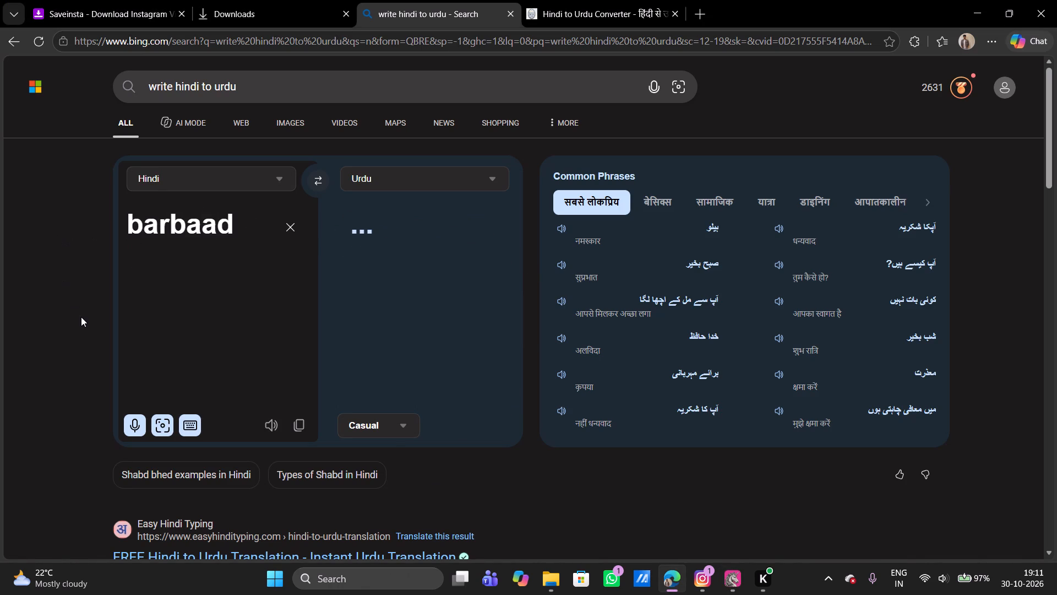
Back in EffectCraft, replace the Barbaad layer's text in Urdu write with برباد from the clipboard history.
key(alt+Tab)
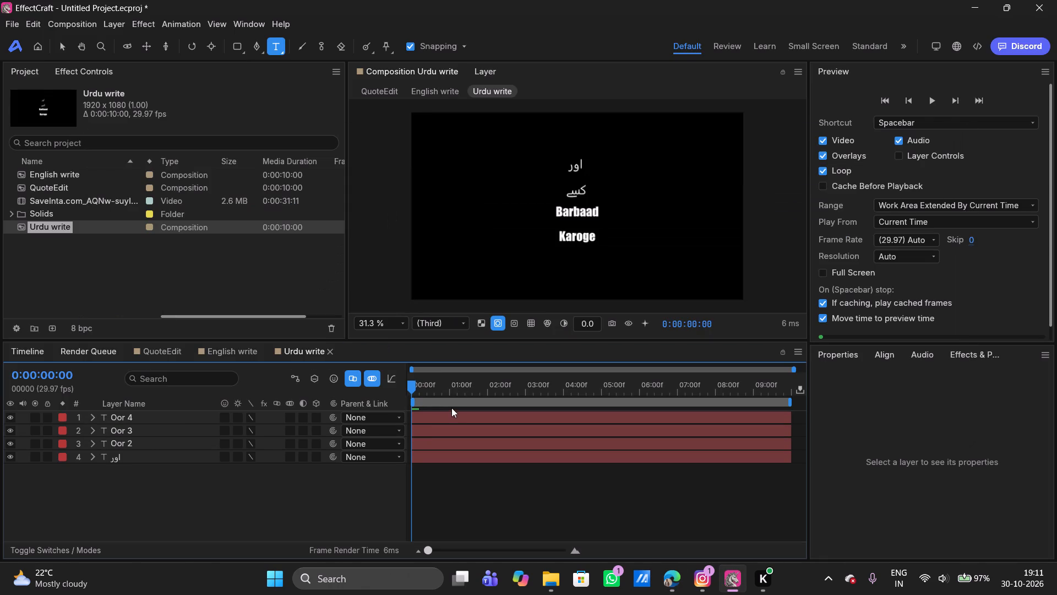
double_click(438, 431)
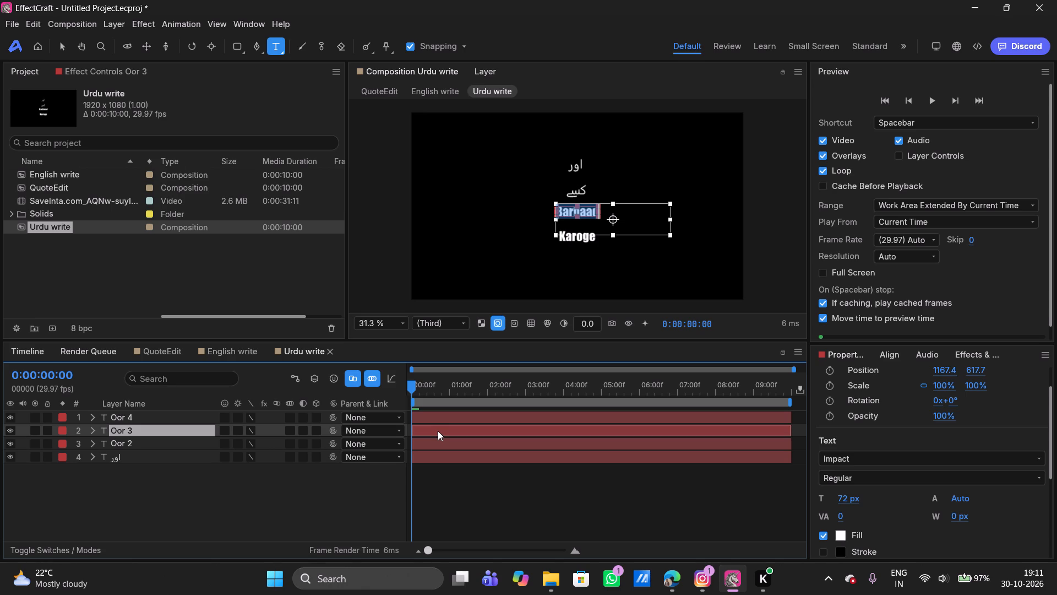
key(super+v)
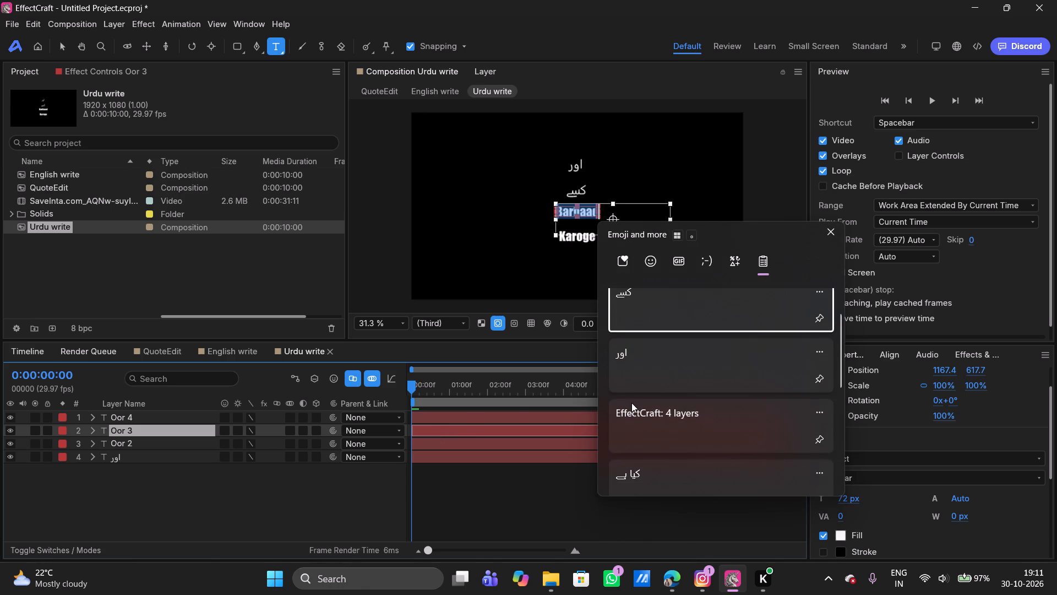
scroll(631, 403, down, 2)
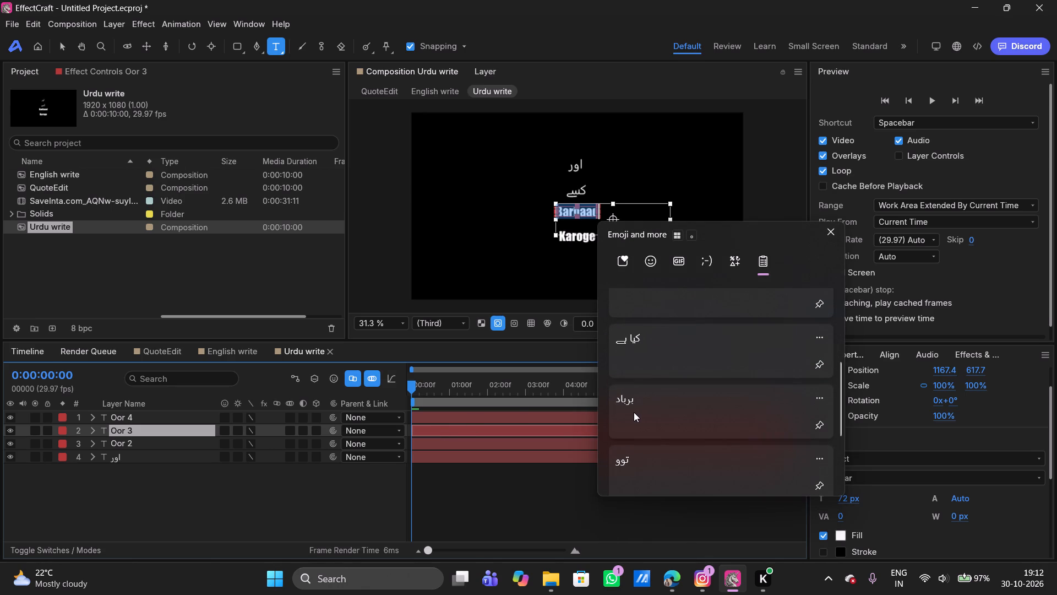
click(634, 412)
key(ctrl+v)
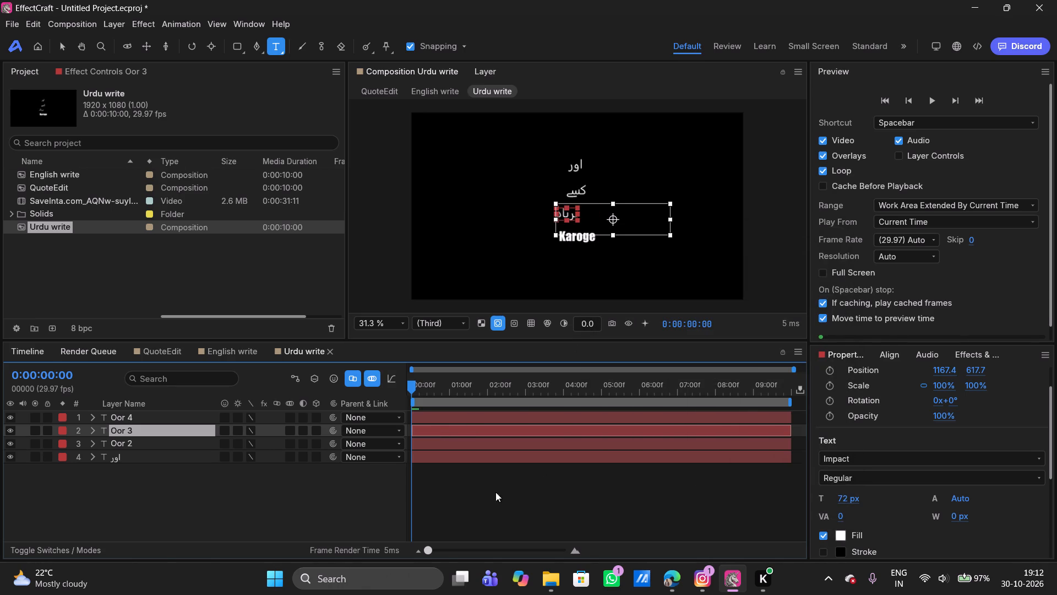
click(497, 491)
Switch to Edge, translate "karoge" from Hindi to Urdu and copy the Urdu result.
key(alt+Tab)
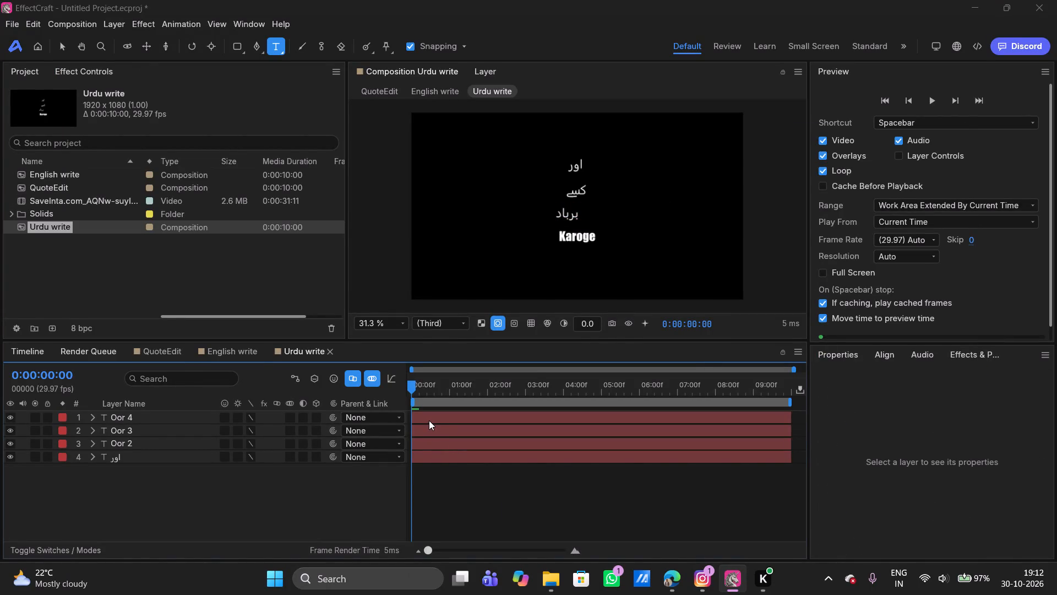
double_click(188, 235)
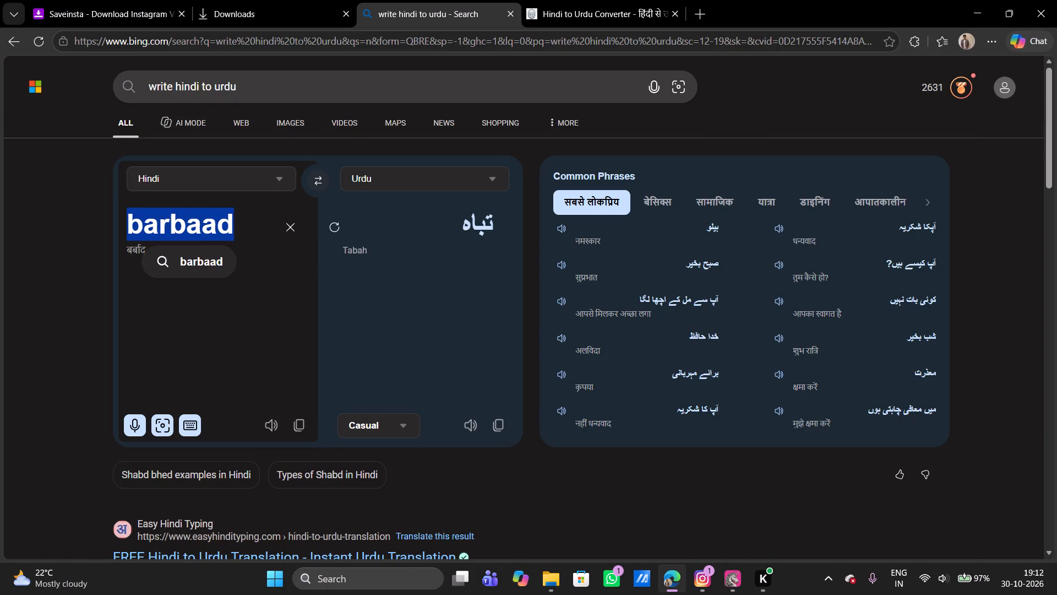
key(BackSpace)
text(karoeg)
key(BackSpace)
key(BackSpace)
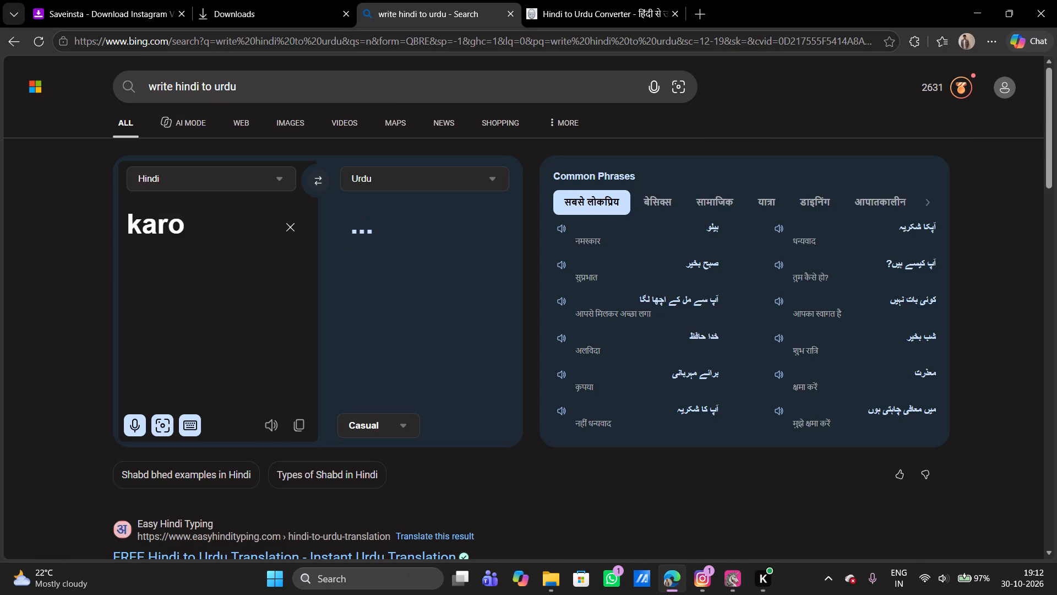
text(ge)
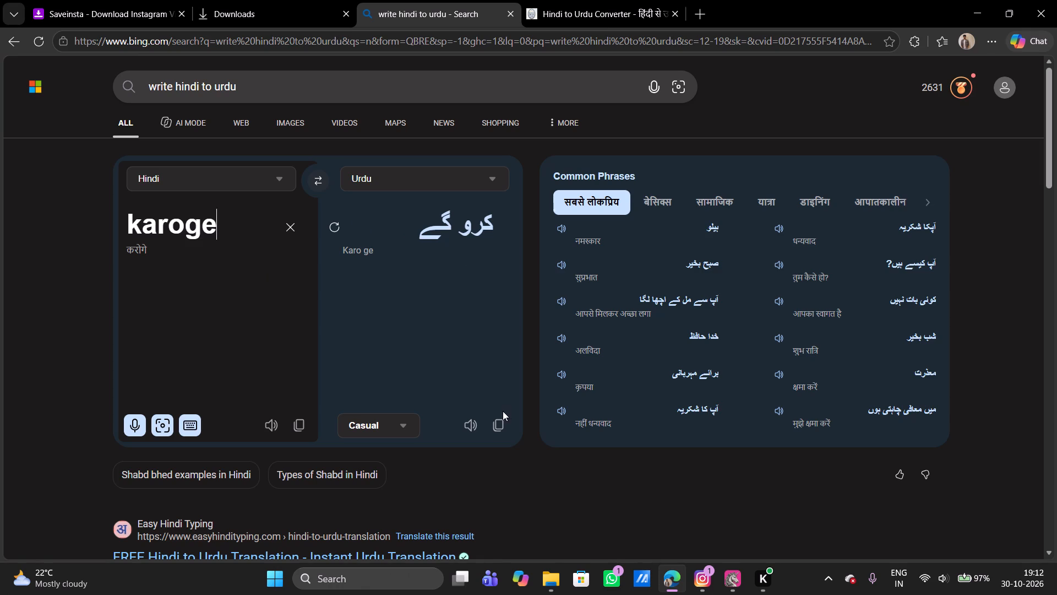
click(498, 420)
Back in EffectCraft, replace the Karoge layer's text in Urdu write with the copied words کرو گے.
key(alt+Tab)
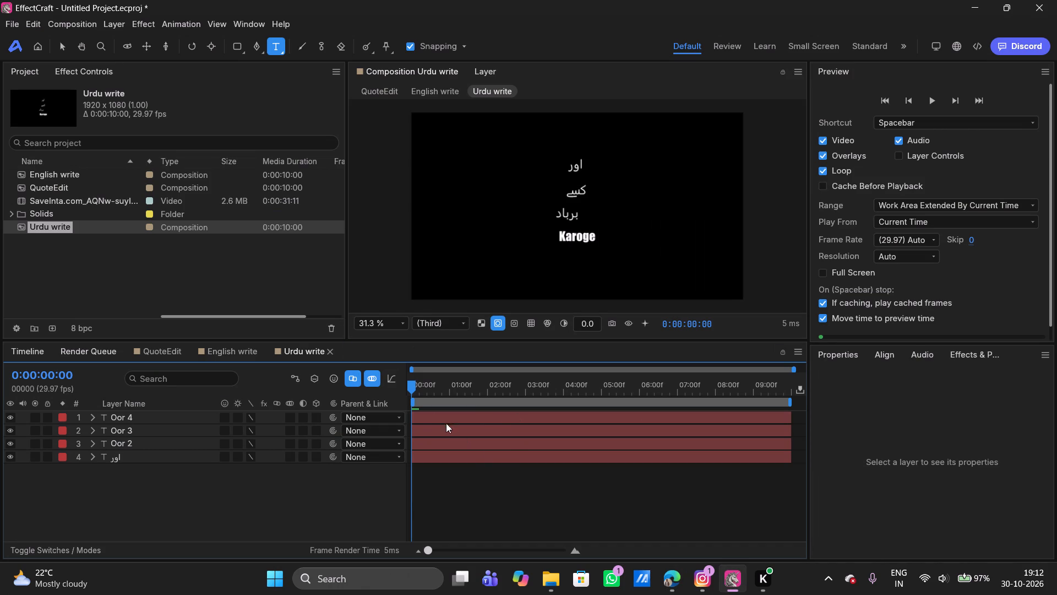
double_click(435, 414)
key(ctrl+v)
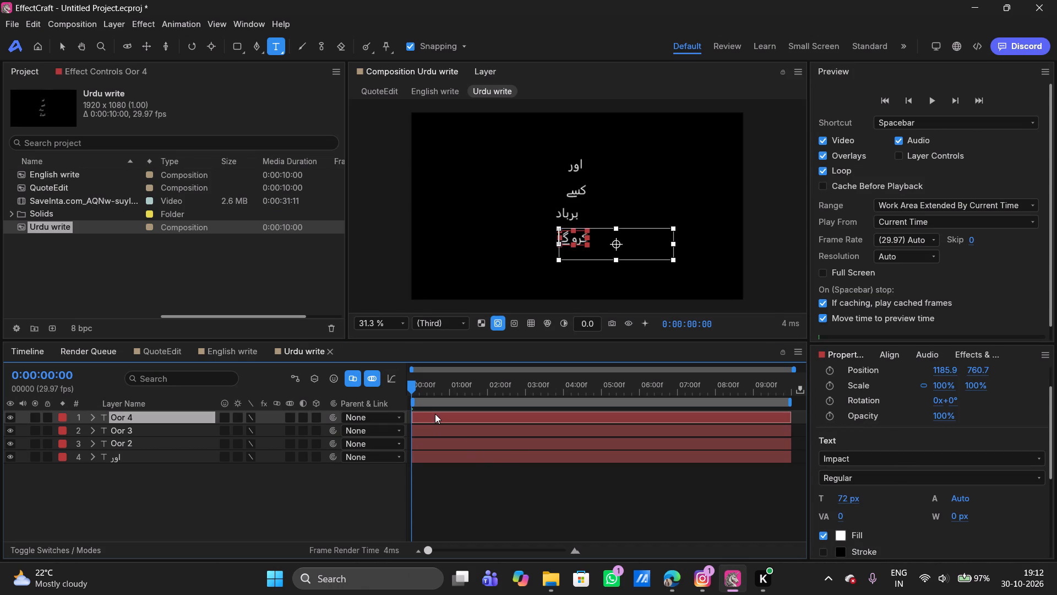
Centre all four Urdu text layers horizontally in the Urdu write composition.
shift+click(183, 457)
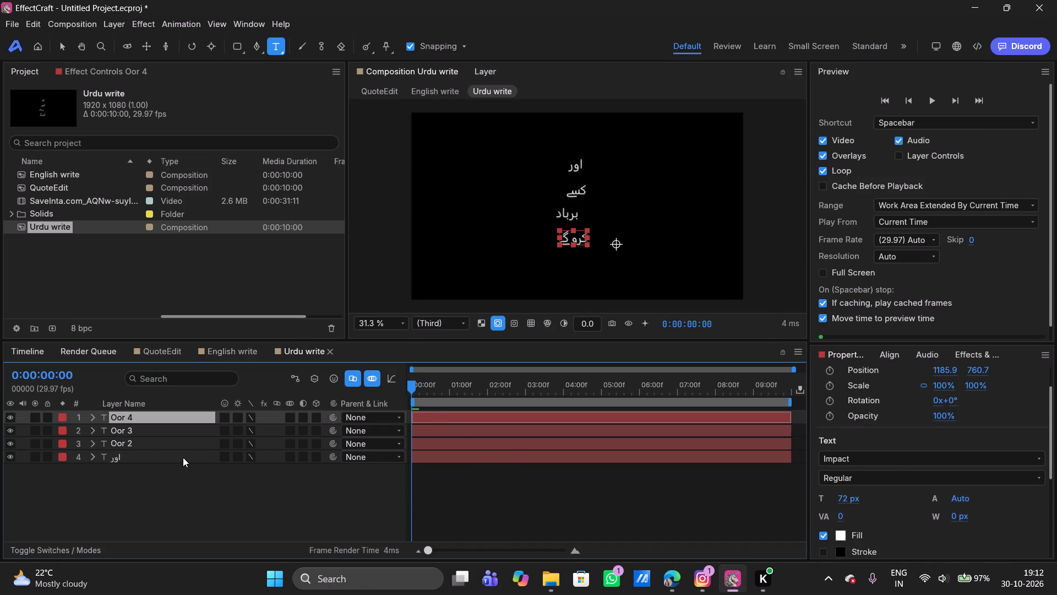
click(888, 350)
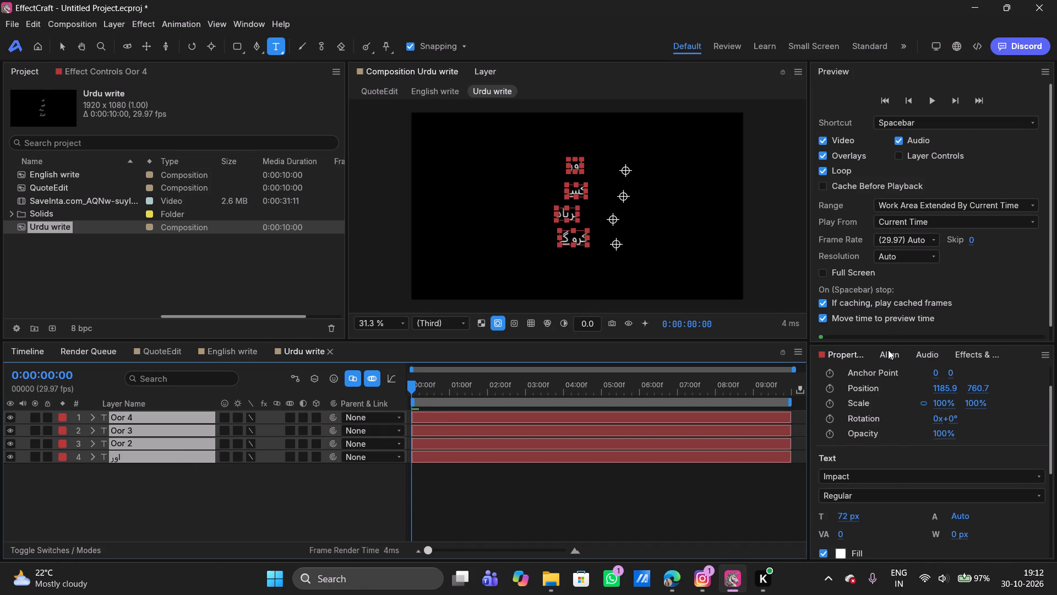
click(856, 403)
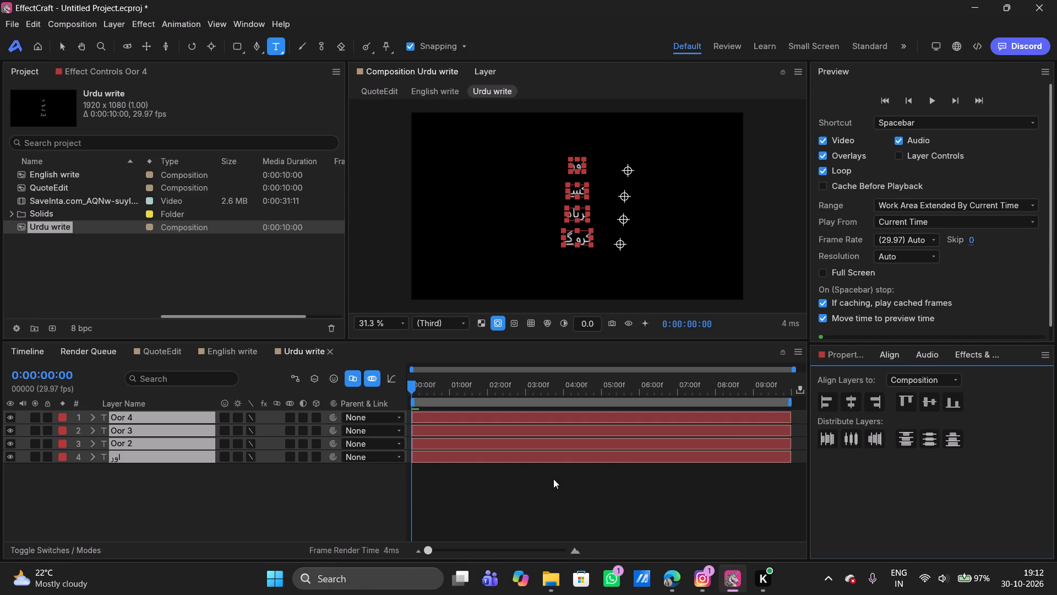
click(552, 480)
With all four Urdu text layers selected together, change the font to Courier New.
click(486, 415)
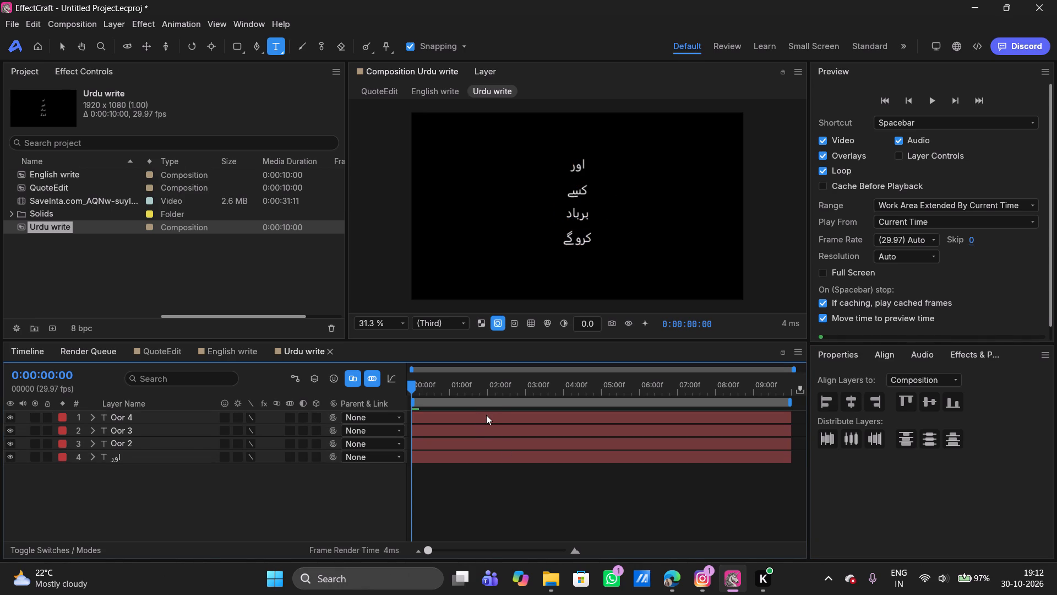
shift+click(445, 458)
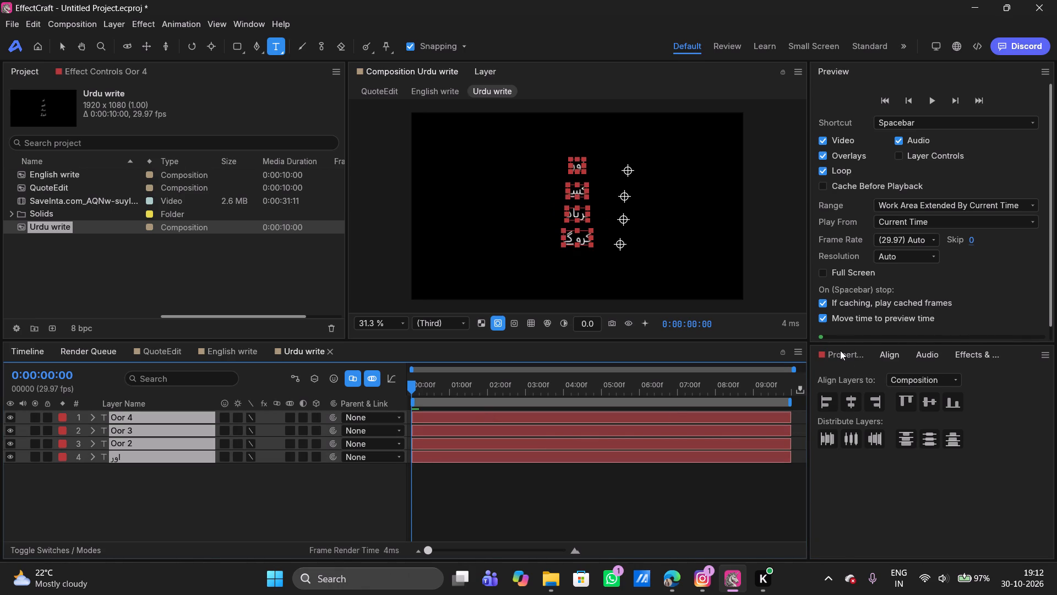
click(840, 350)
scroll(903, 443, down, 1)
click(879, 445)
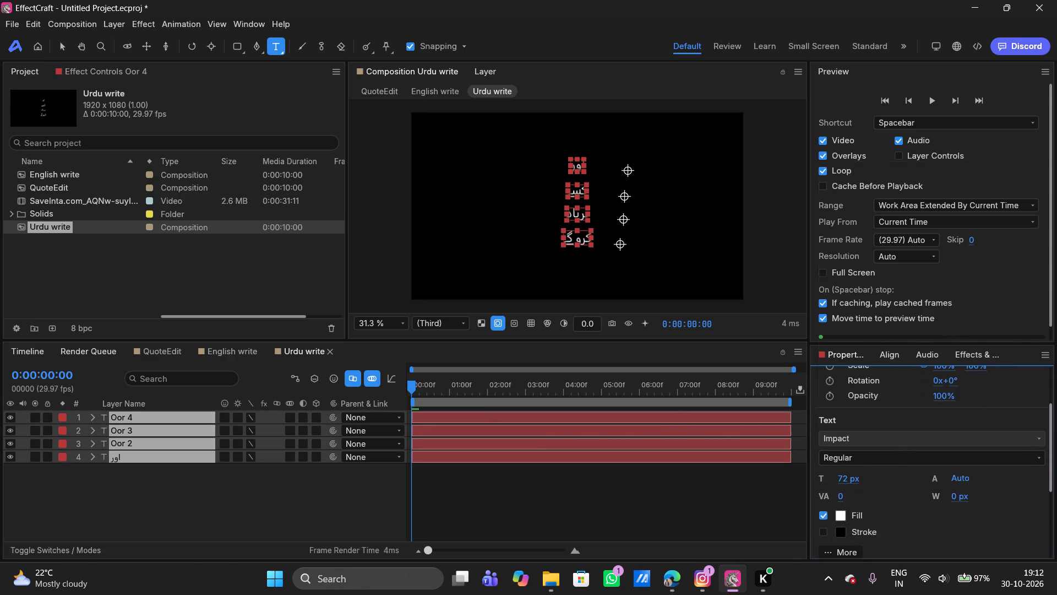
click(902, 217)
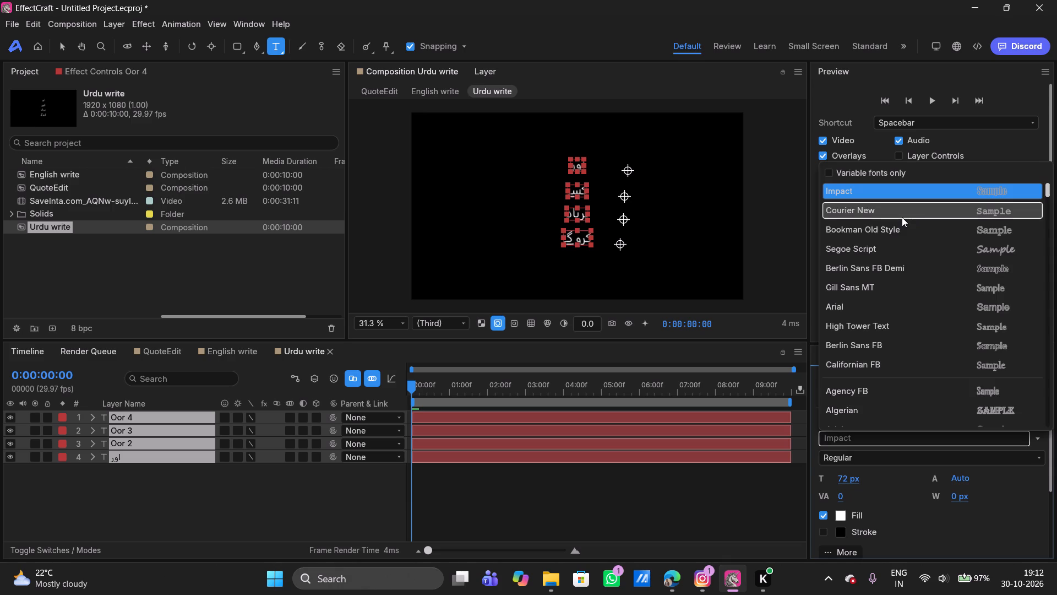
click(495, 489)
Set the font to Courier New on each Urdu text layer individually: کسے, برباد, کرو گے and اور.
click(451, 442)
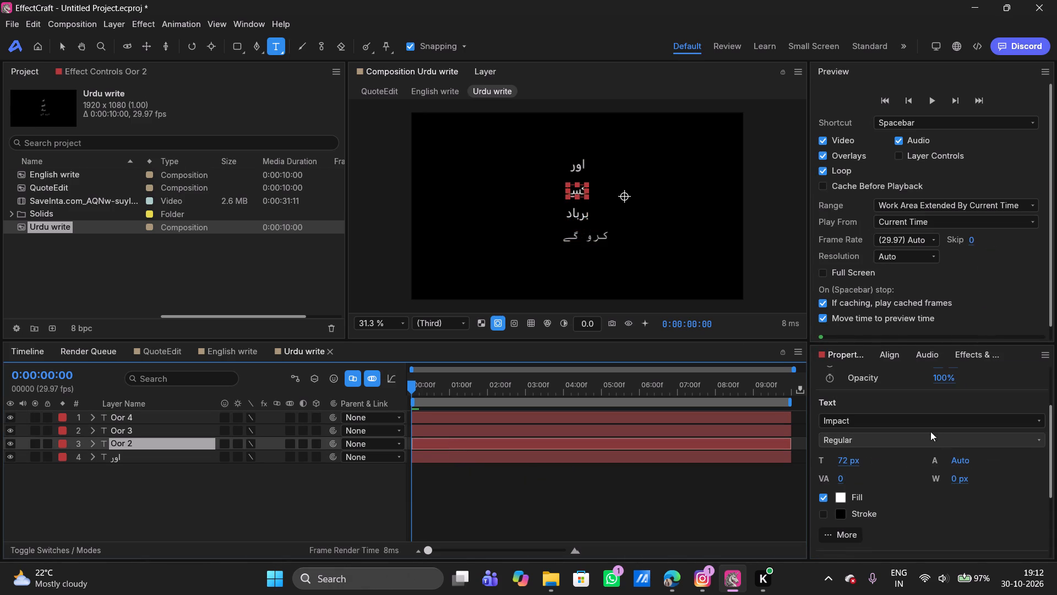
click(901, 419)
scroll(940, 282, up, 6)
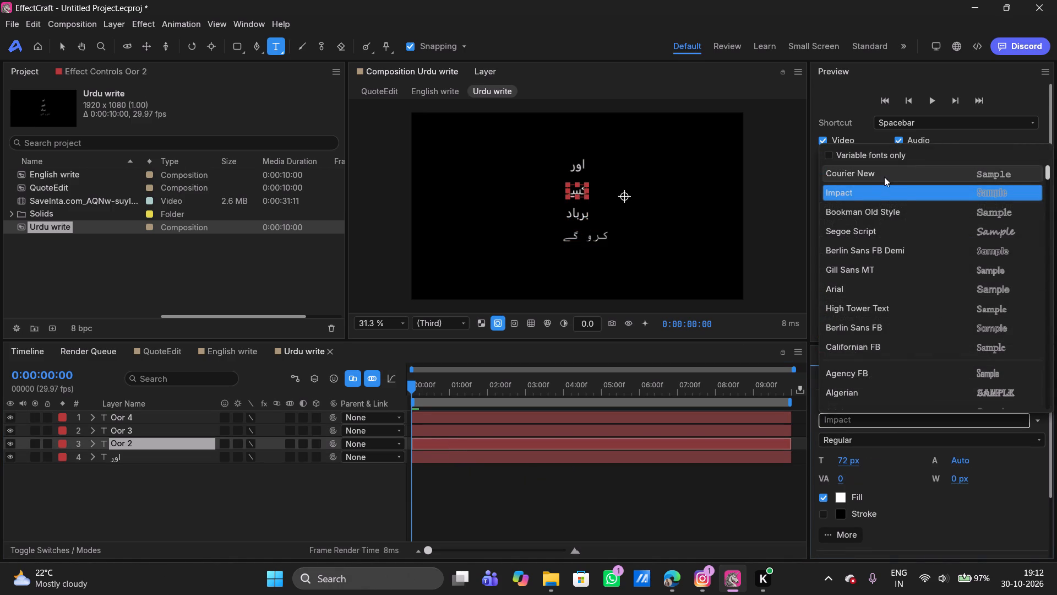
click(883, 176)
click(487, 429)
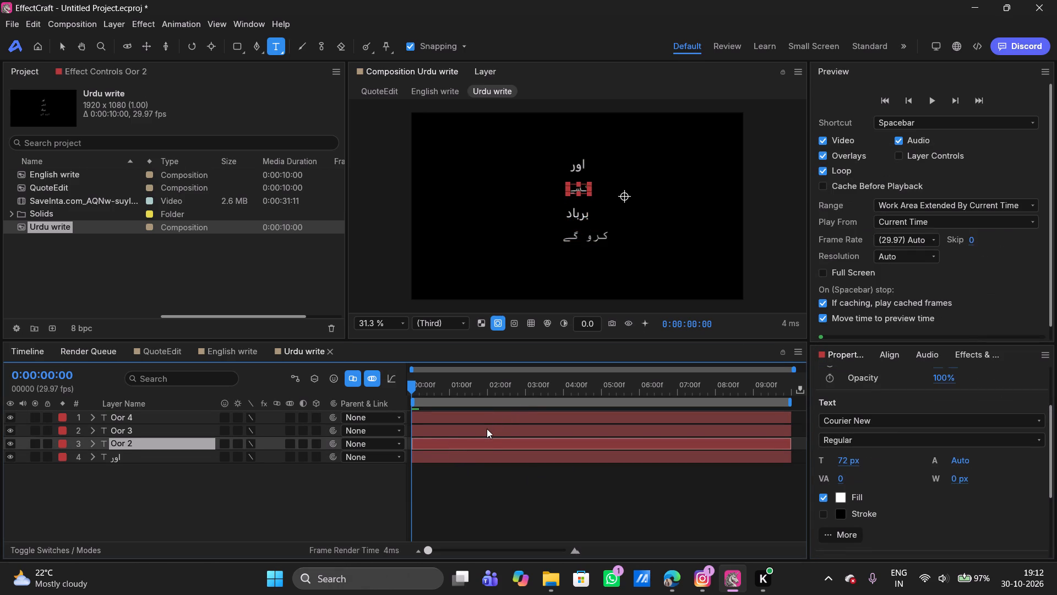
click(880, 414)
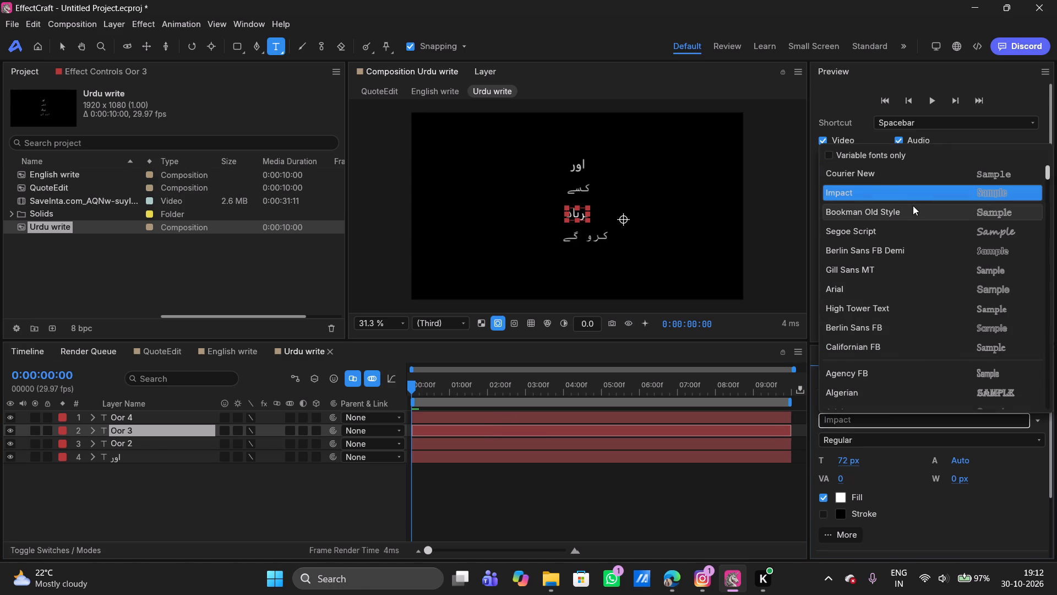
scroll(913, 205, up, 2)
click(876, 174)
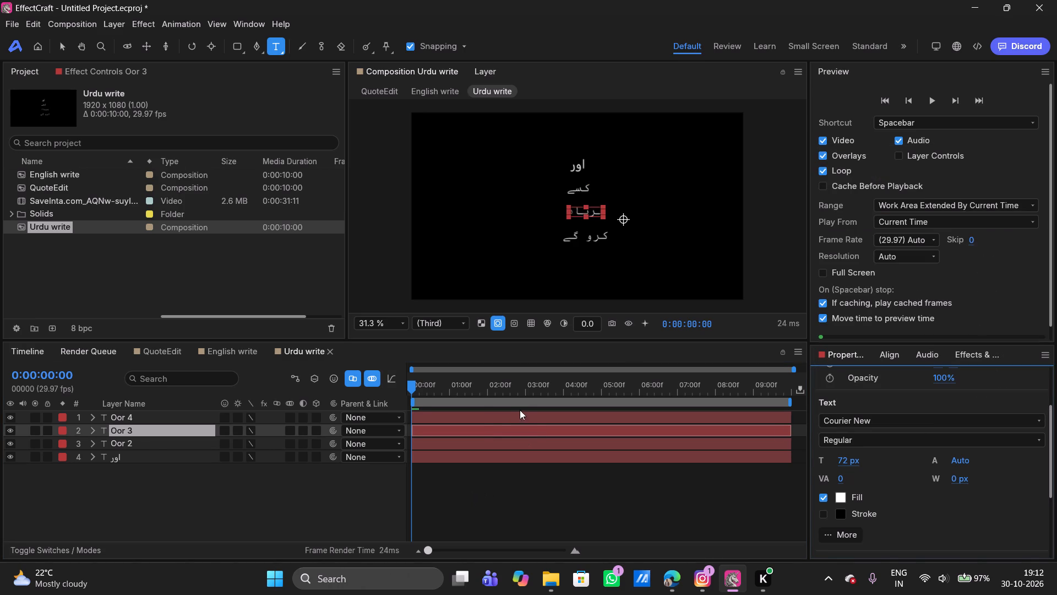
click(492, 419)
click(844, 419)
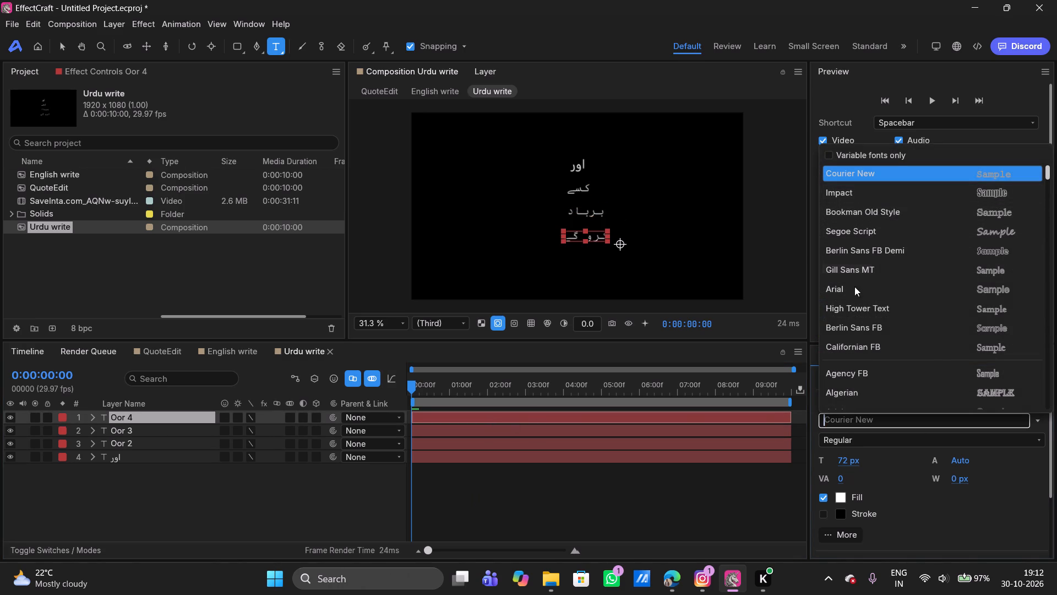
click(859, 176)
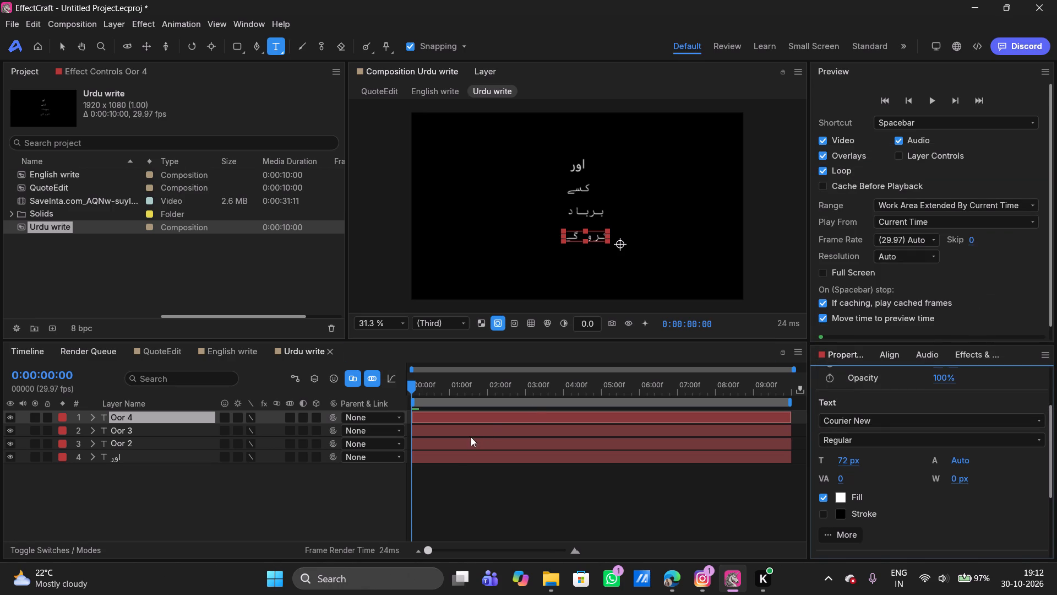
click(451, 465)
click(461, 462)
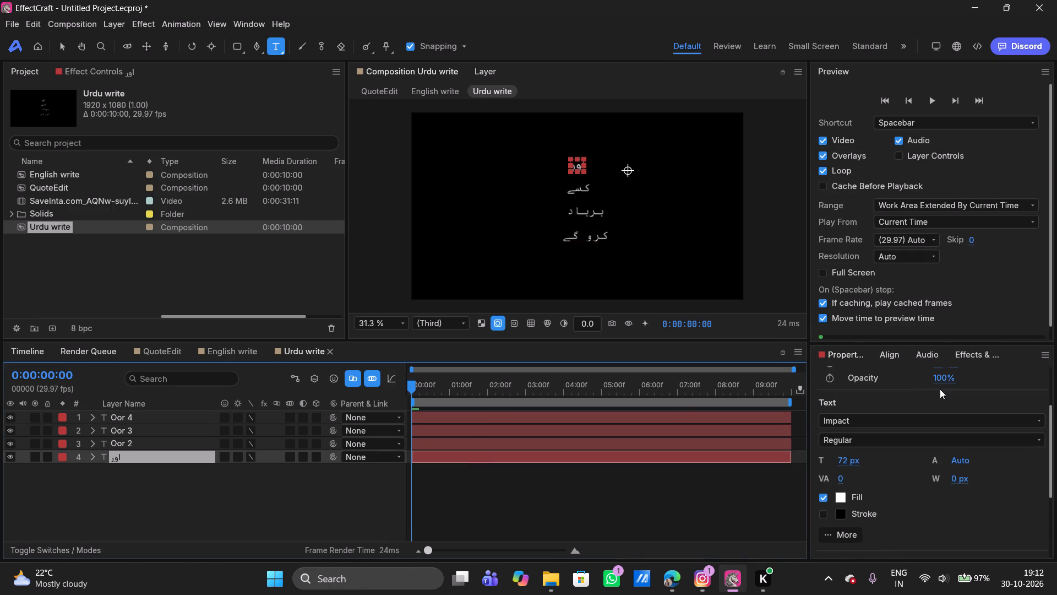
click(887, 417)
click(871, 176)
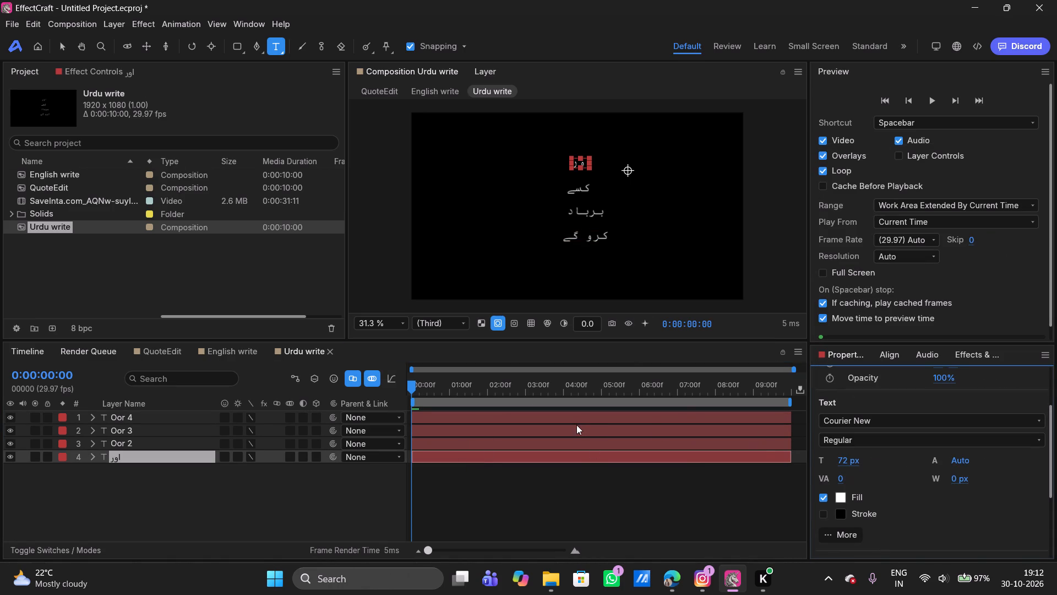
Set the font style to Bold on each of the four Urdu text layers, starting with اور and ending with کرو گے.
click(826, 435)
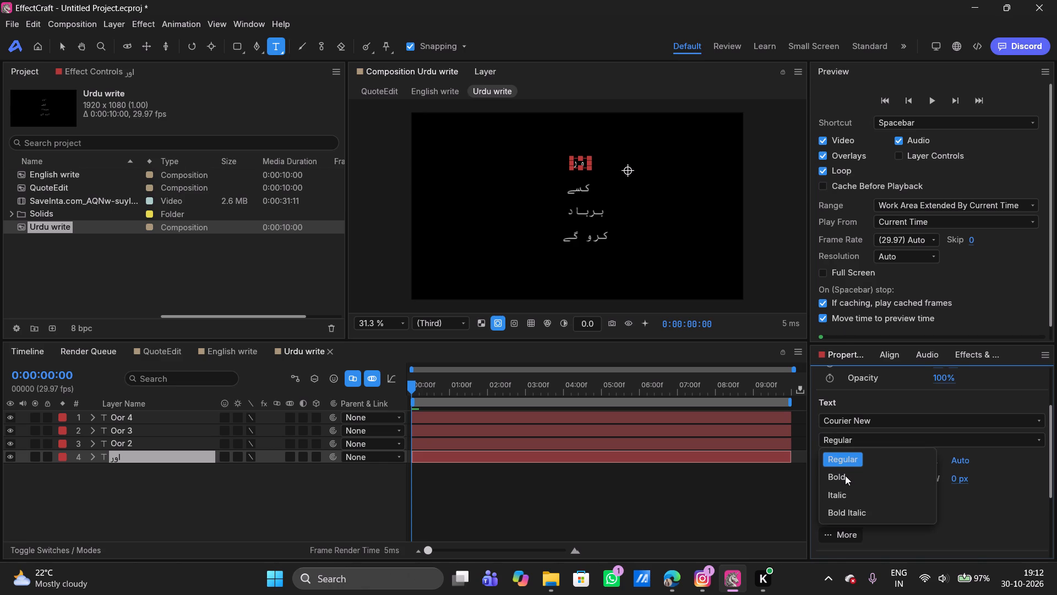
click(836, 479)
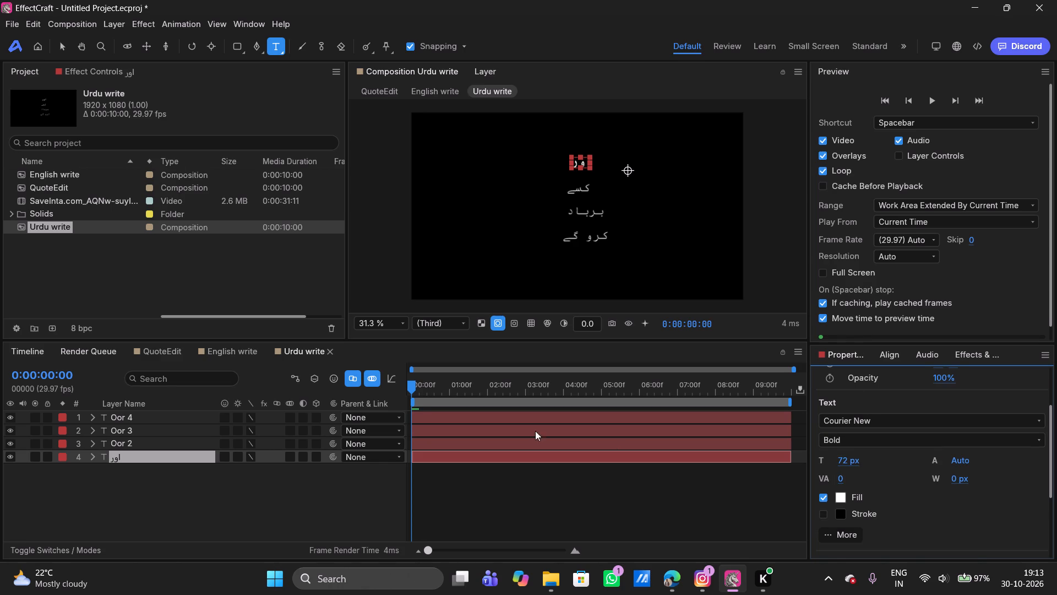
click(493, 441)
click(840, 442)
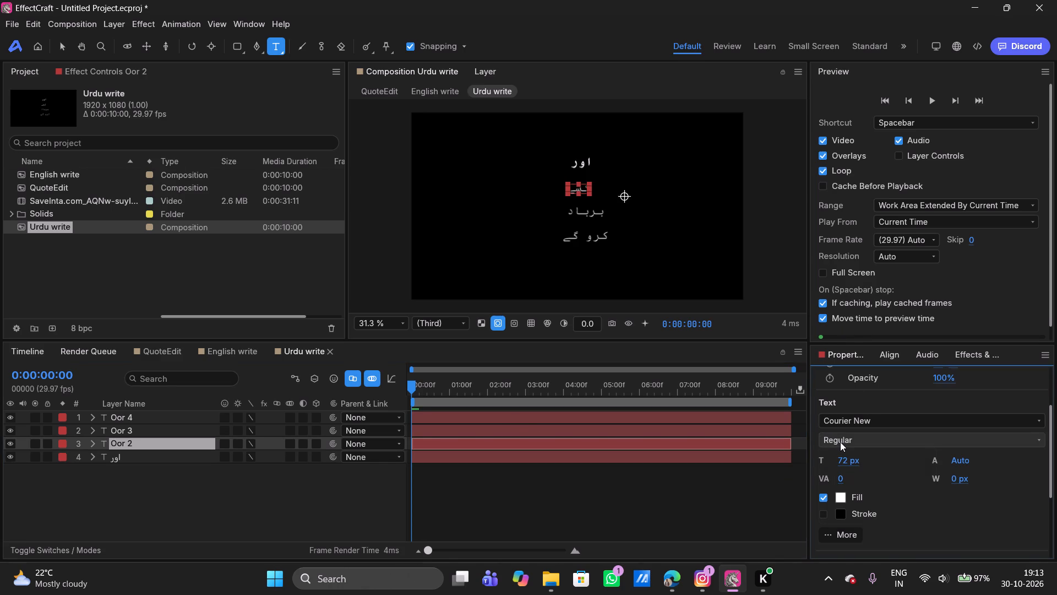
click(831, 476)
click(622, 424)
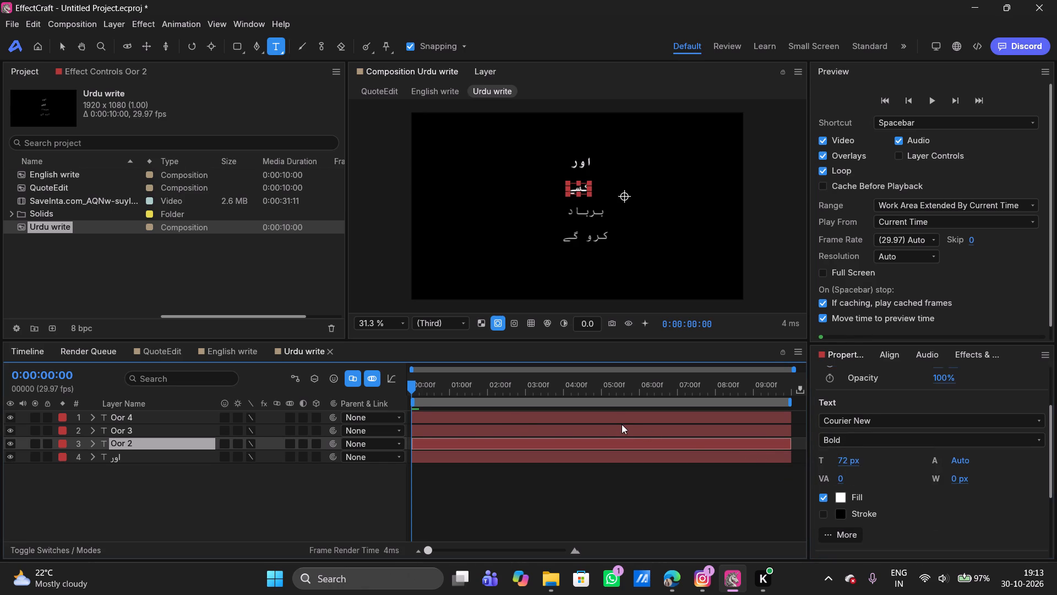
click(646, 430)
click(853, 436)
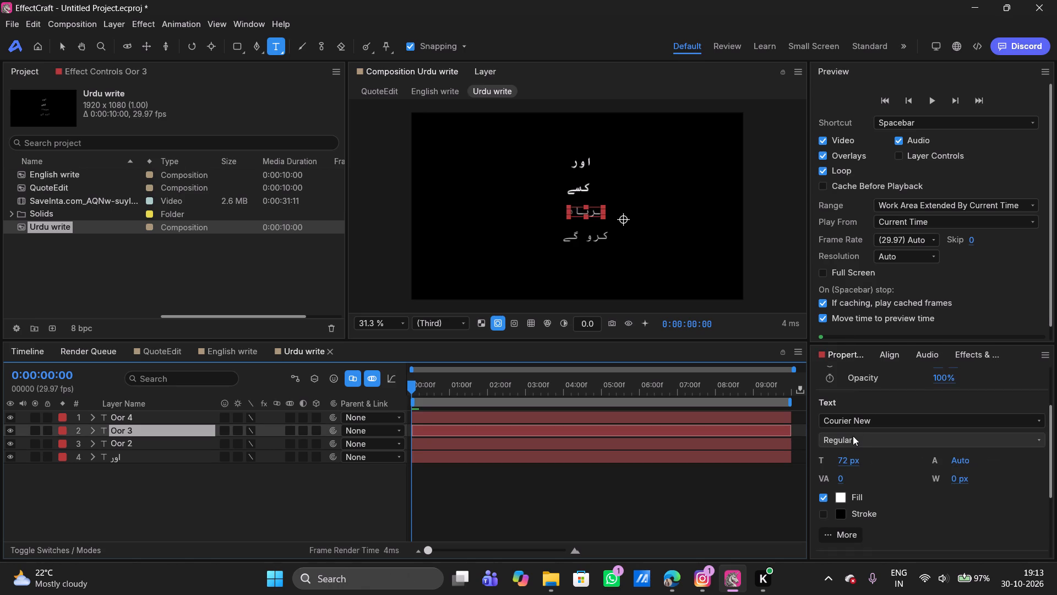
click(840, 480)
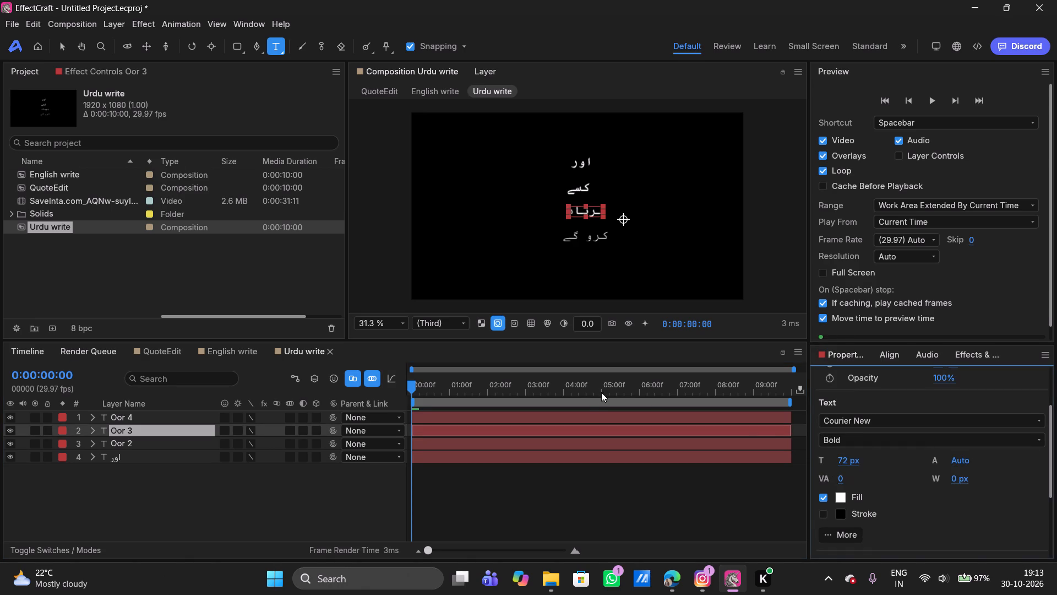
click(577, 413)
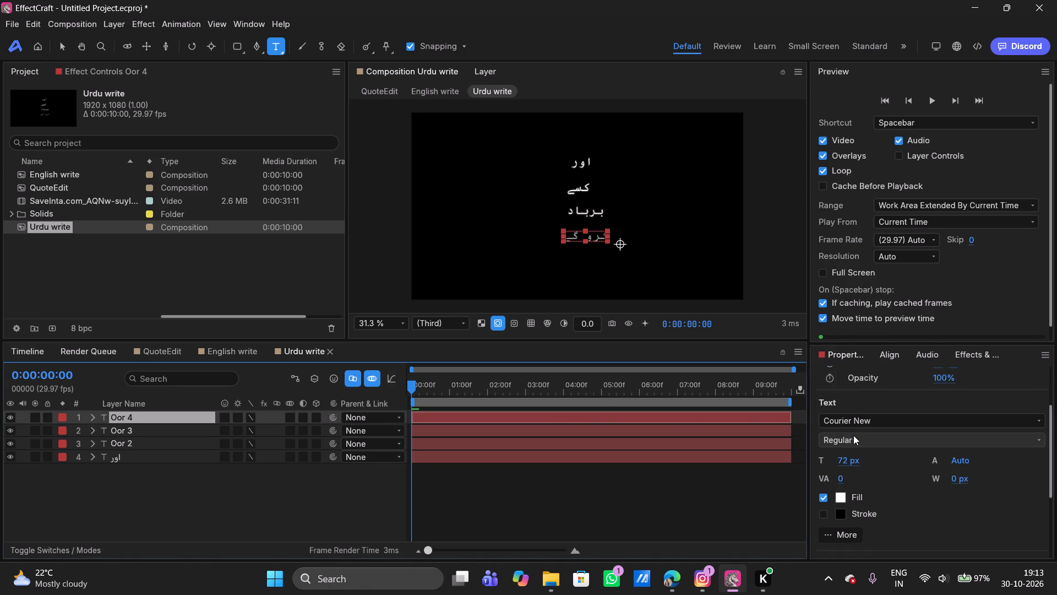
click(853, 435)
click(836, 474)
click(600, 495)
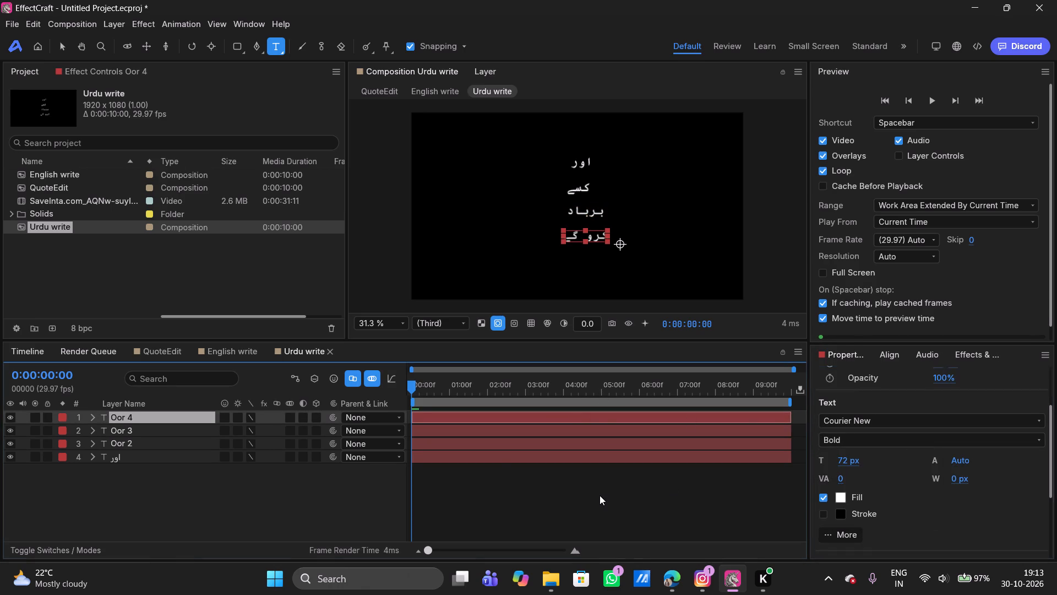
Select the کرو گے layer and switch from EffectCraft to another open window.
click(508, 411)
click(473, 419)
key(alt+Tab)
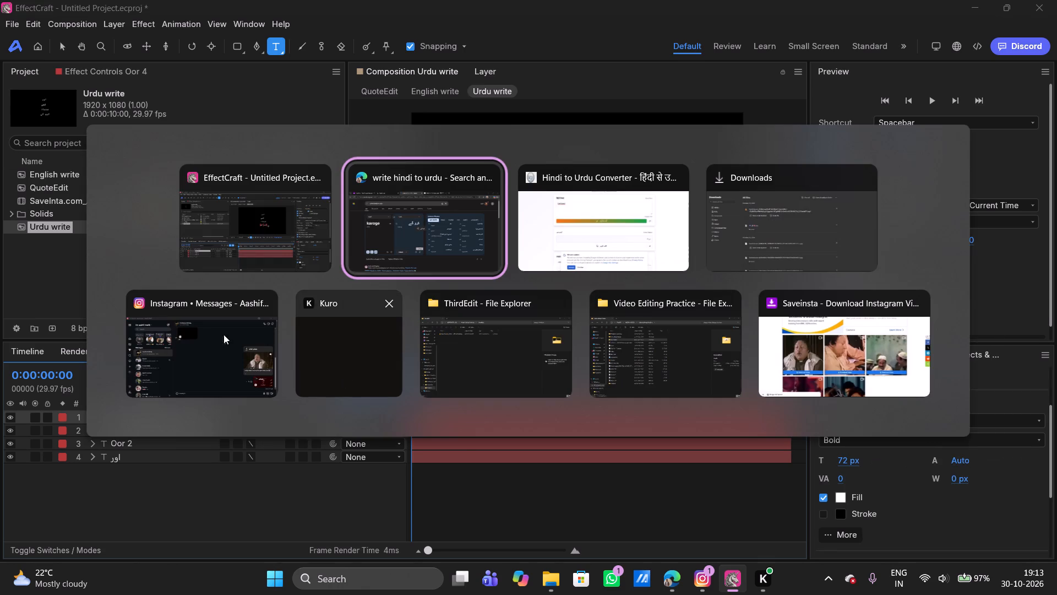
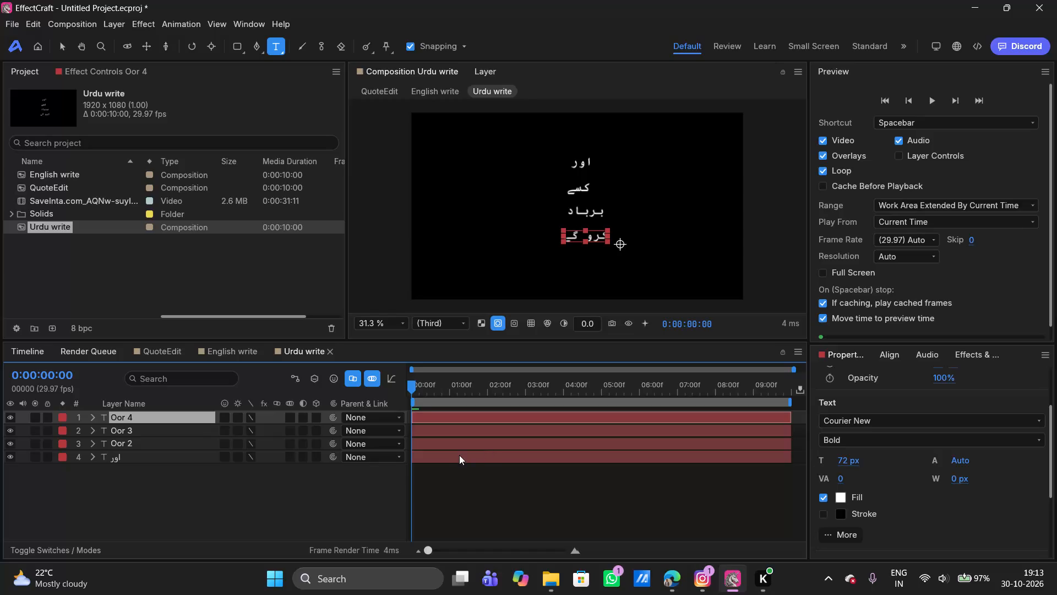
Align all four Urdu text layers to the horizontal centre of the Urdu write composition.
shift+click(181, 462)
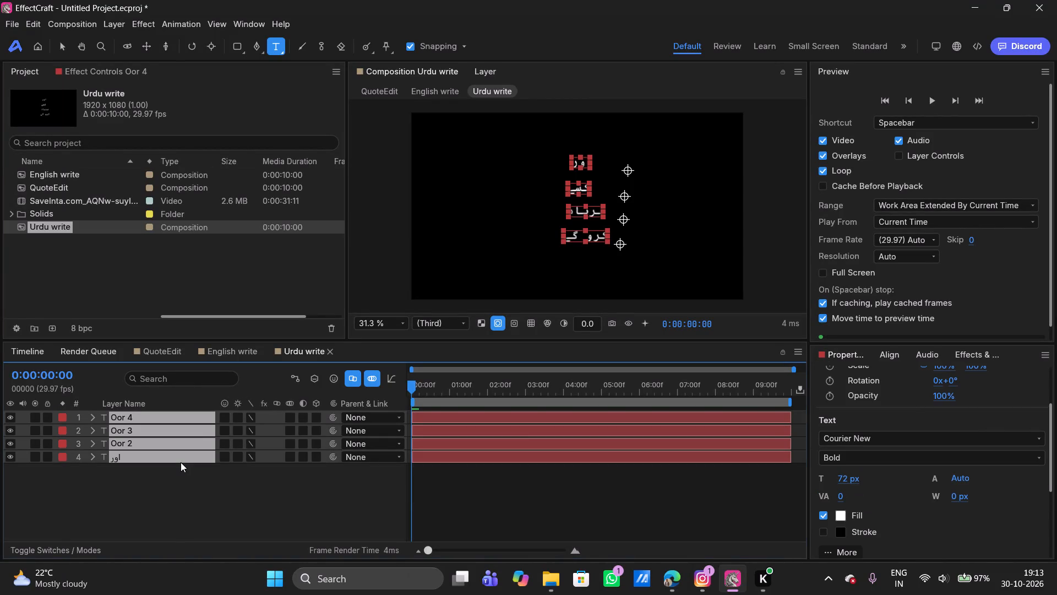
click(890, 359)
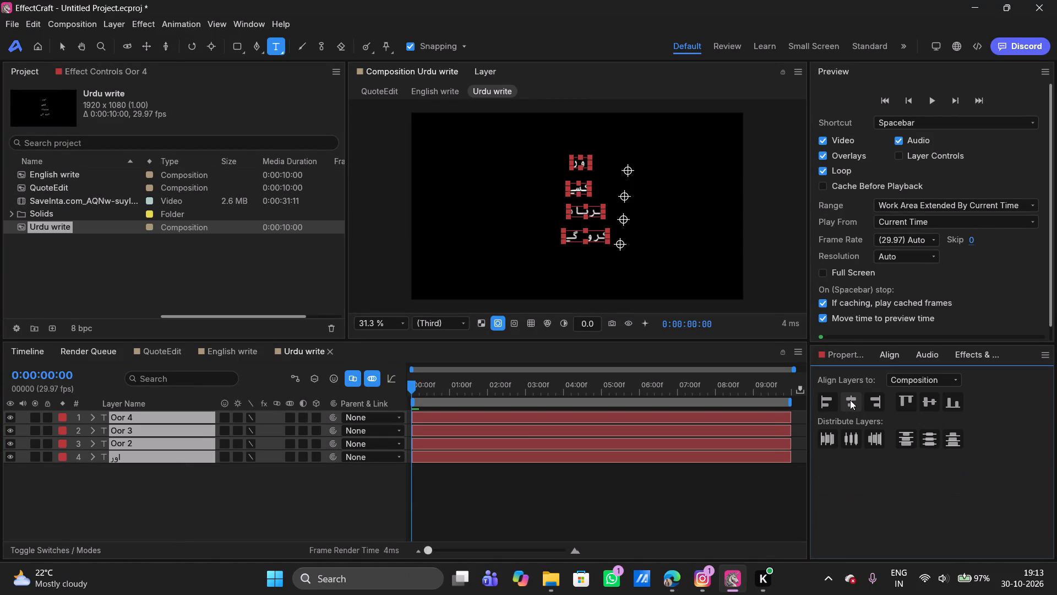
click(850, 400)
click(557, 513)
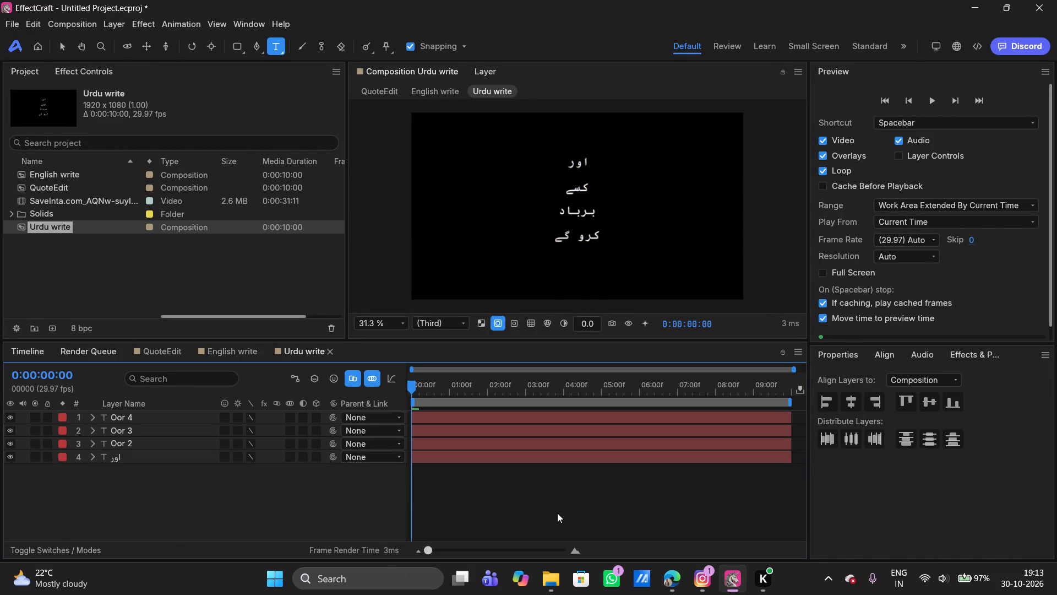
With all four Urdu text layers selected together, set the text fill colour to yellow FFEC00.
click(443, 413)
shift+click(437, 458)
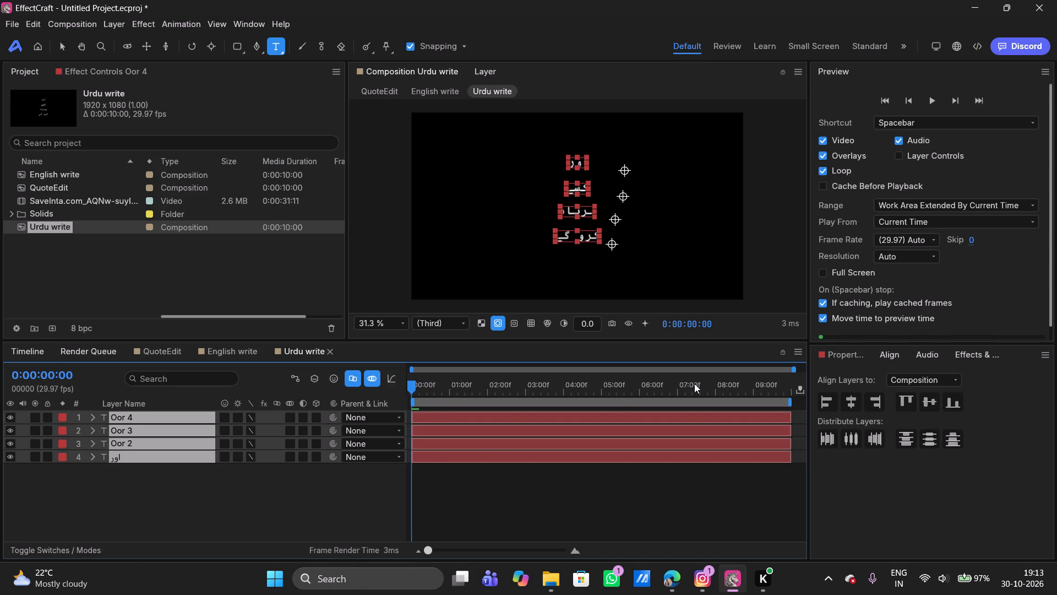
click(844, 359)
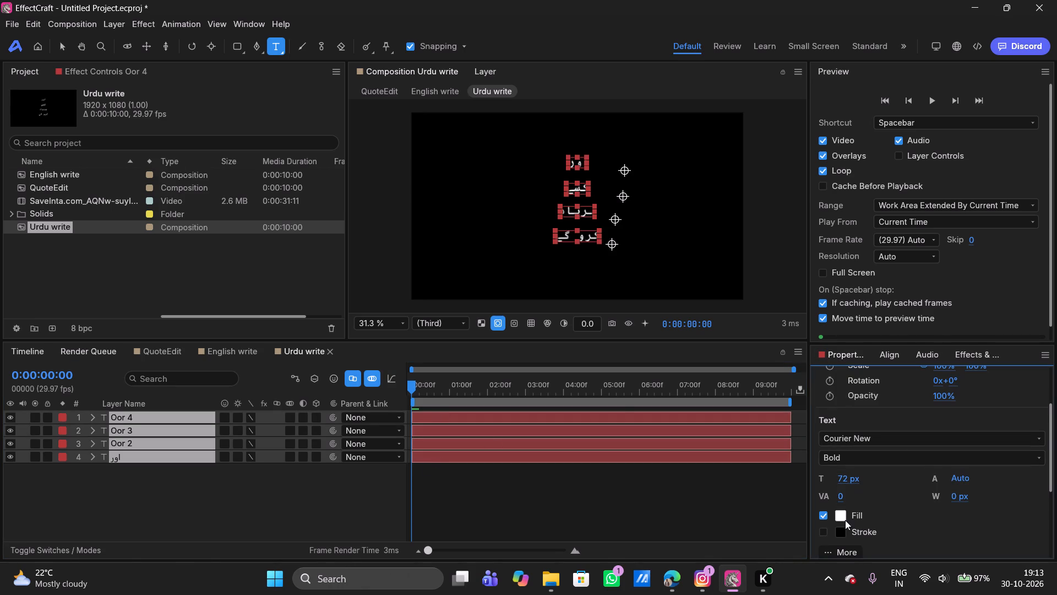
click(841, 517)
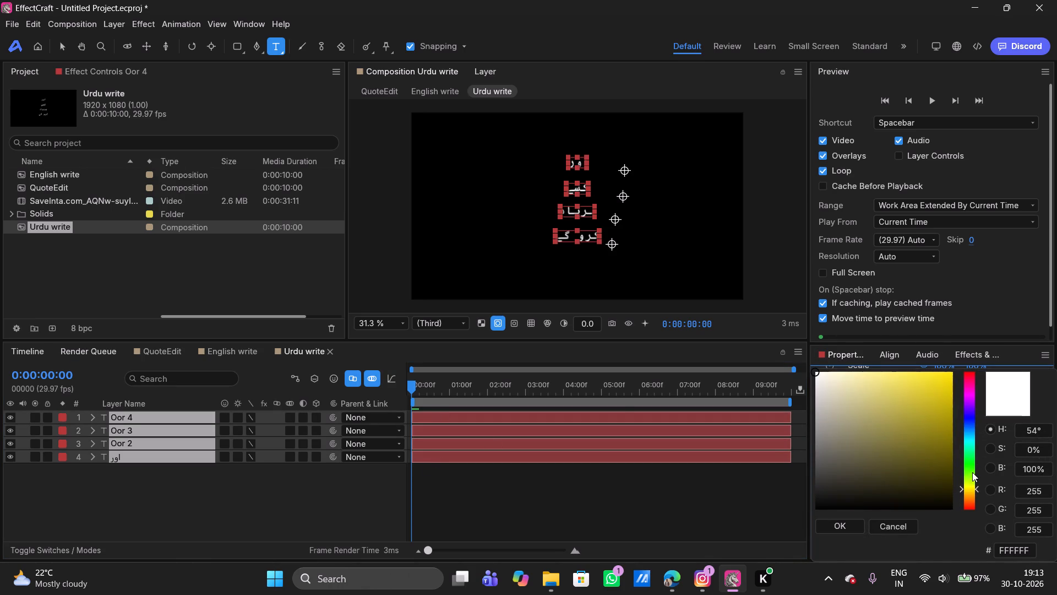
drag(975, 488, 975, 500)
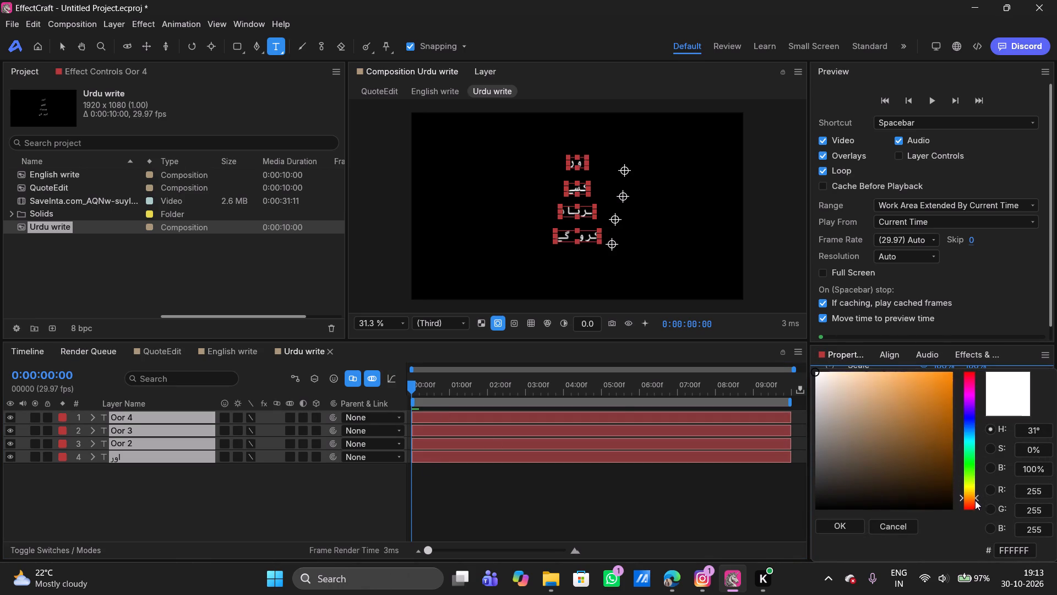
drag(975, 500, 976, 494)
drag(903, 437, 929, 397)
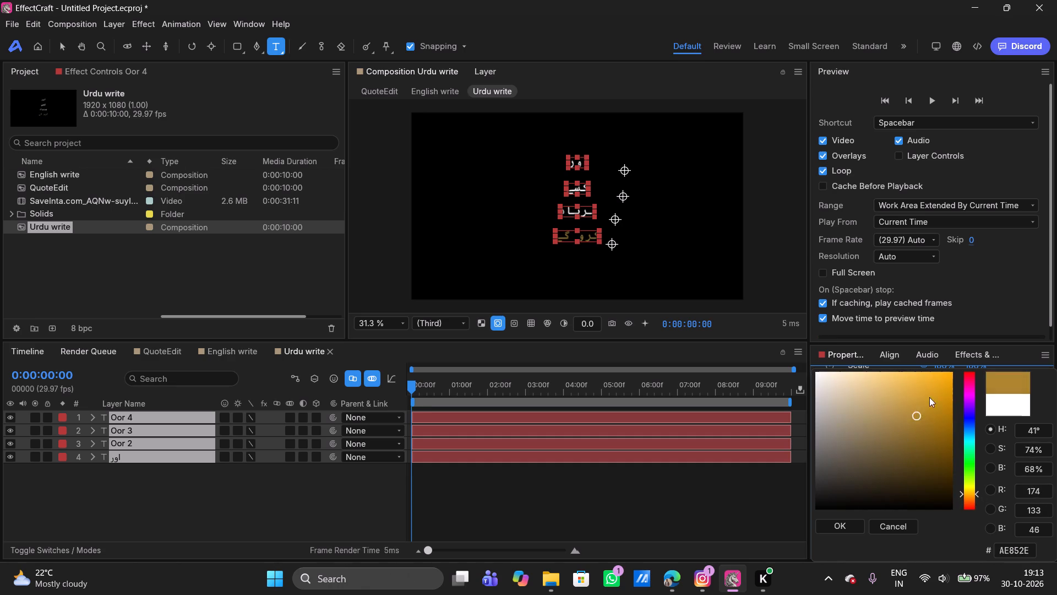
drag(929, 397, 966, 327)
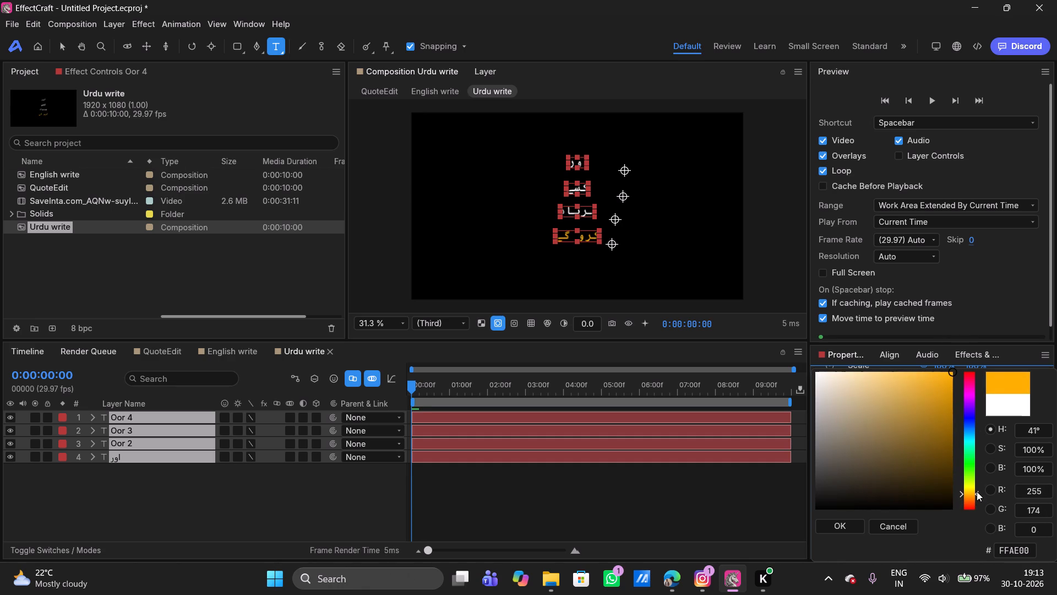
click(977, 491)
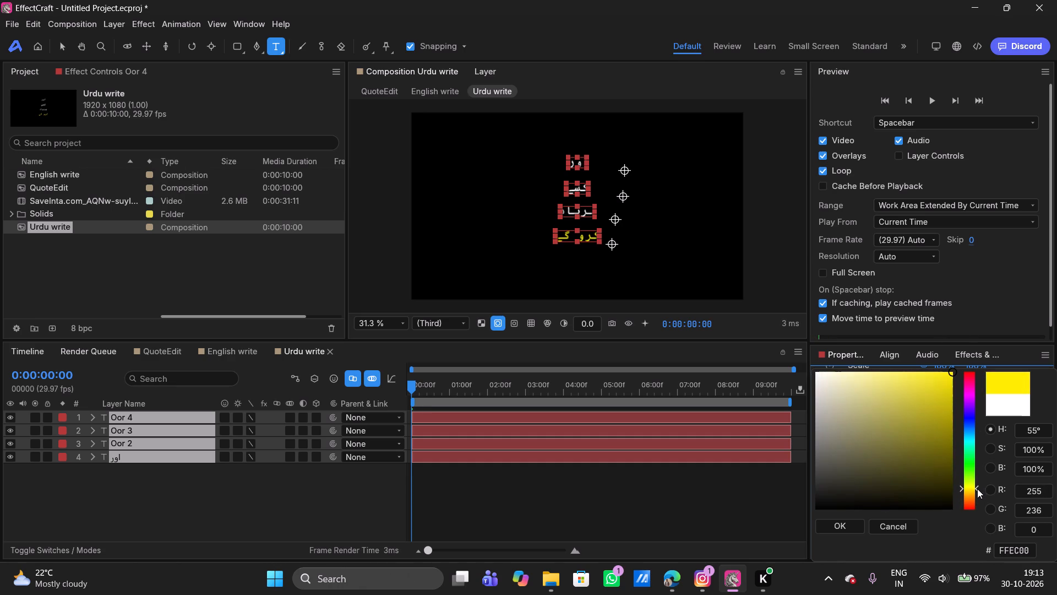
click(836, 531)
click(579, 497)
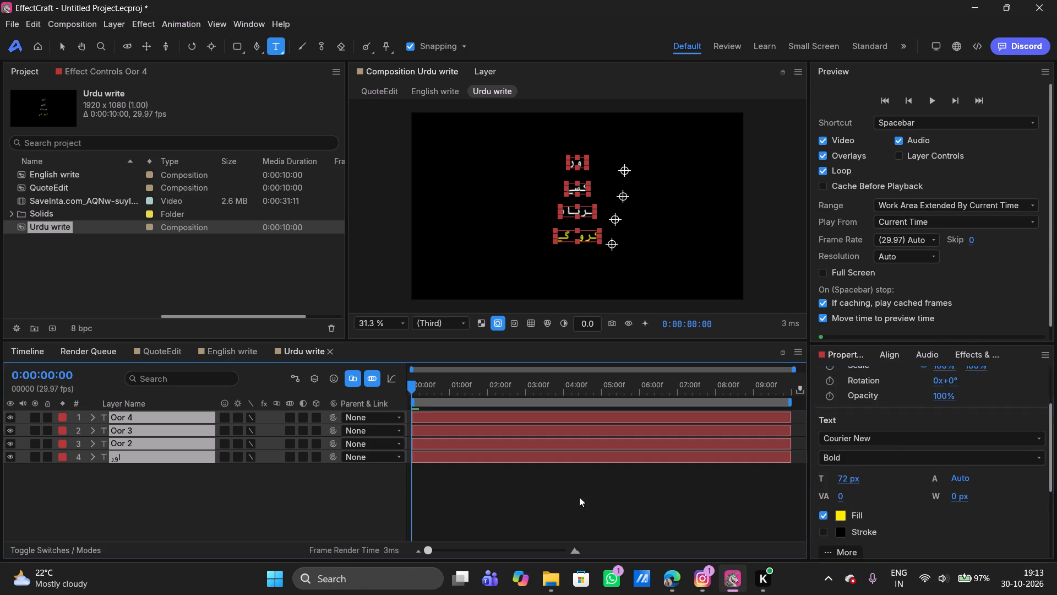
In the QuoteEdit composition, copy the fill colour code FF4848 from the kiya h text layer.
double_click(52, 188)
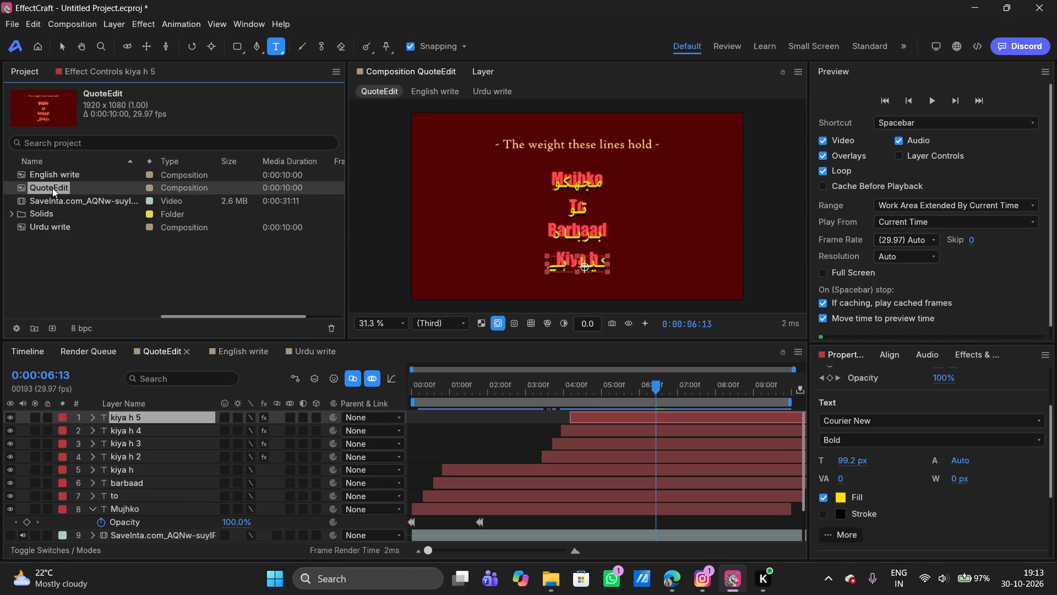
click(462, 469)
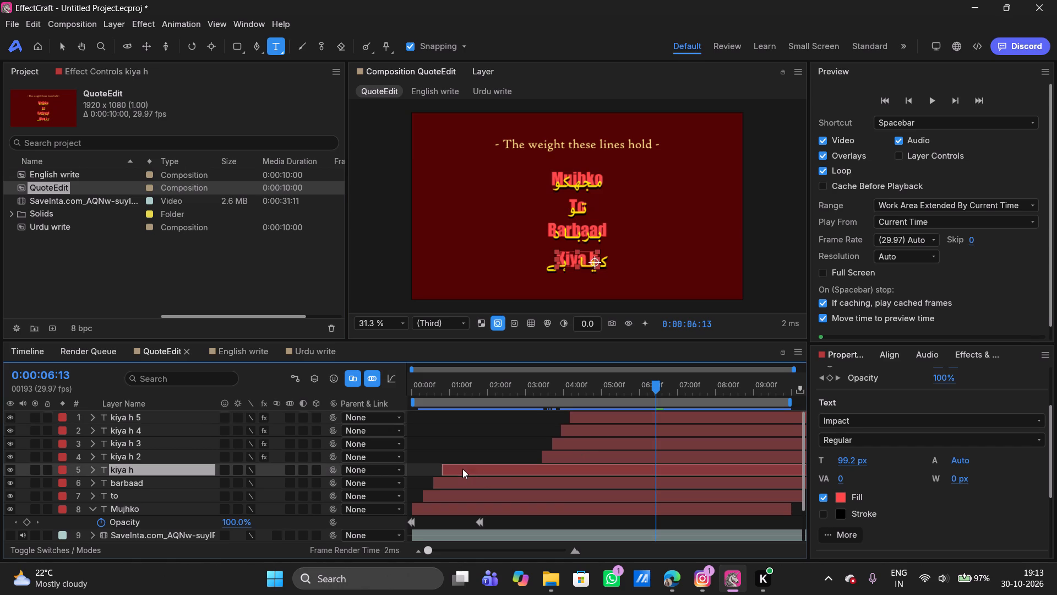
click(840, 494)
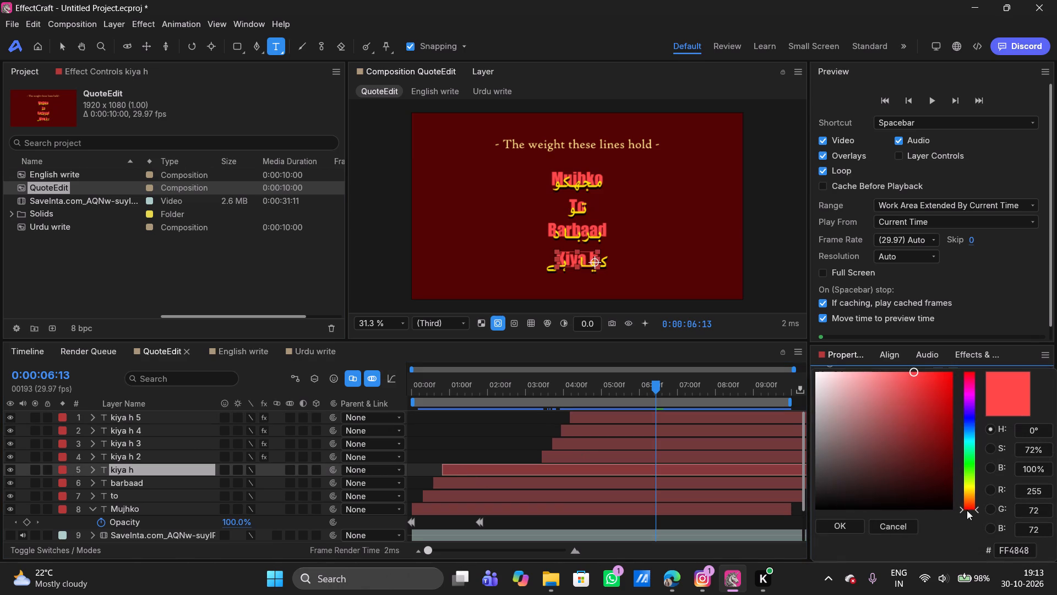
click(1014, 547)
key(ctrl+c)
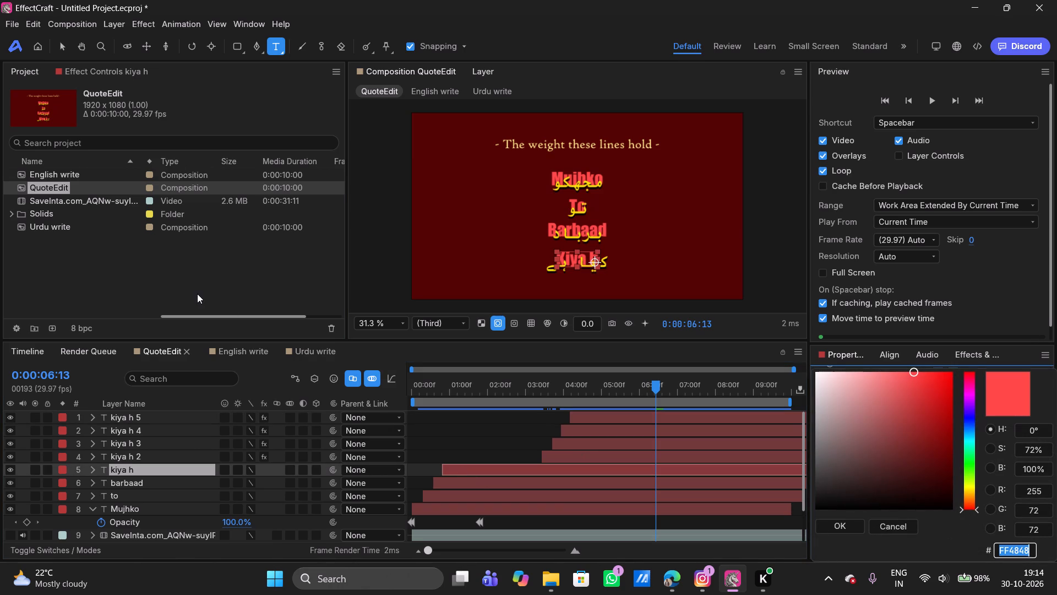
In the English write composition, set the fill of the Karoge and Barbaad text layers to the copied colour FF4848.
double_click(56, 177)
click(437, 413)
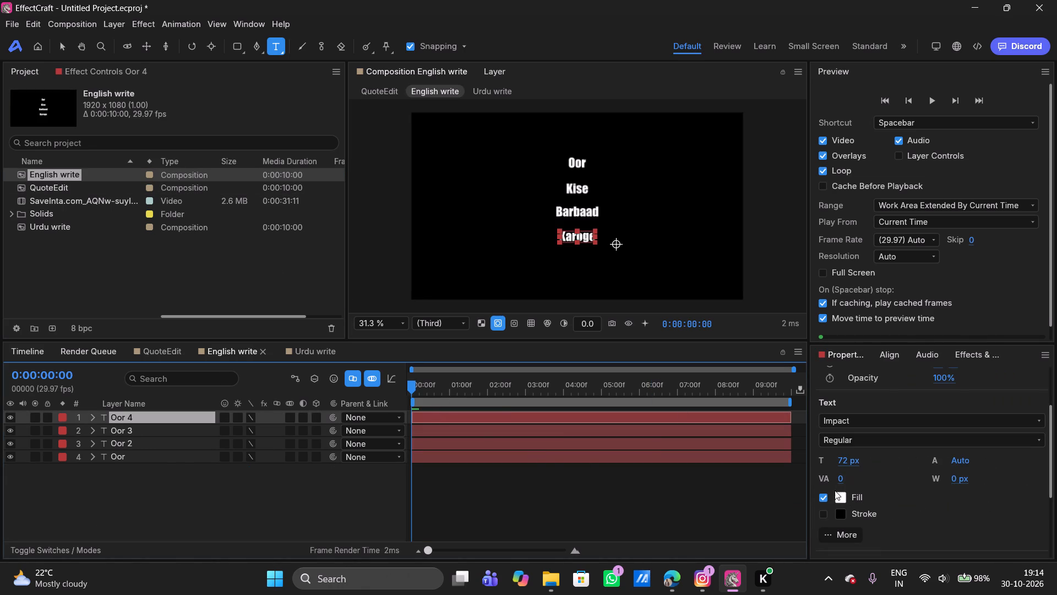
click(838, 497)
click(1006, 545)
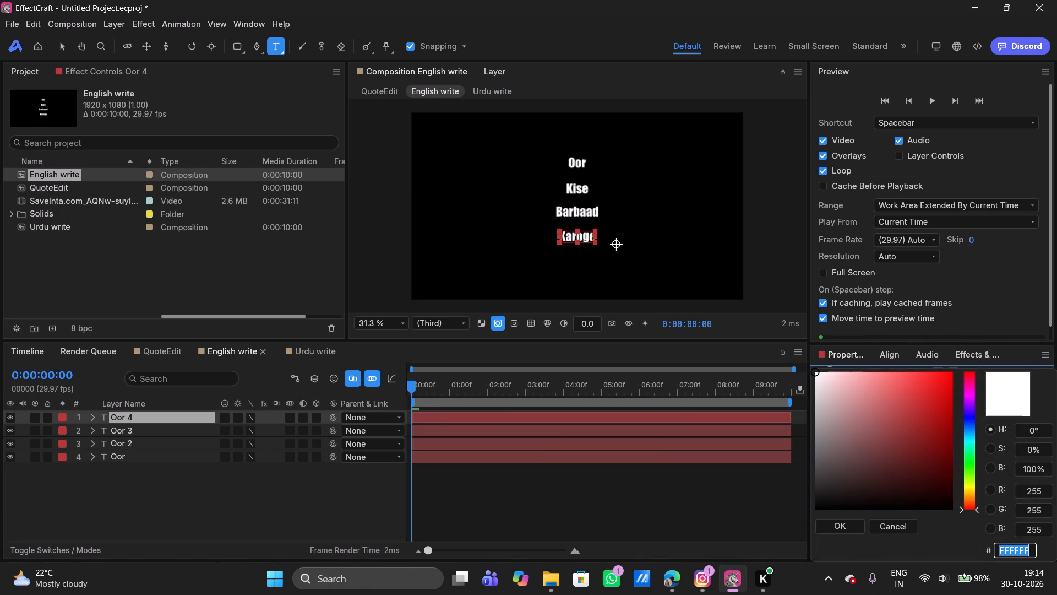
key(ctrl+v)
click(826, 521)
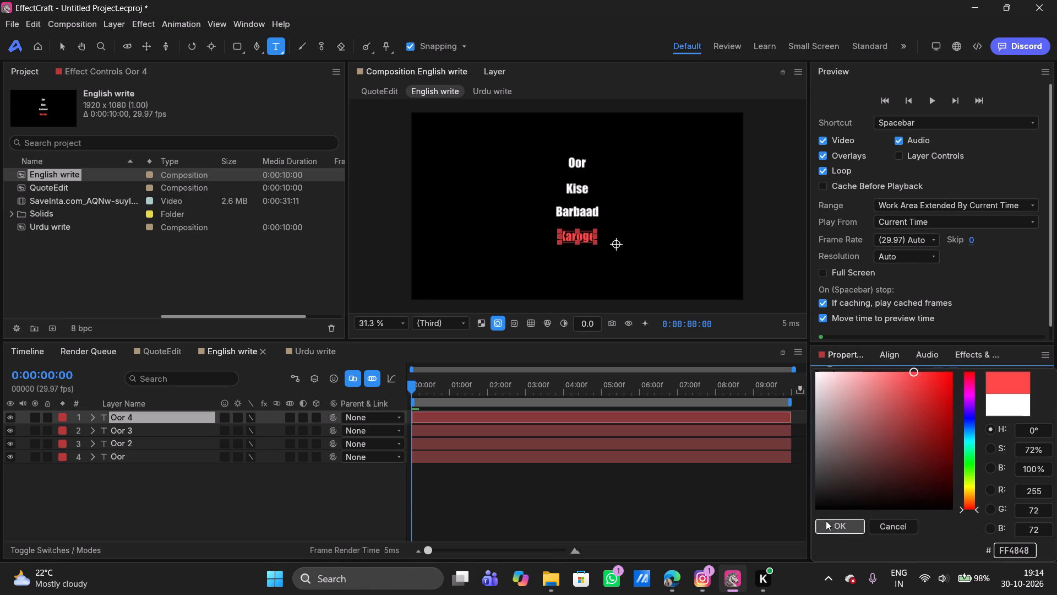
click(609, 432)
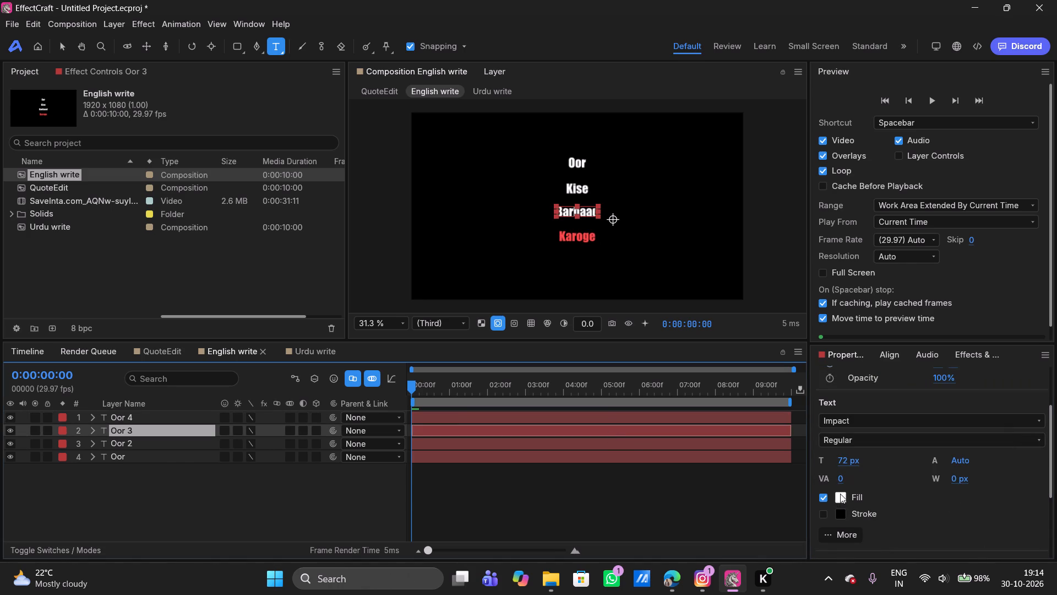
click(841, 493)
click(1010, 550)
key(ctrl+v)
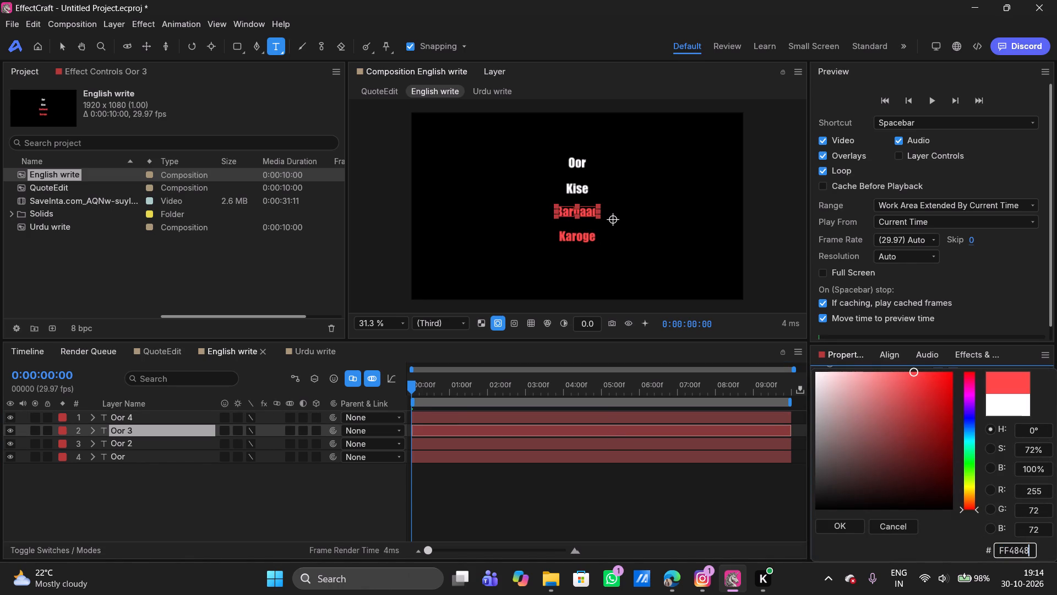
click(838, 523)
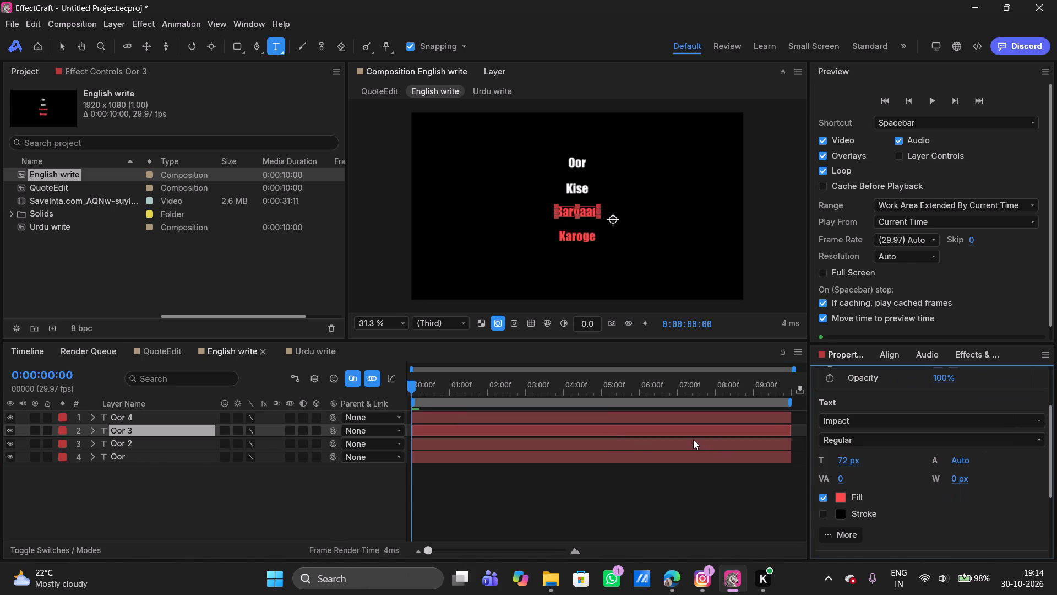
Set the fill of the Kise and Oor text layers to the same red, FF4848.
click(693, 440)
click(837, 499)
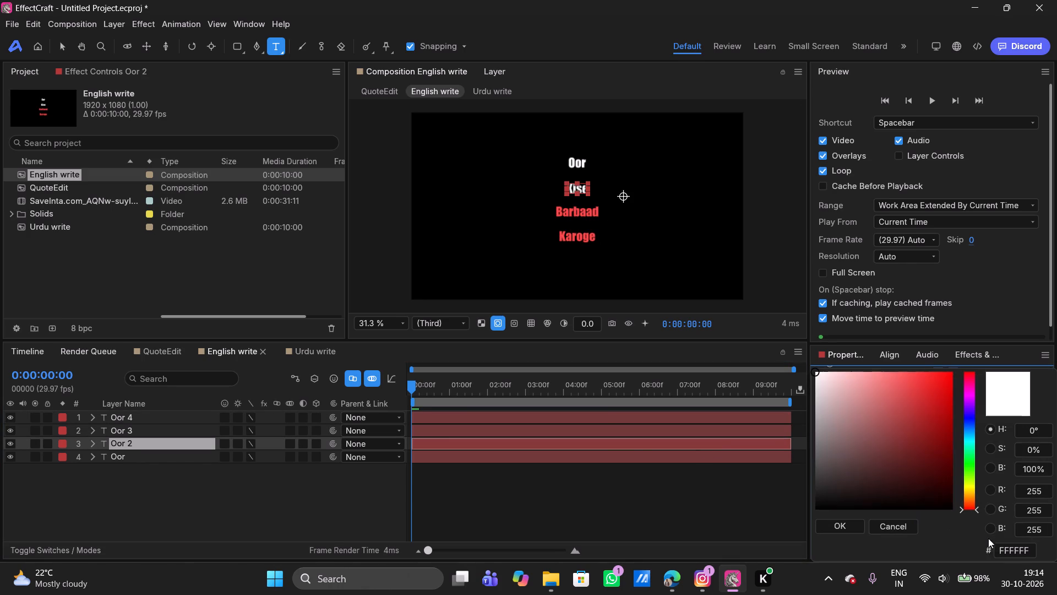
click(1004, 544)
key(ctrl+v)
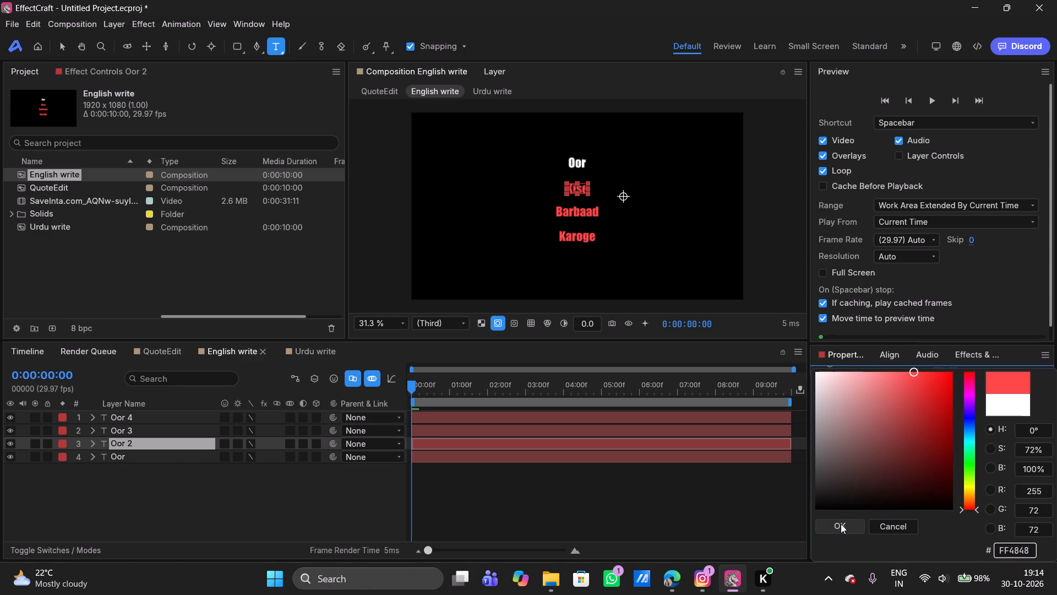
click(841, 524)
click(684, 455)
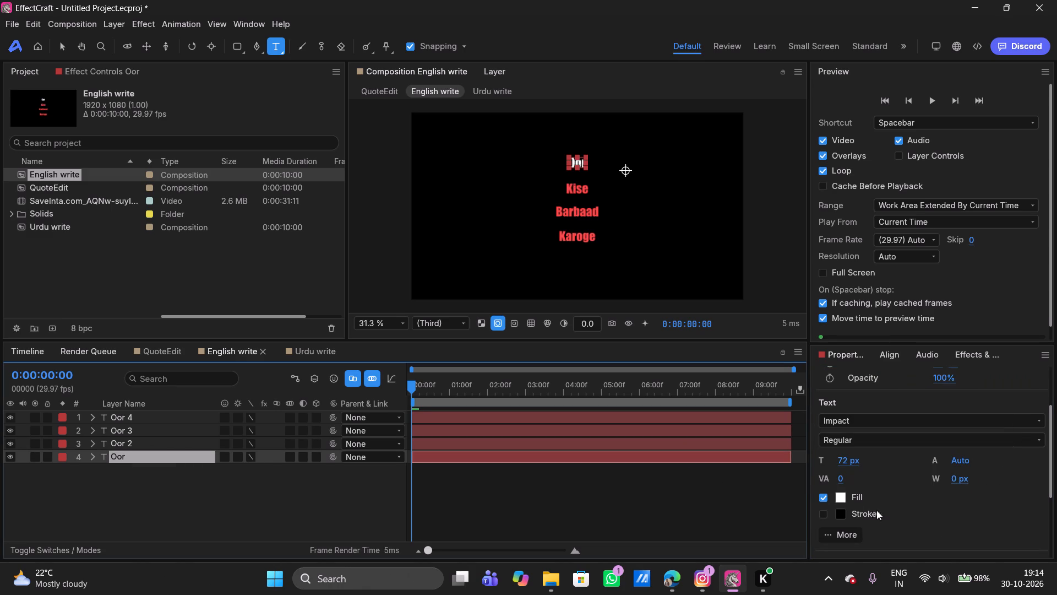
click(833, 496)
click(1007, 545)
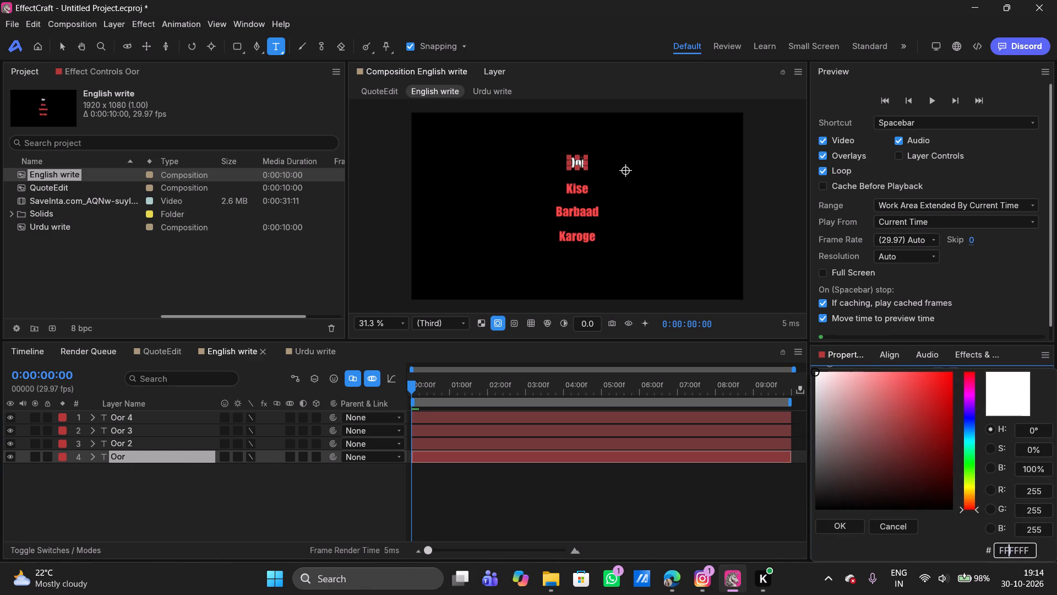
key(ctrl+v)
click(838, 523)
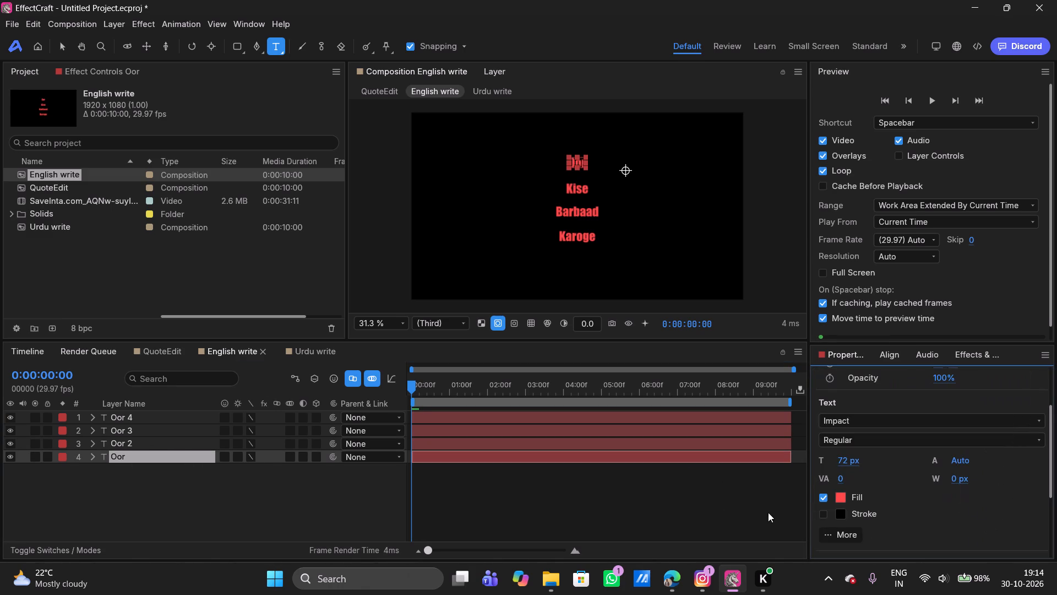
click(614, 491)
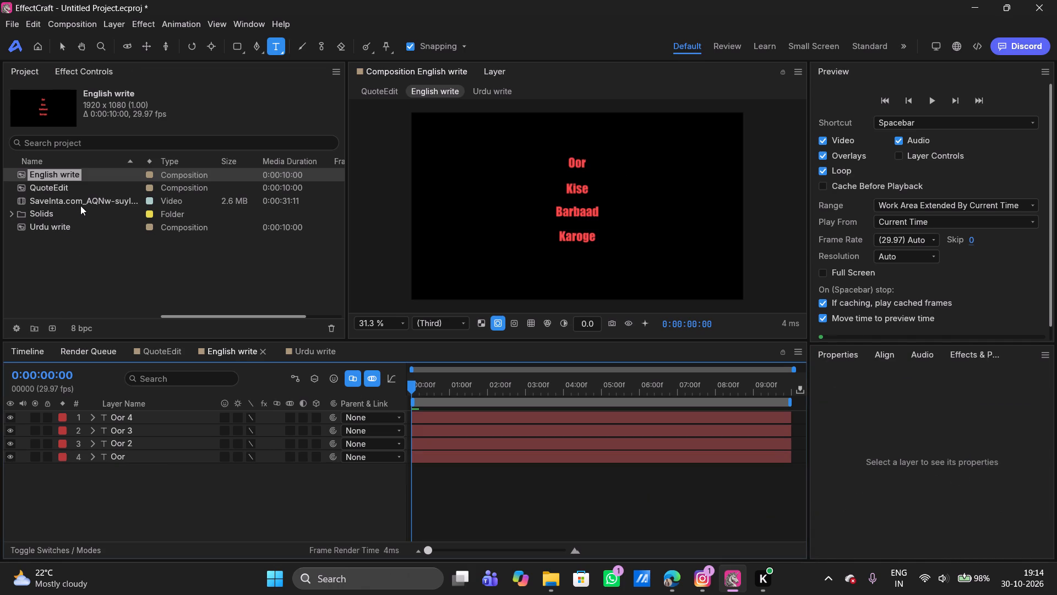
In QuoteEdit, paste FF4848 as the fill of the Urdu layer kiya h 2, try to undo it, copy the colour code and accept the colour.
double_click(53, 190)
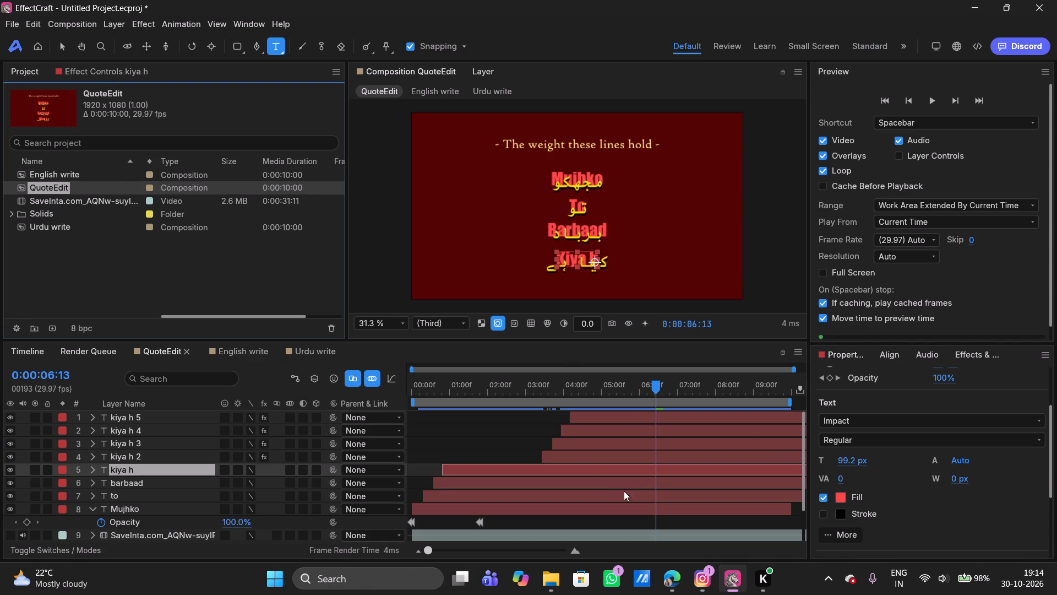
click(569, 452)
click(840, 500)
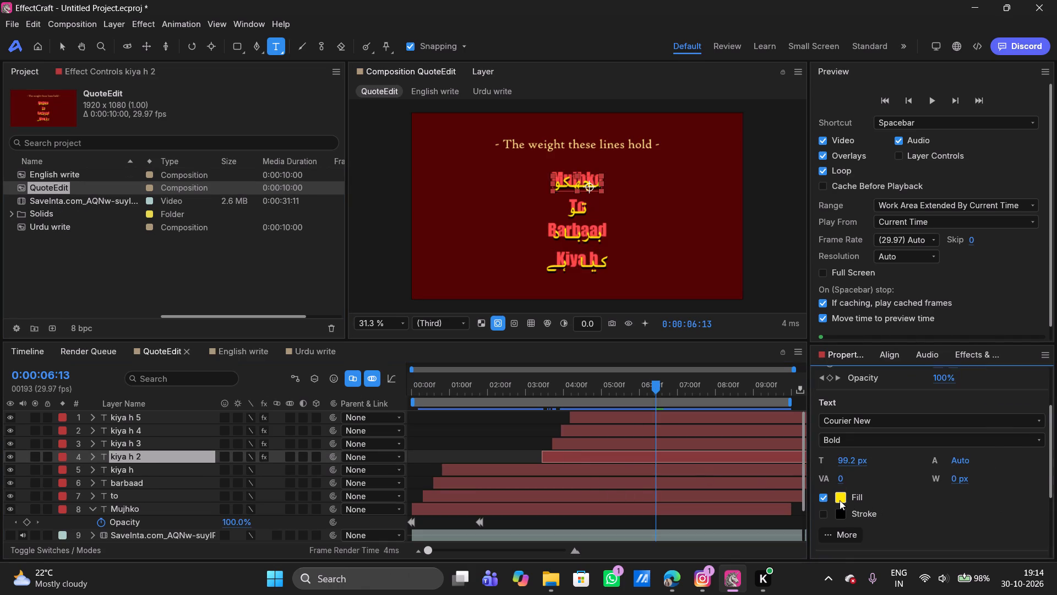
click(1019, 555)
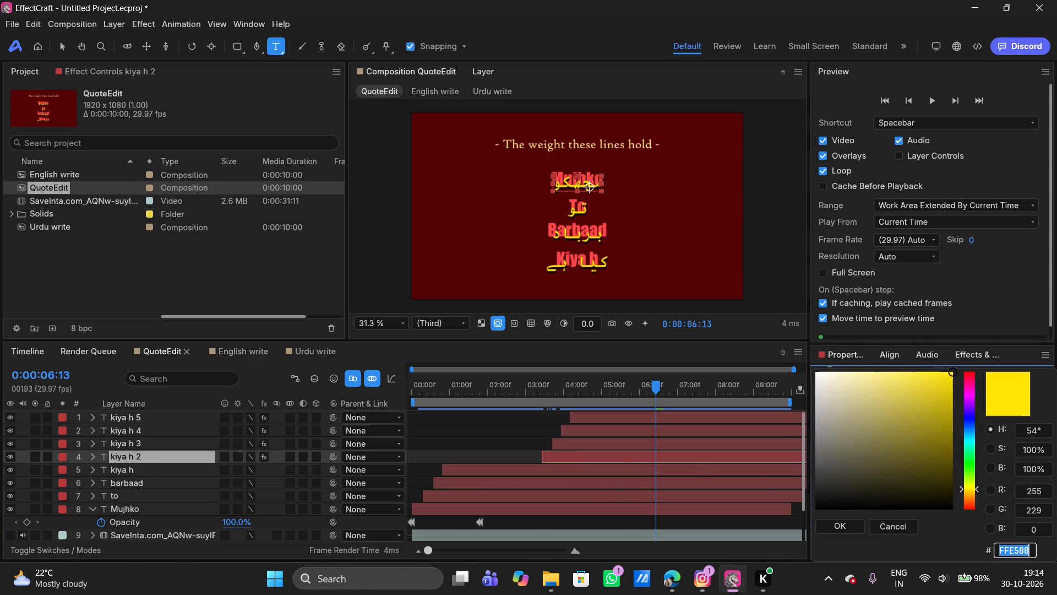
key(ctrl+v)
key(ctrl+z)
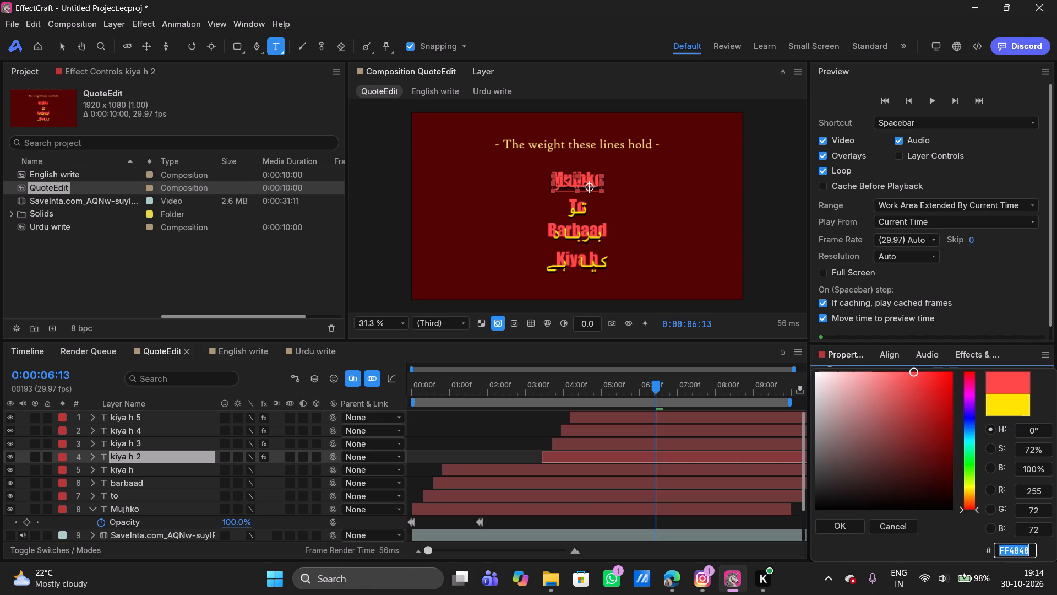
key(ctrl+c)
click(840, 524)
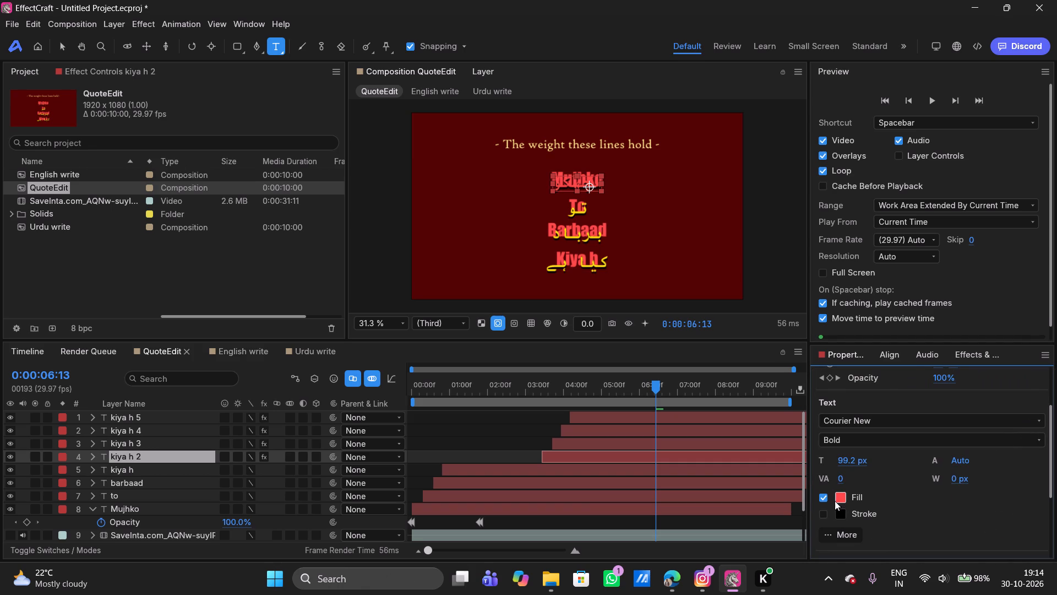
Undo the red fill on the kiya h 2 text layer in QuoteEdit.
click(835, 500)
click(1006, 551)
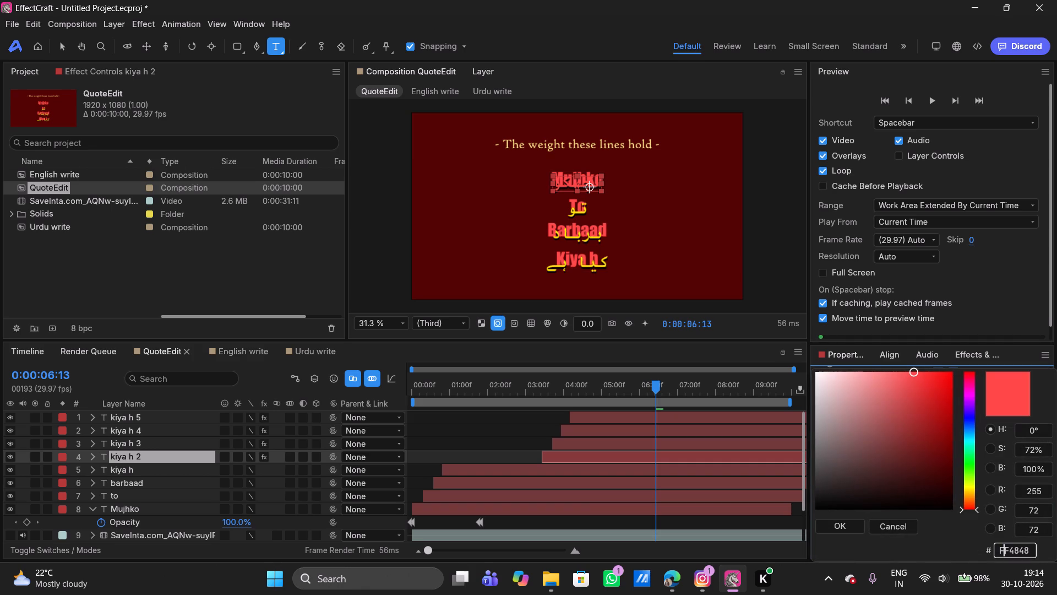
key(ctrl+z)
key(ctrl+z)
click(687, 515)
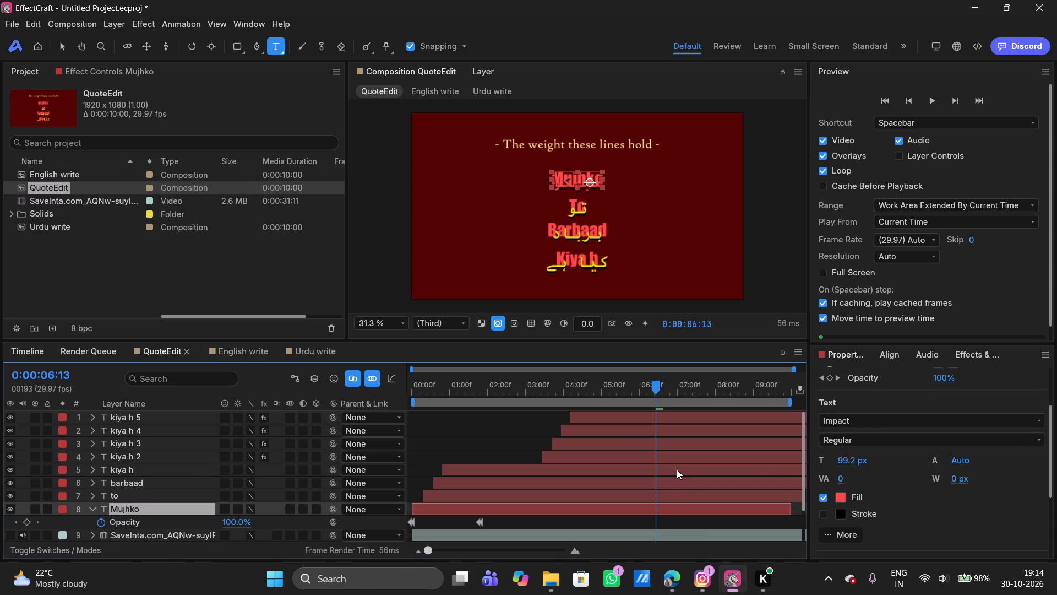
key(ctrl+z)
Copy the yellow fill colour code FFE500 from the kiya h 2 text layer in QuoteEdit.
click(611, 452)
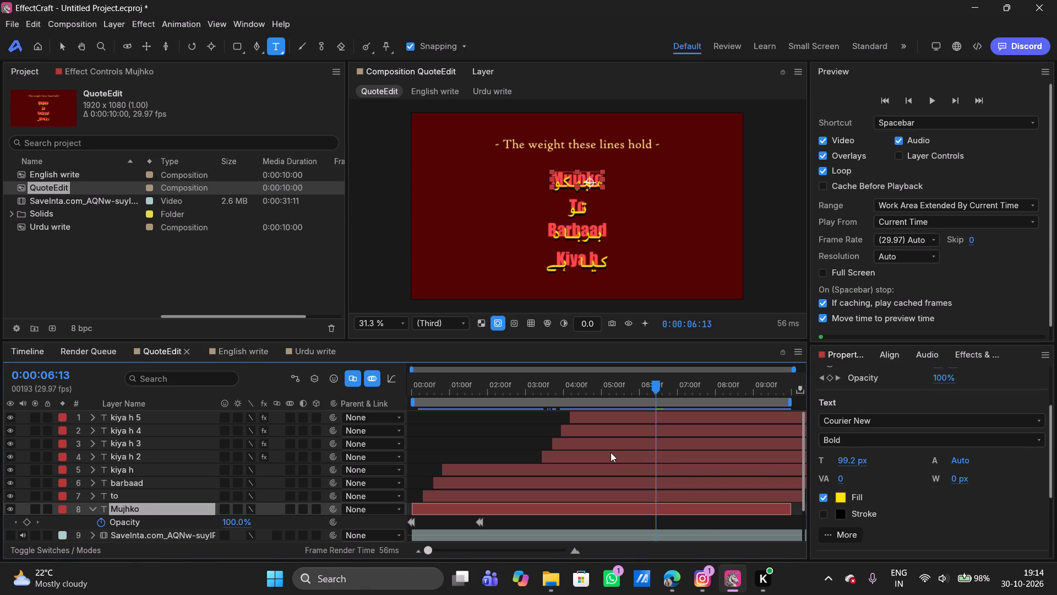
click(833, 496)
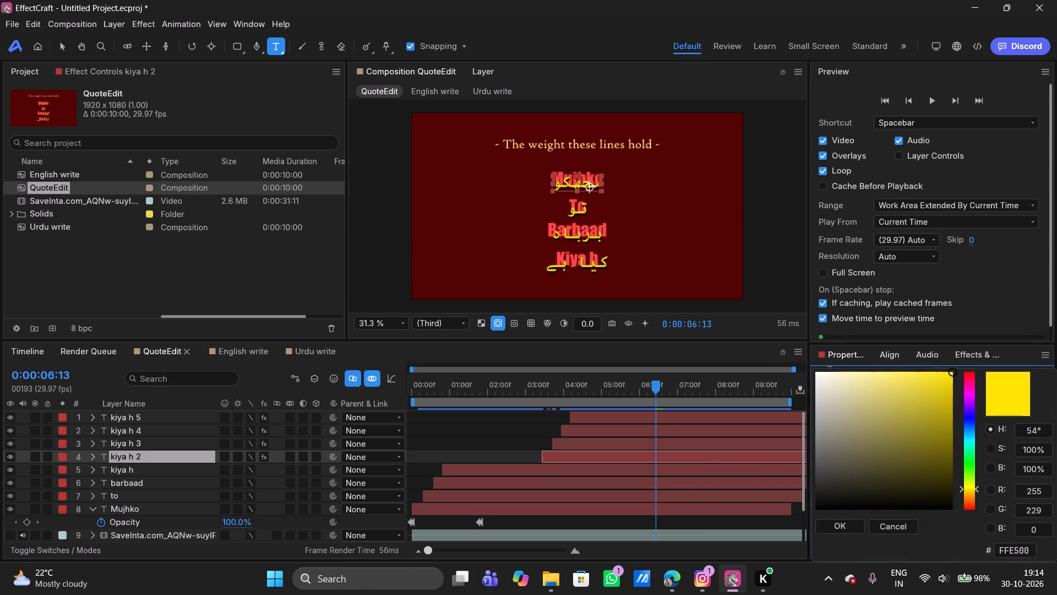
click(1009, 549)
key(ctrl+c)
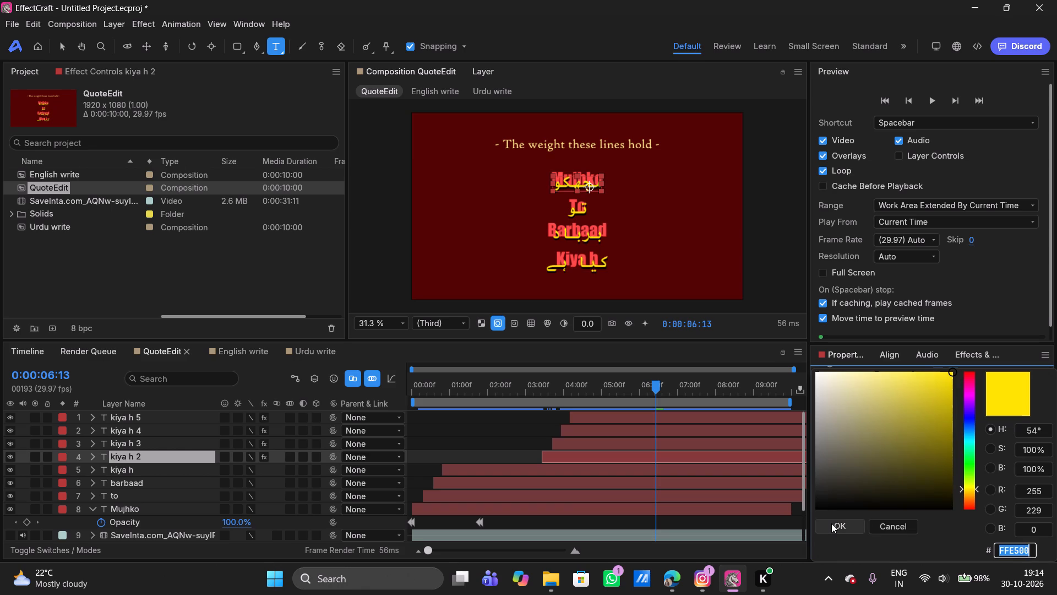
click(831, 523)
In the Urdu write composition, set the fill of the Oor 4 and Oor 3 text layers to the copied yellow, FFE500.
double_click(52, 225)
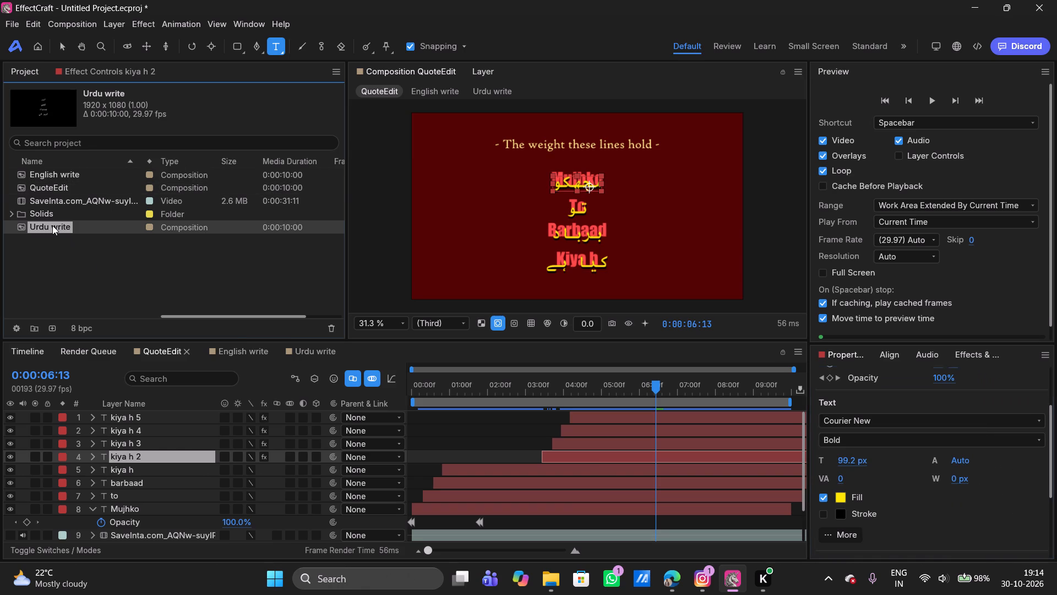
click(497, 417)
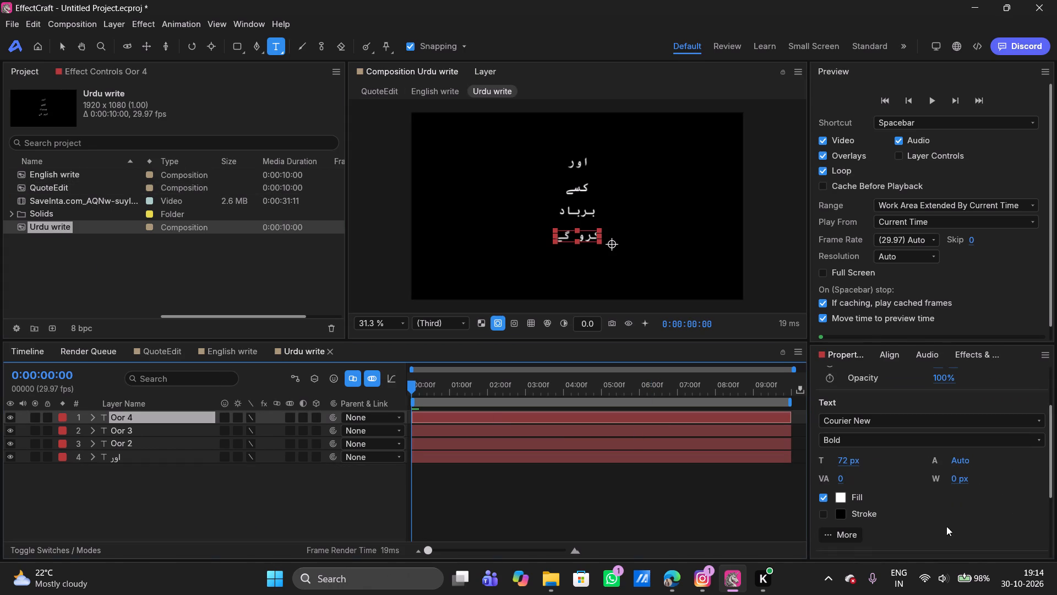
click(844, 499)
click(1020, 548)
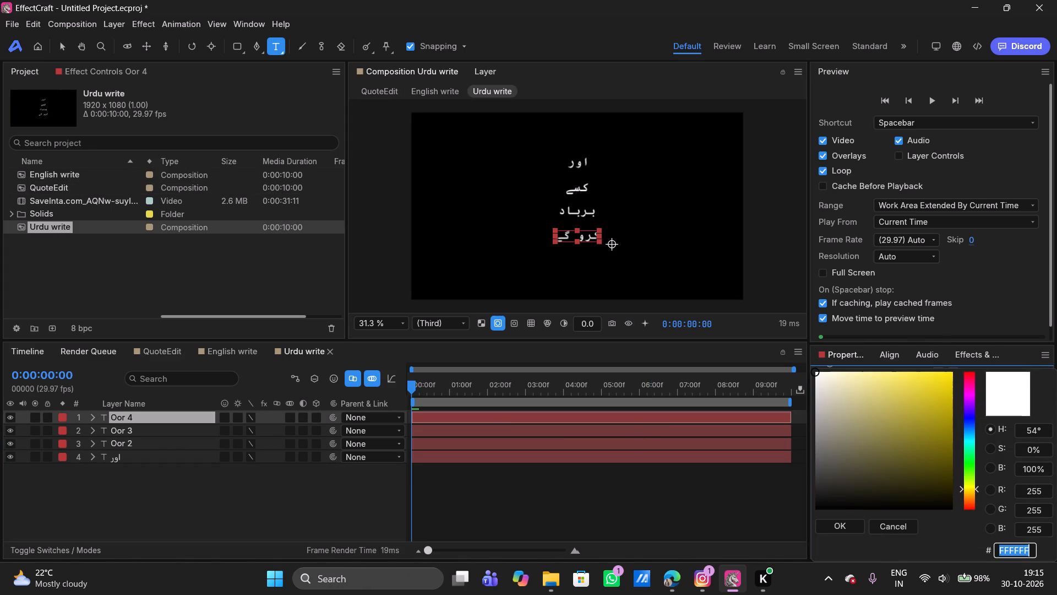
key(ctrl+v)
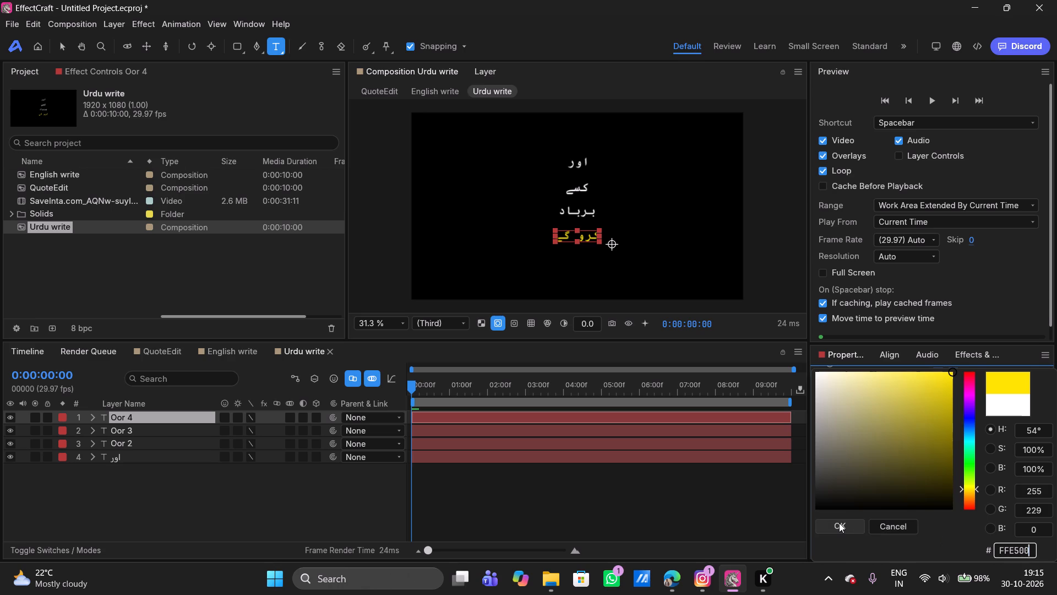
click(830, 524)
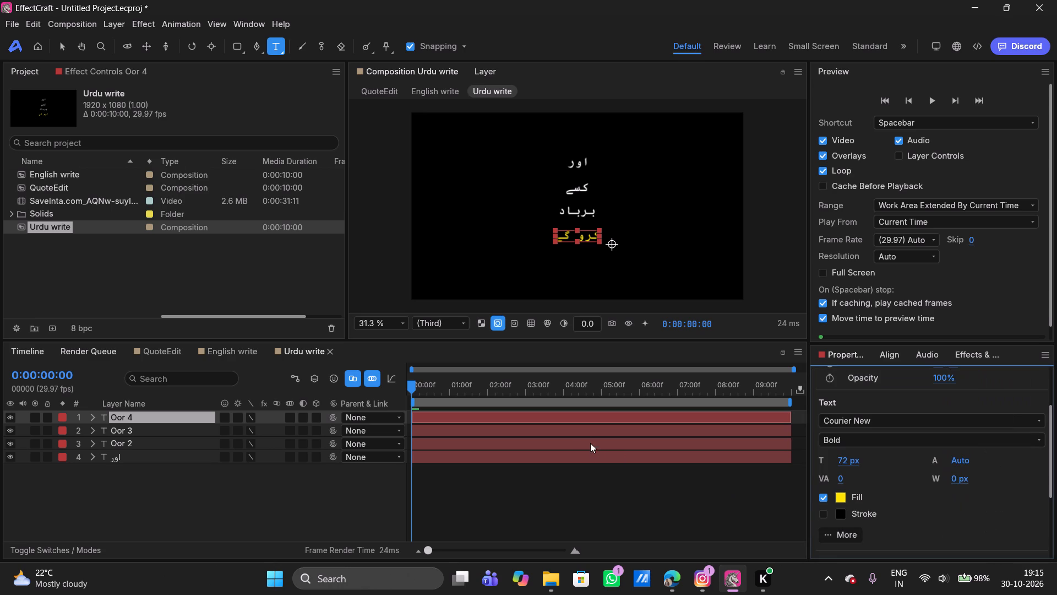
click(576, 430)
click(838, 500)
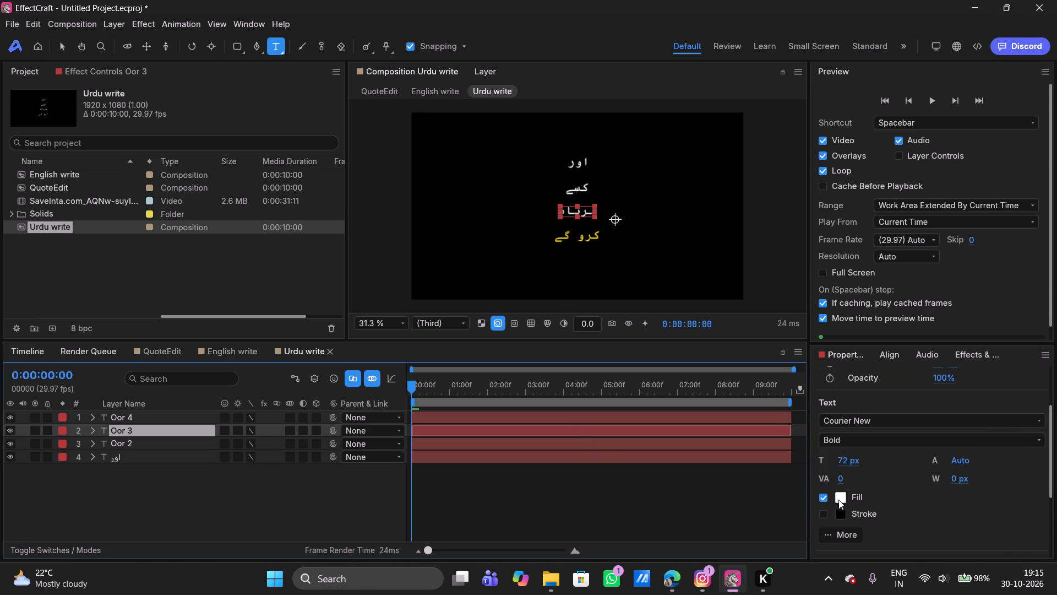
click(1017, 543)
key(ctrl+v)
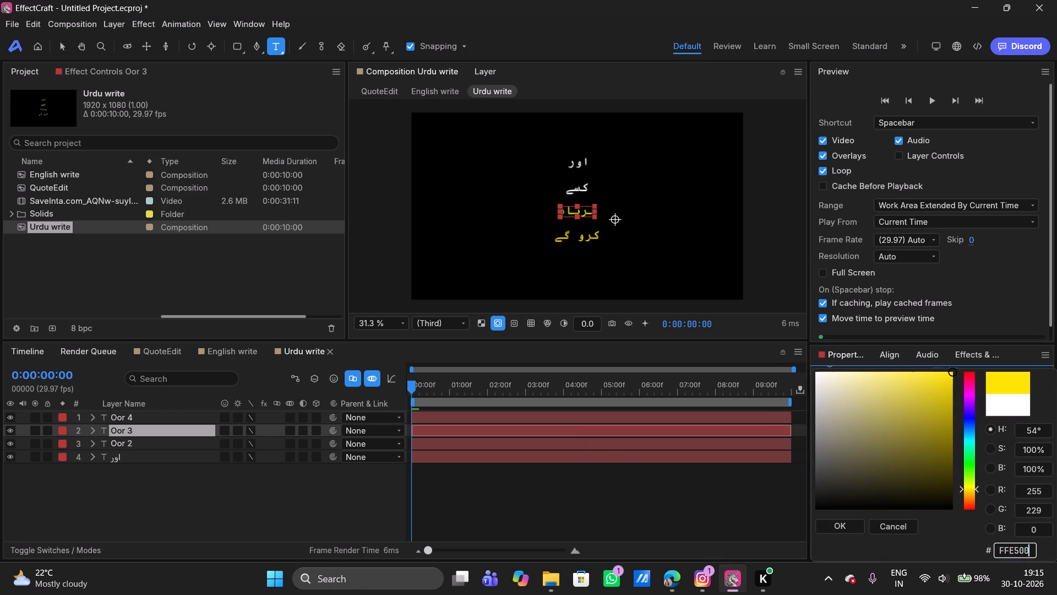
click(835, 525)
Set the fill of the Oor 2 and اور text layers to the same yellow, FFE500.
click(625, 443)
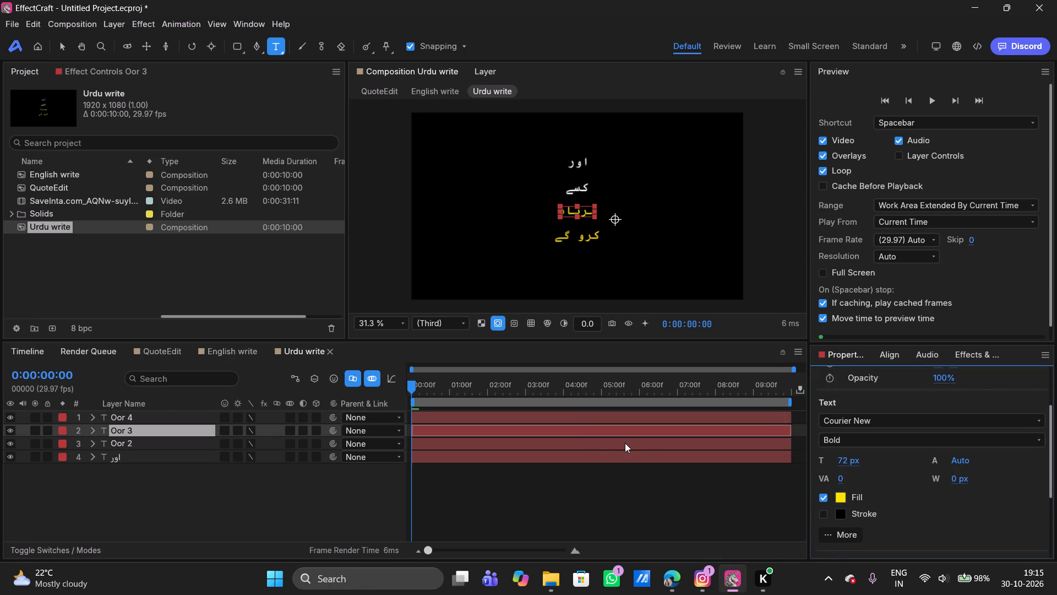
click(844, 501)
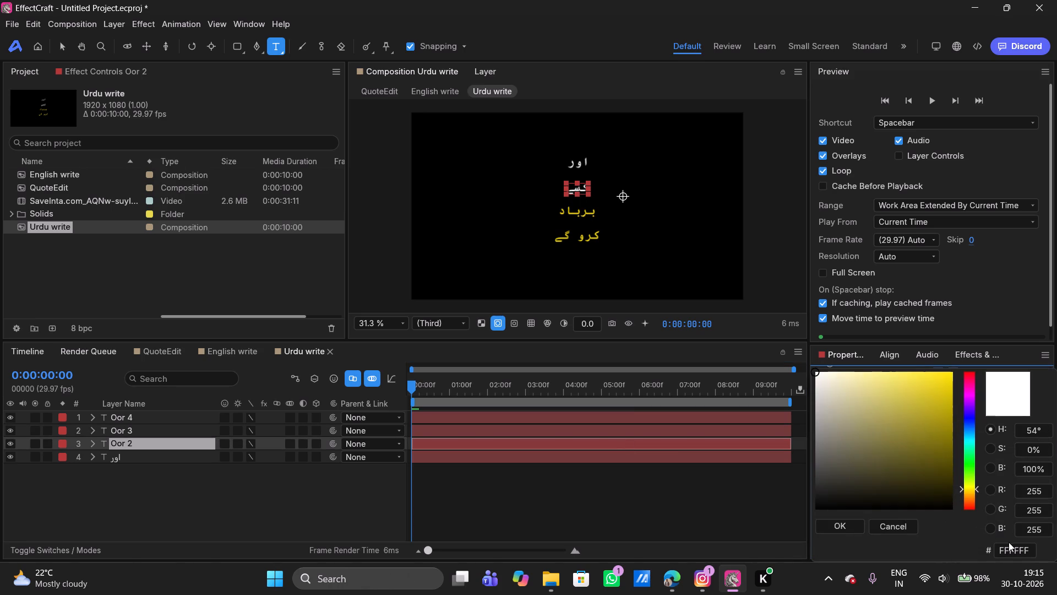
click(1011, 545)
key(ctrl+v)
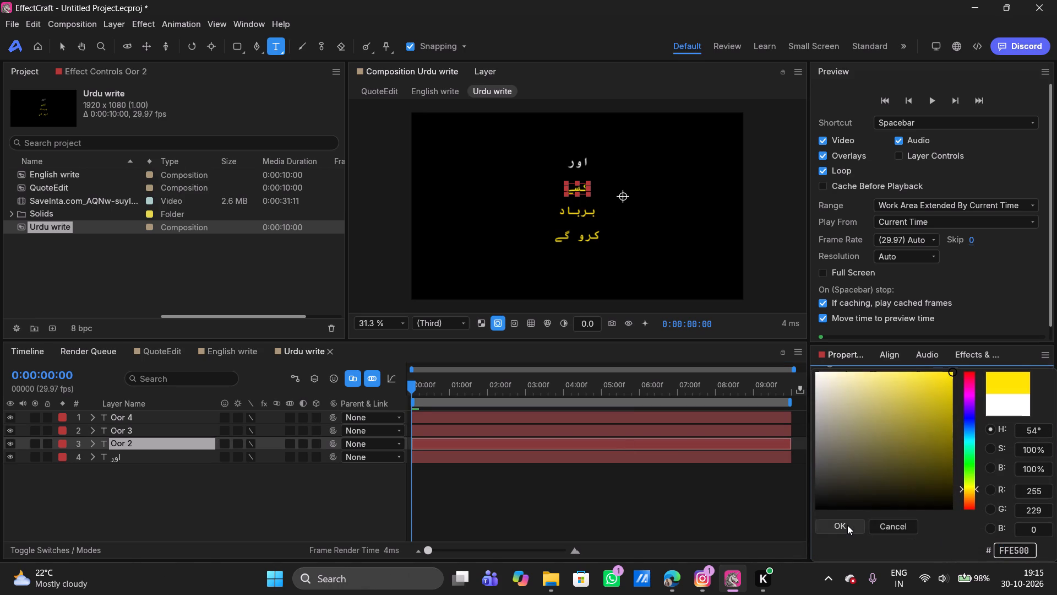
click(847, 525)
click(731, 456)
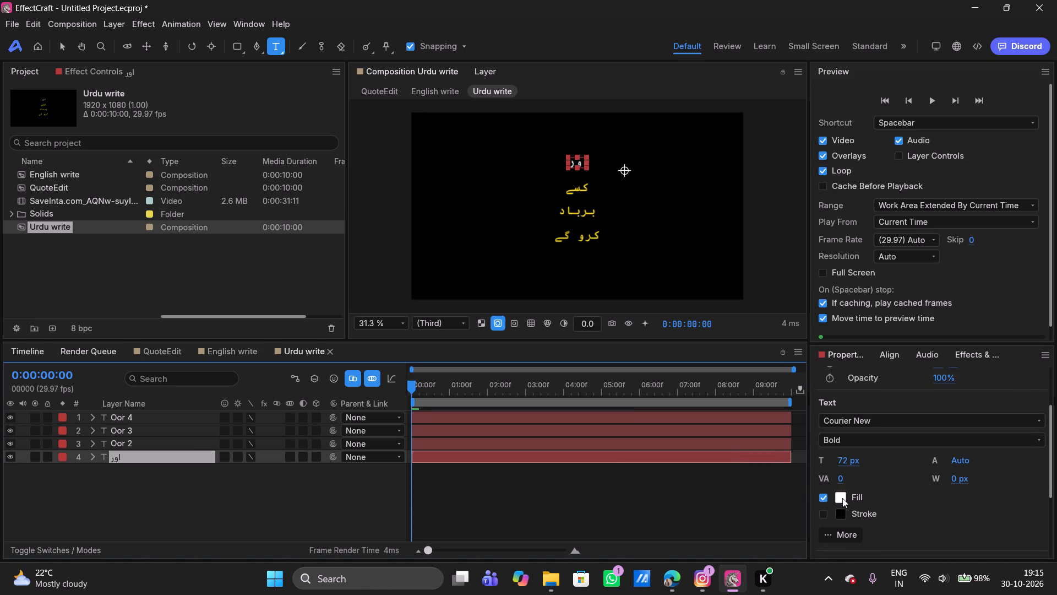
click(842, 498)
click(1016, 549)
key(ctrl+v)
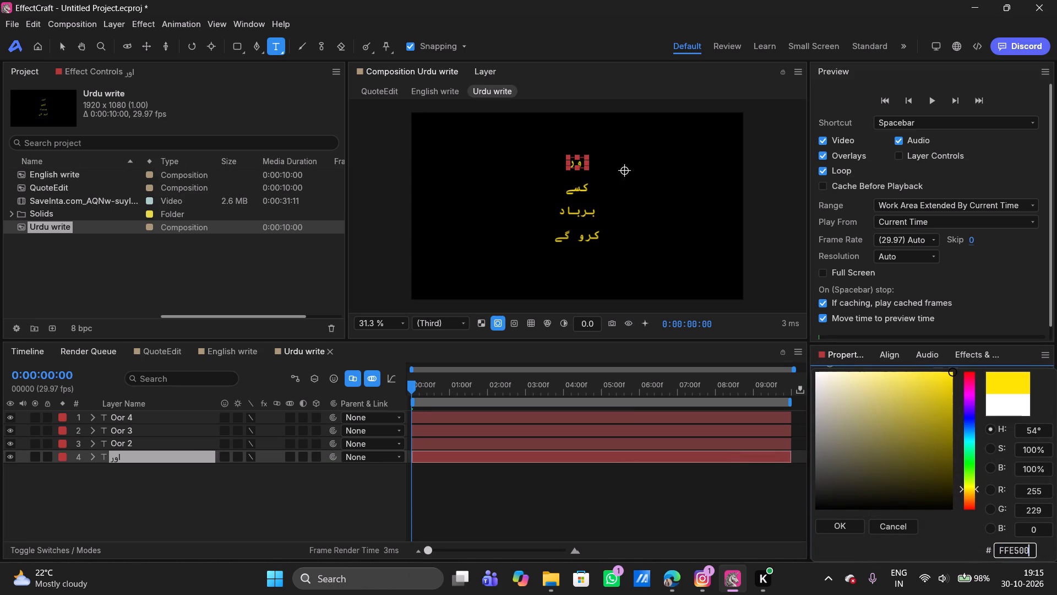
click(839, 531)
click(633, 496)
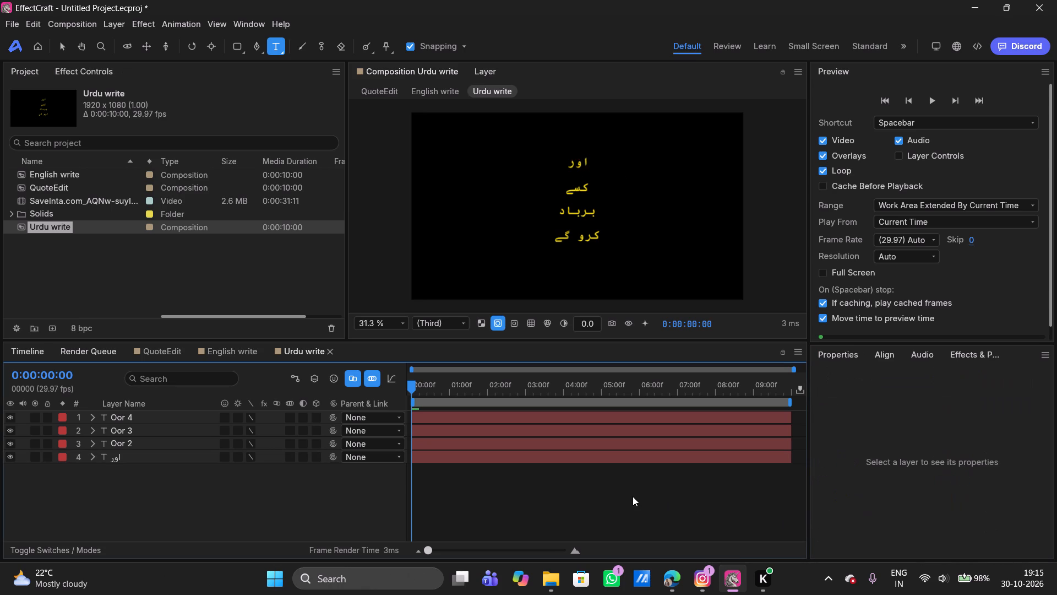
Play back the QuoteEdit composition to examine when the Urdu words finish fading in over the English ones.
double_click(49, 188)
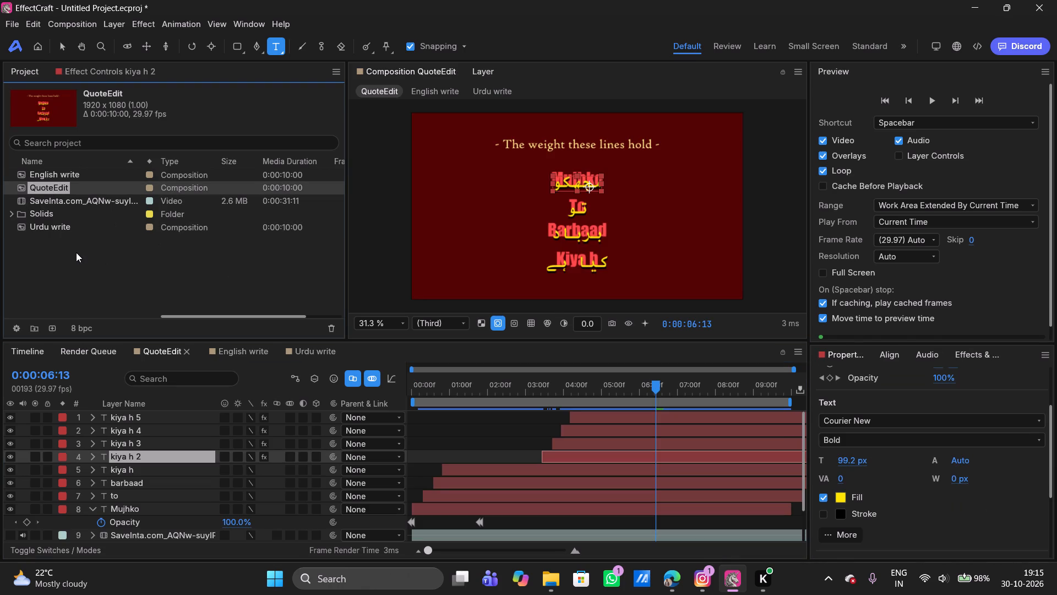
click(76, 252)
drag(553, 387, 368, 386)
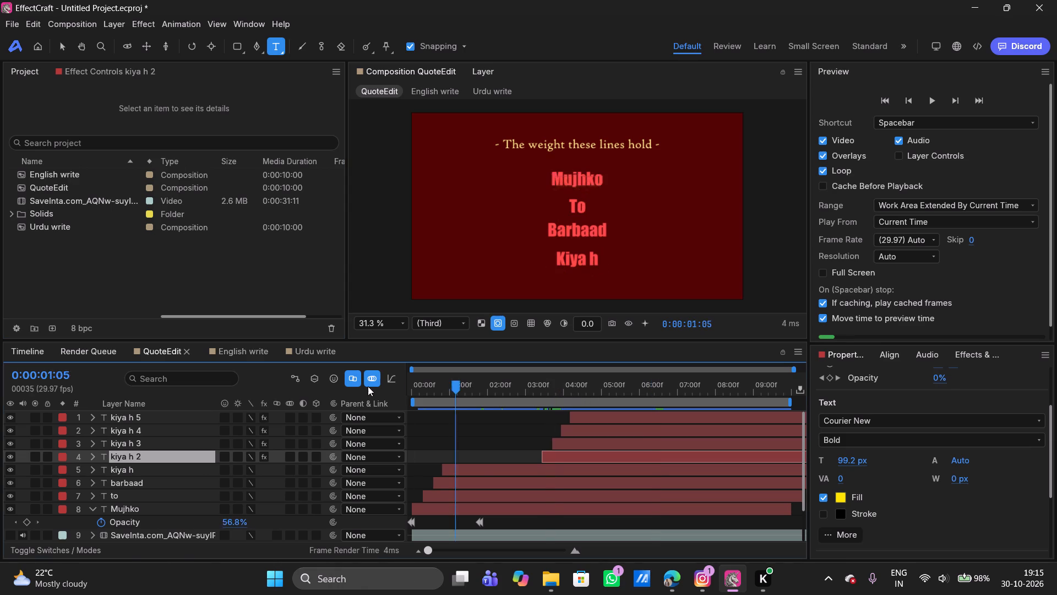
drag(368, 386, 360, 393)
key(space)
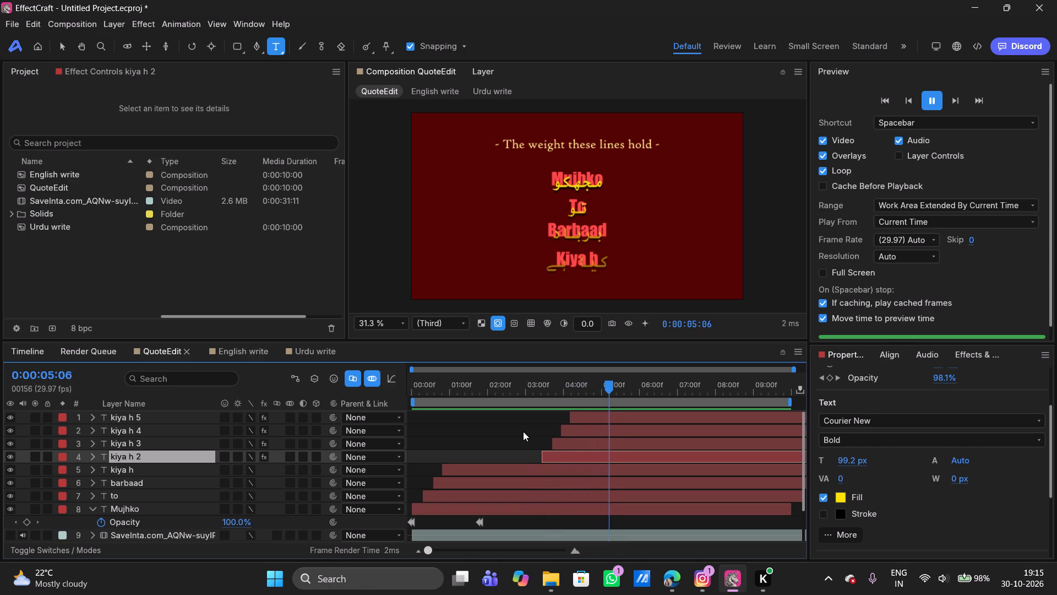
key(space)
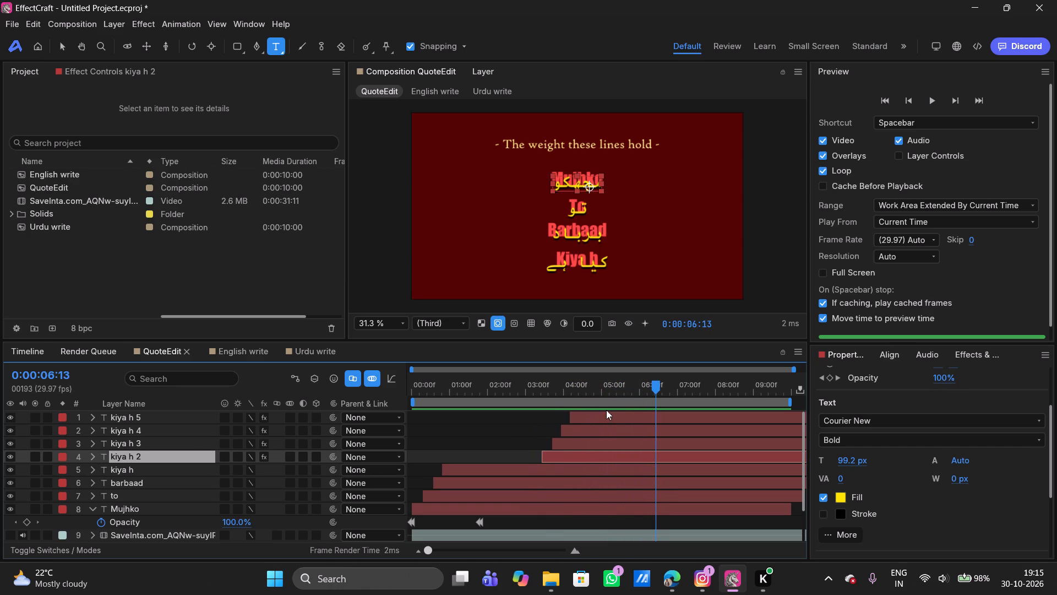
click(584, 383)
key(space)
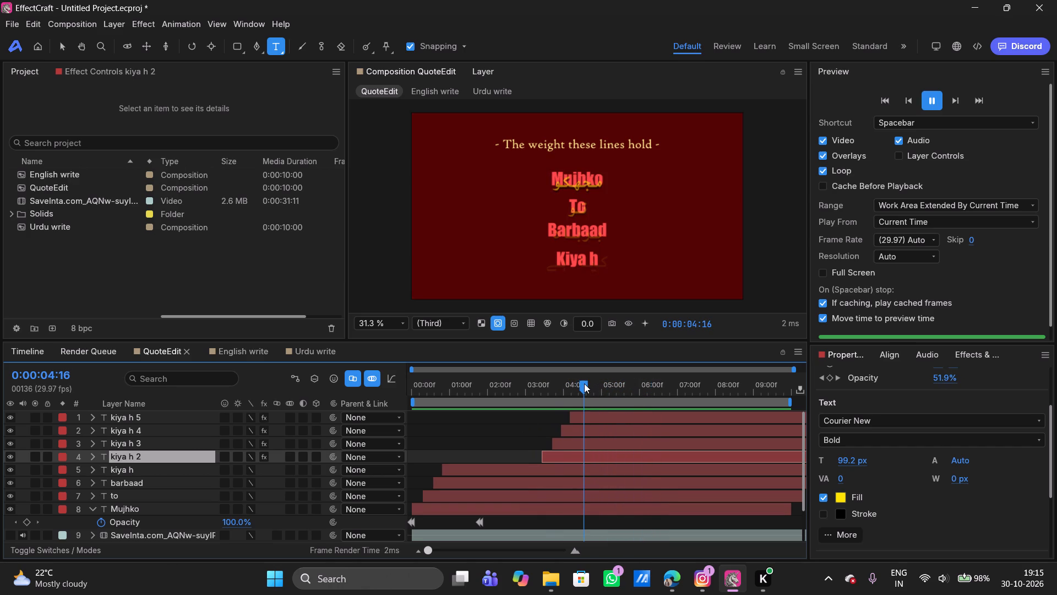
key(space)
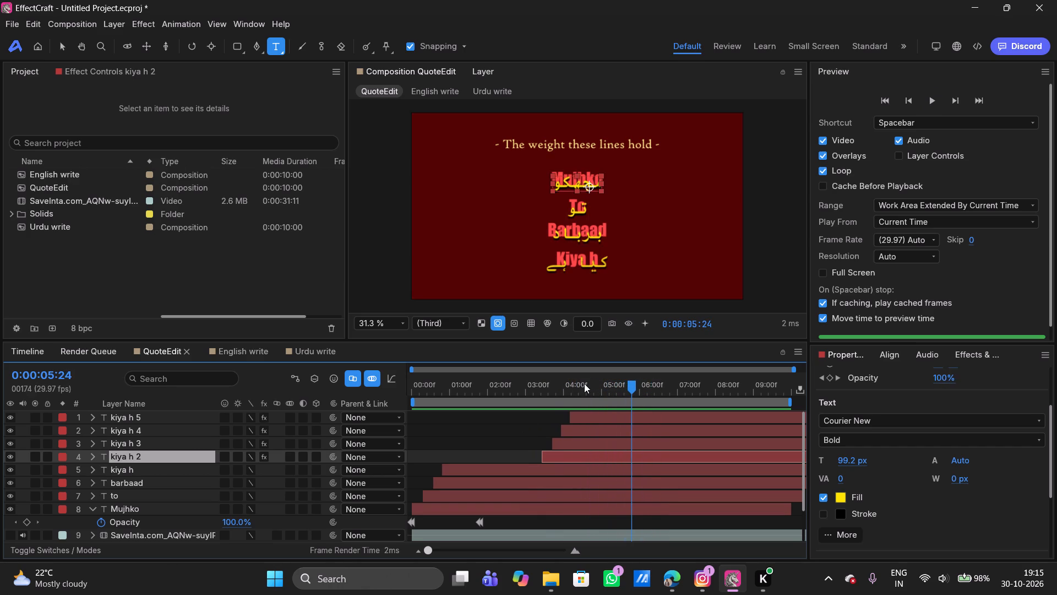
Add the English write composition to QuoteEdit as the top layer, starting just before 0:00:05:24.
click(52, 177)
drag(52, 177, 595, 402)
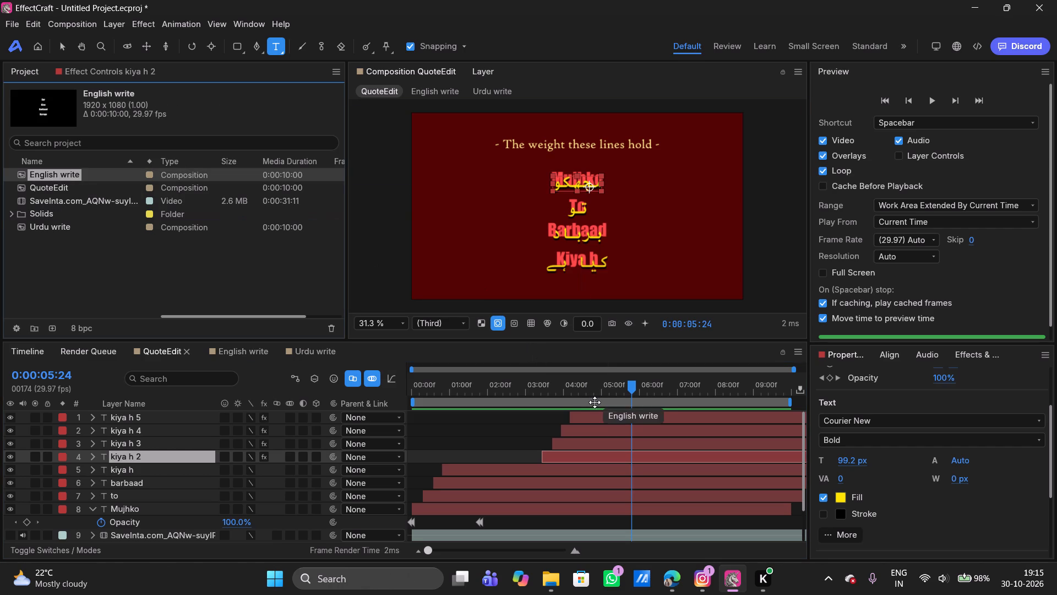
drag(595, 402, 624, 410)
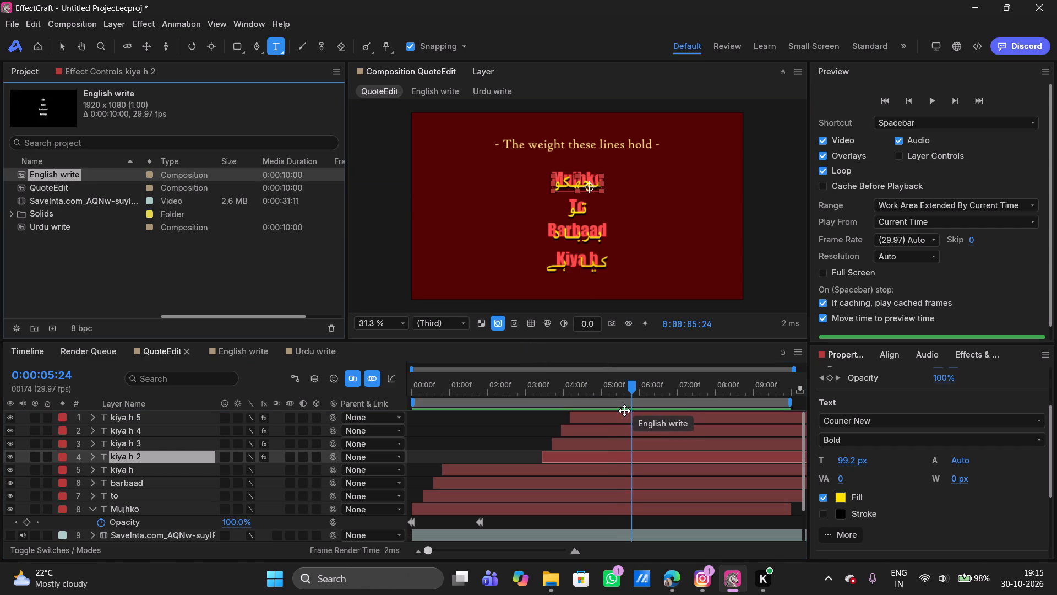
drag(624, 410, 624, 412)
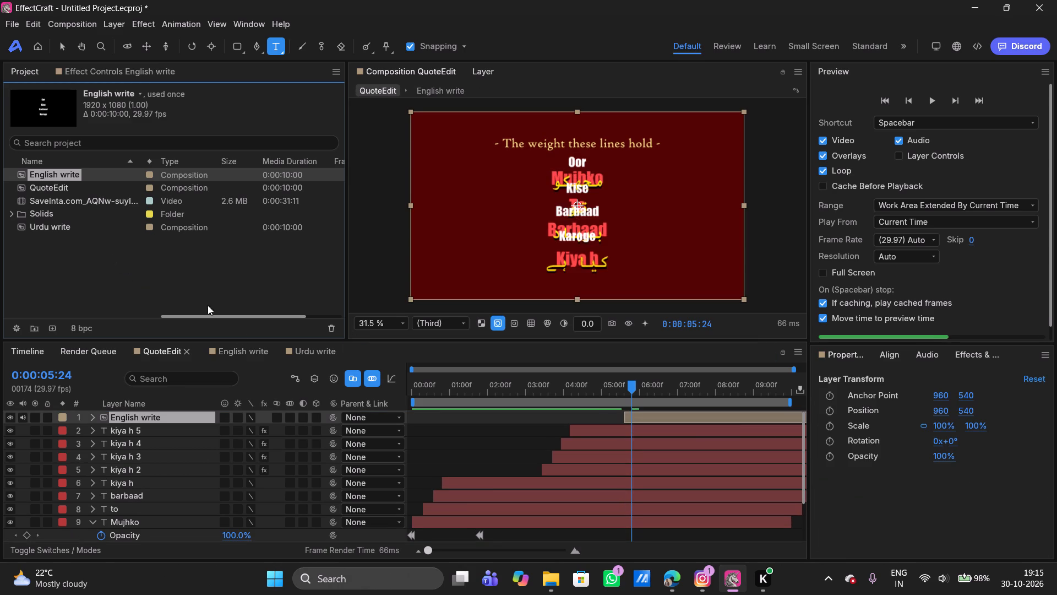
In the English write composition, set the fill of the Oor 4 text layer to the copied red, FF4848.
click(234, 352)
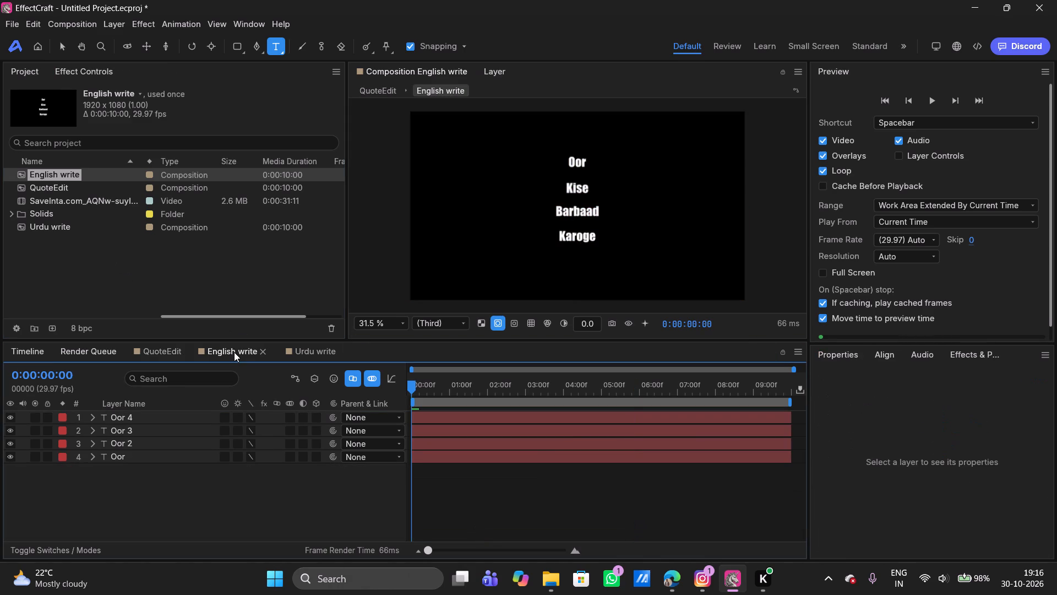
click(134, 415)
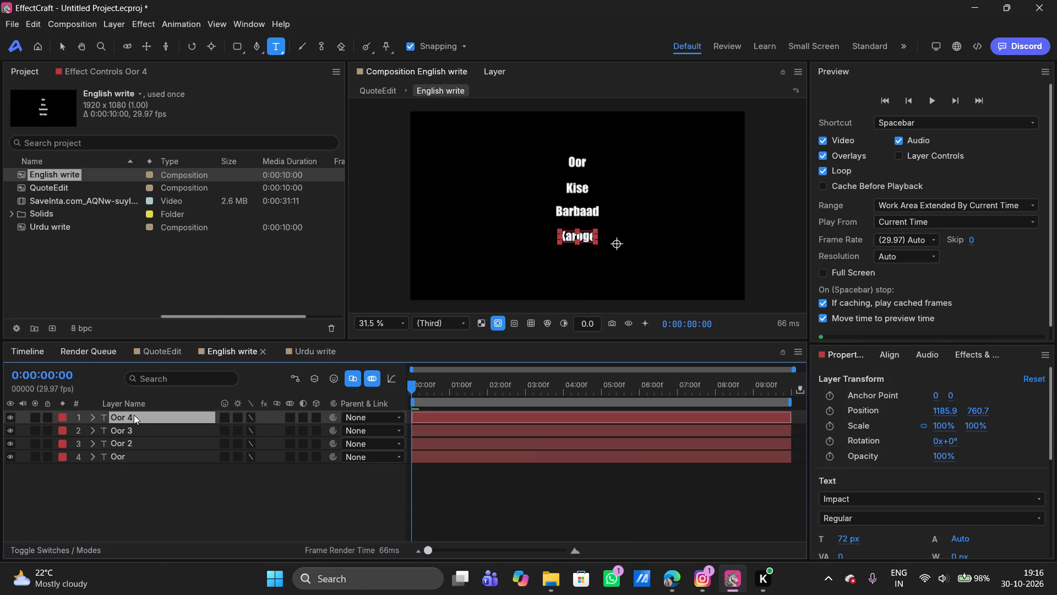
double_click(41, 229)
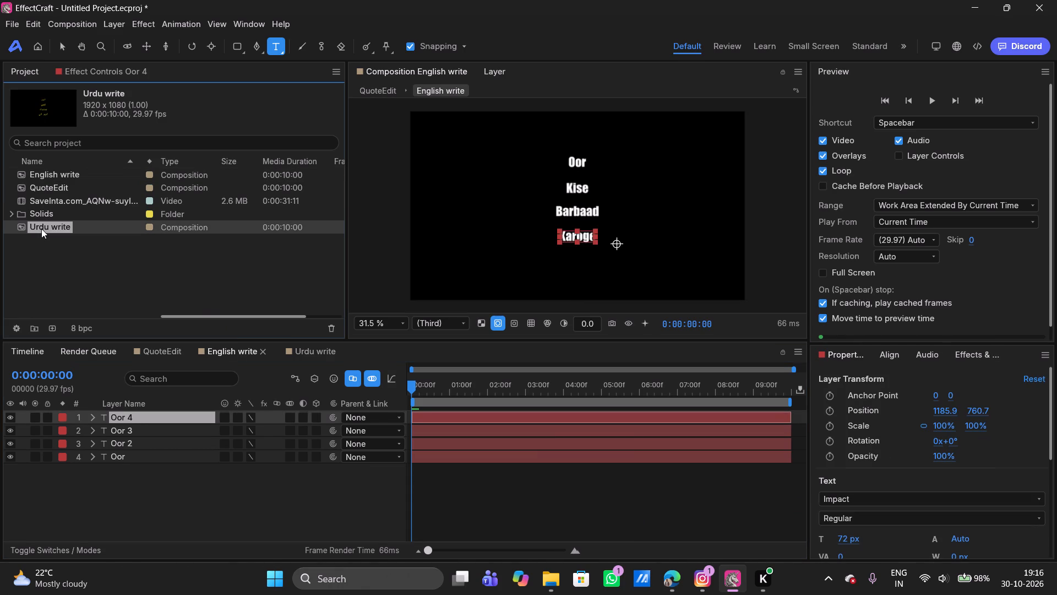
double_click(63, 173)
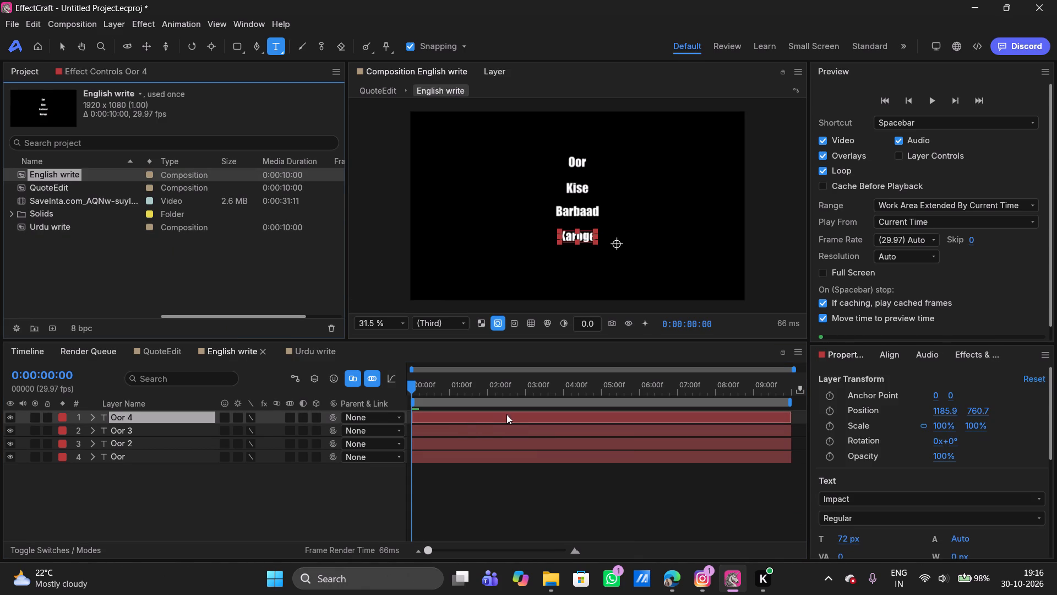
scroll(840, 485, down, 1)
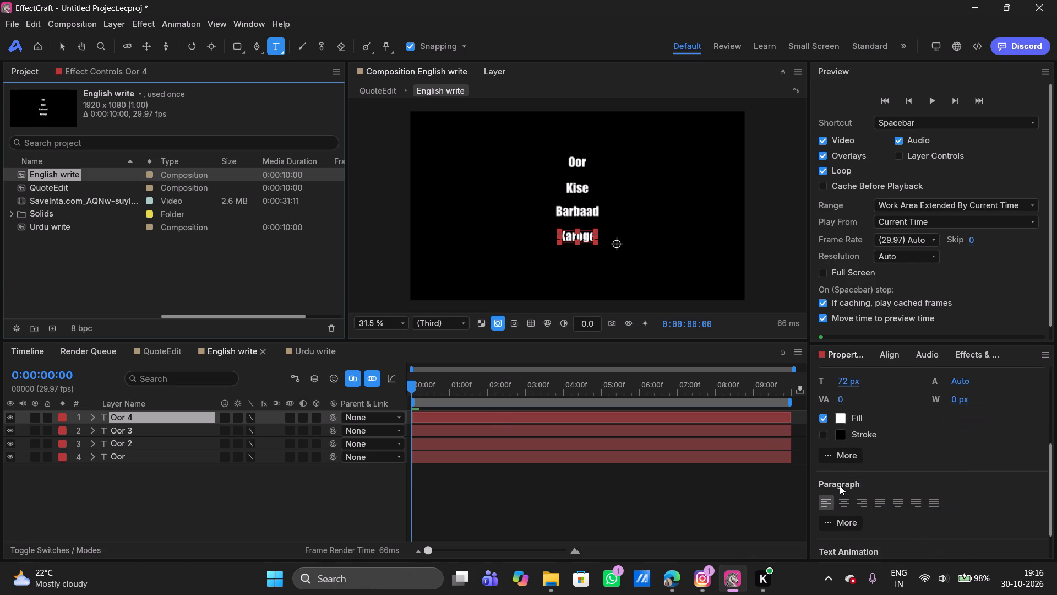
scroll(840, 485, up, 1)
click(840, 422)
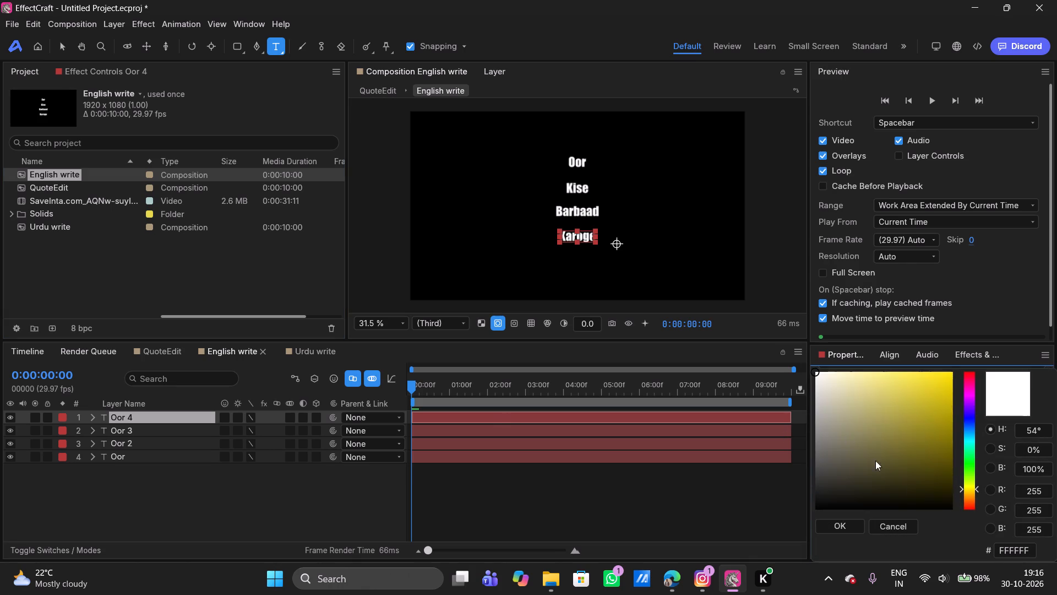
click(1018, 546)
key(super+v)
click(873, 456)
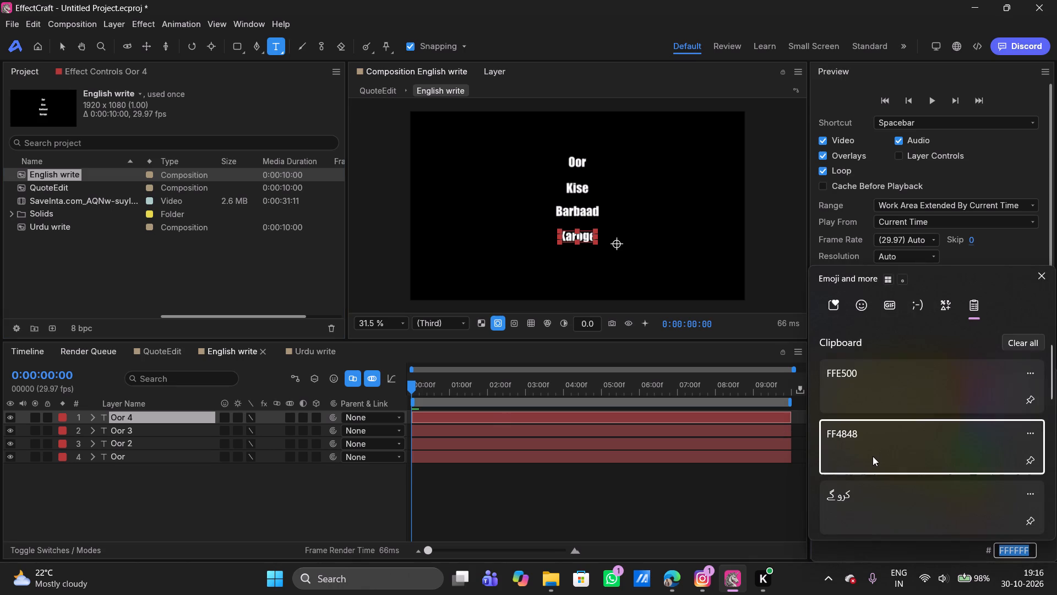
key(ctrl+v)
click(827, 531)
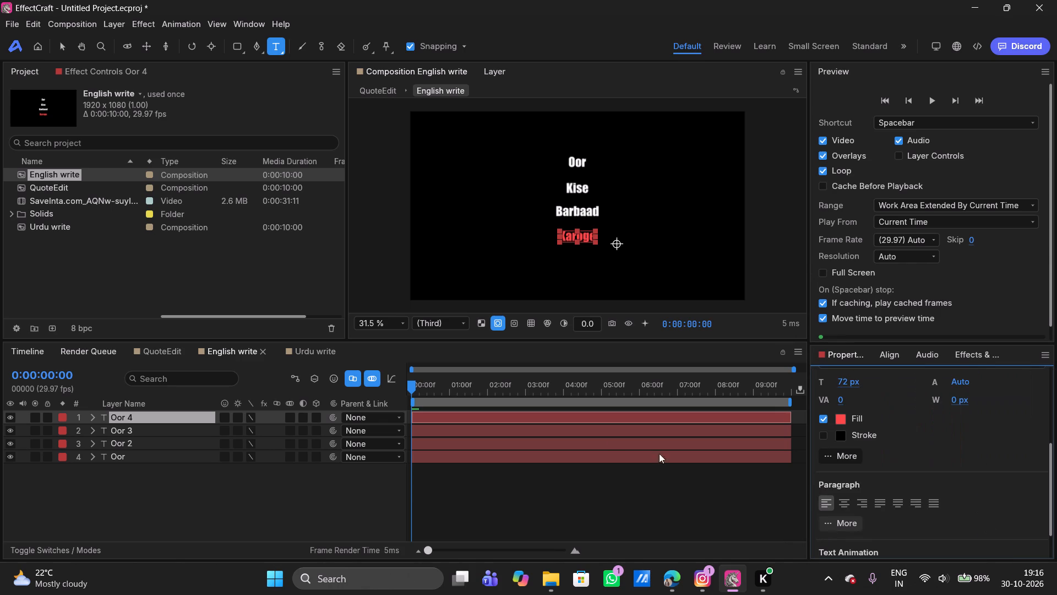
Set the fill of the Oor 3 and Oor 2 text layers to the same red, FF4848.
click(600, 432)
click(835, 423)
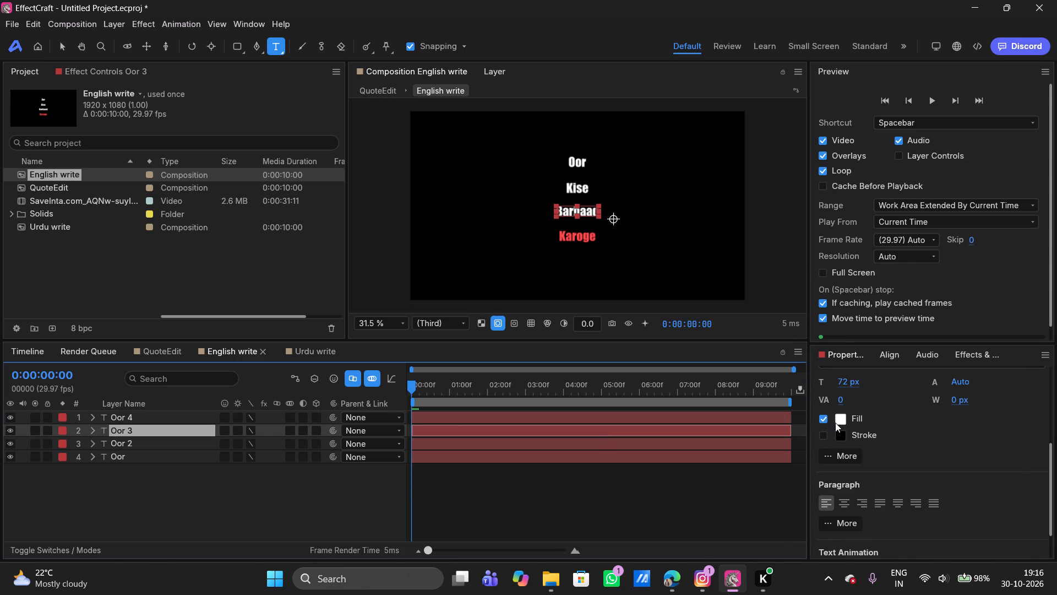
click(1016, 552)
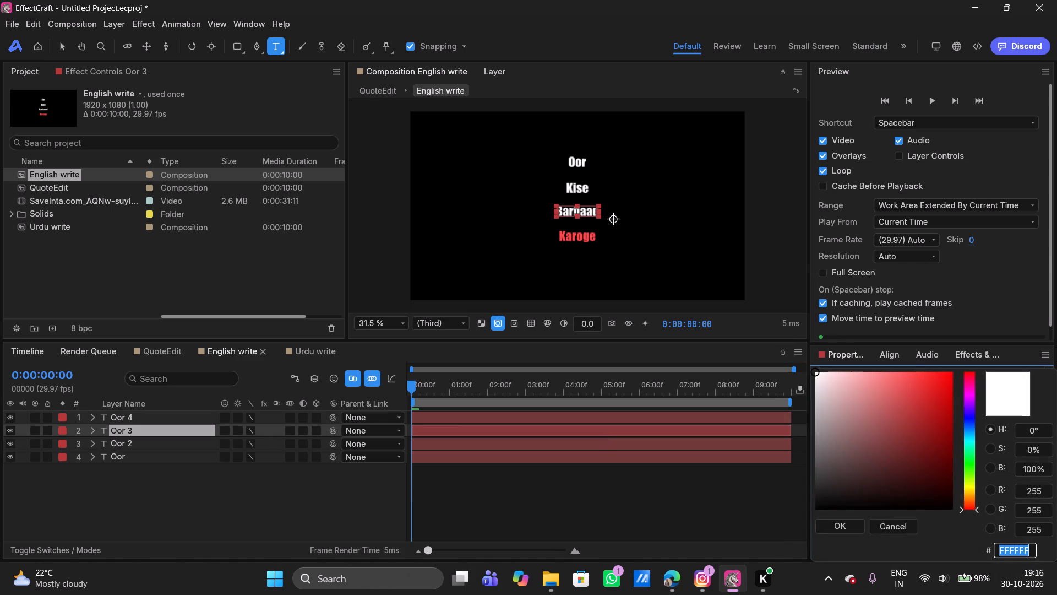
key(ctrl+v)
click(848, 528)
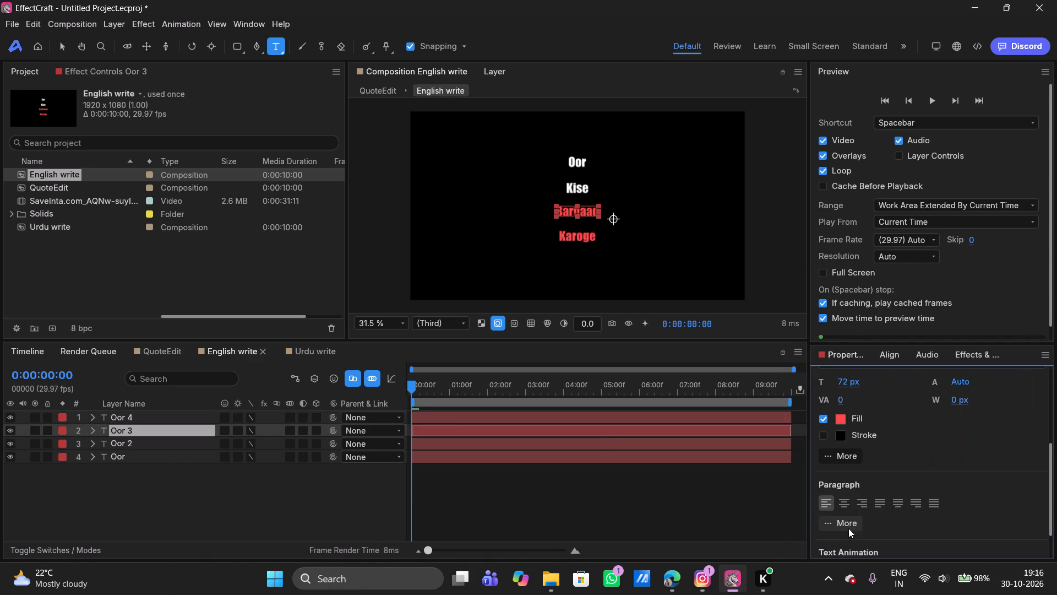
click(597, 442)
click(836, 418)
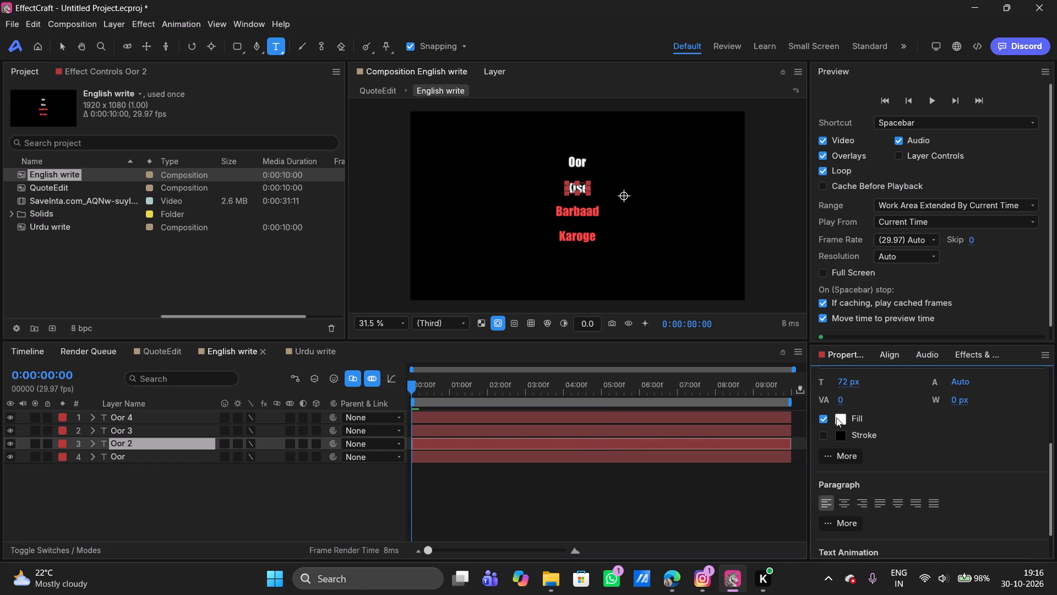
click(1011, 548)
key(ctrl+v)
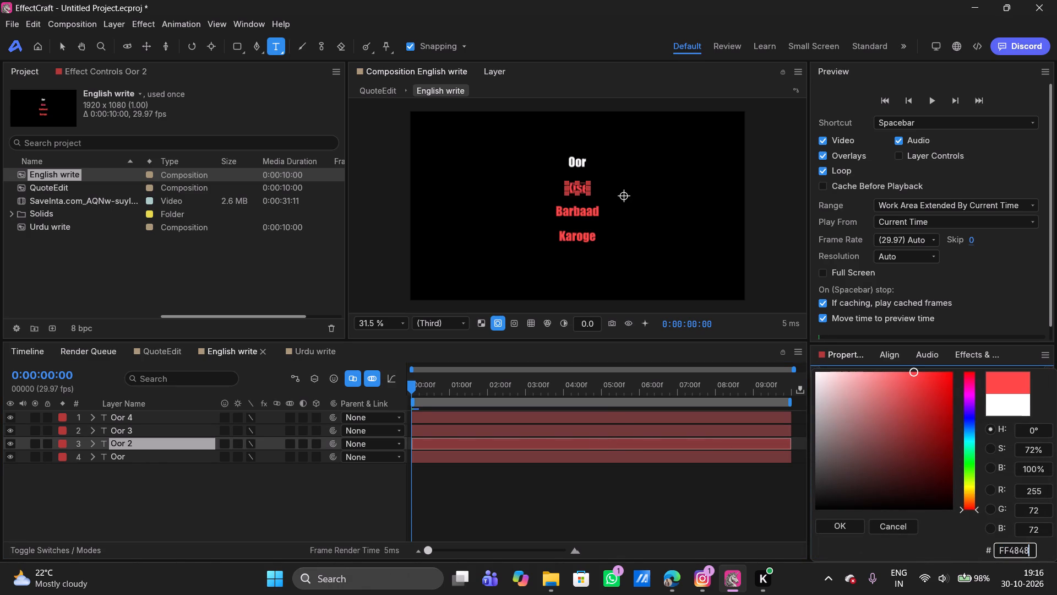
click(840, 527)
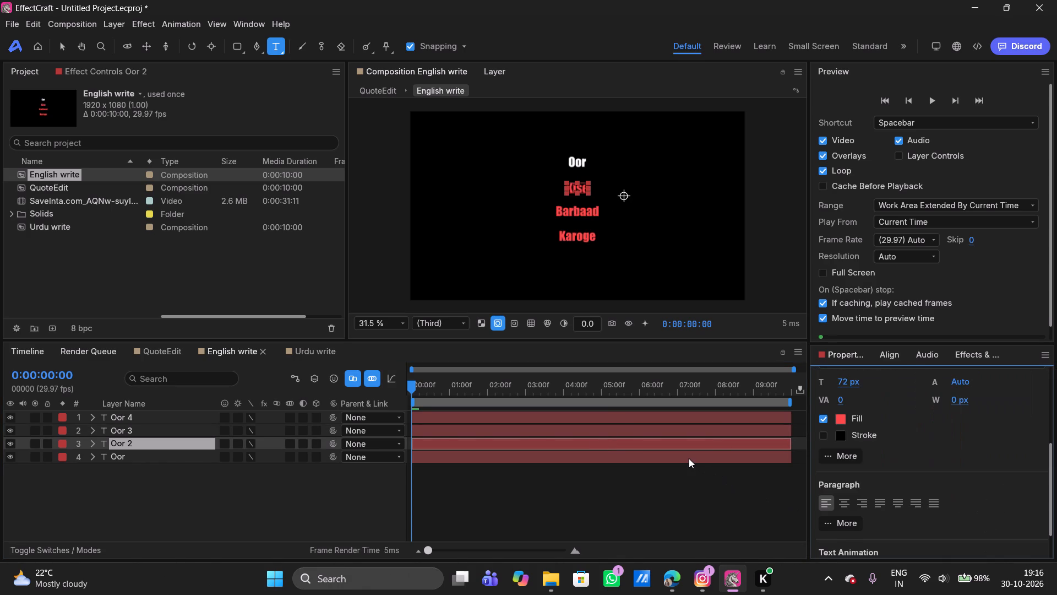
Set the fill of the Oor text layer to FF4848 and deselect the layer.
click(689, 458)
click(842, 418)
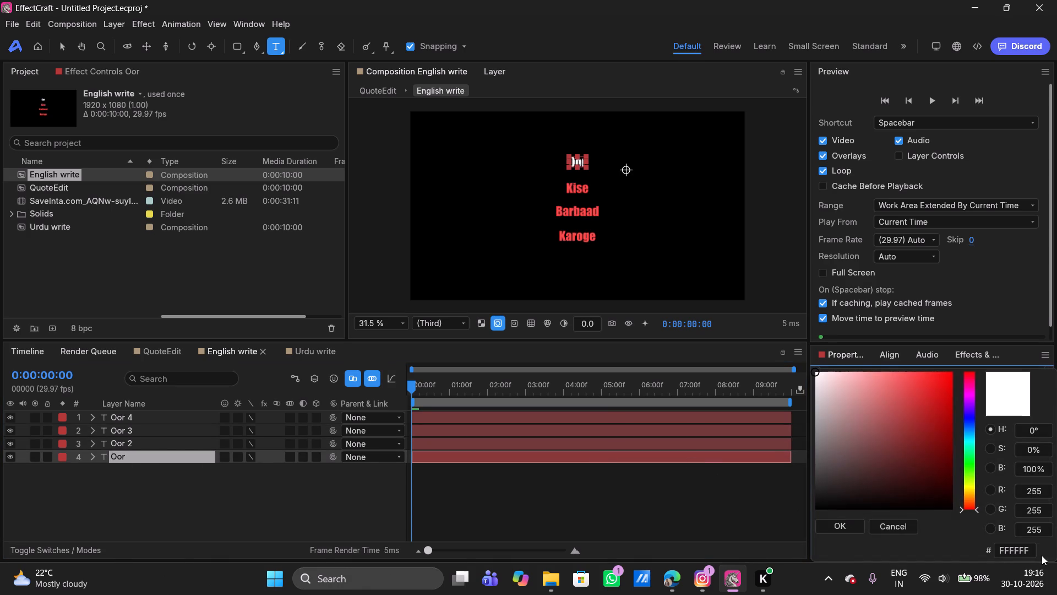
click(1018, 550)
key(ctrl+v)
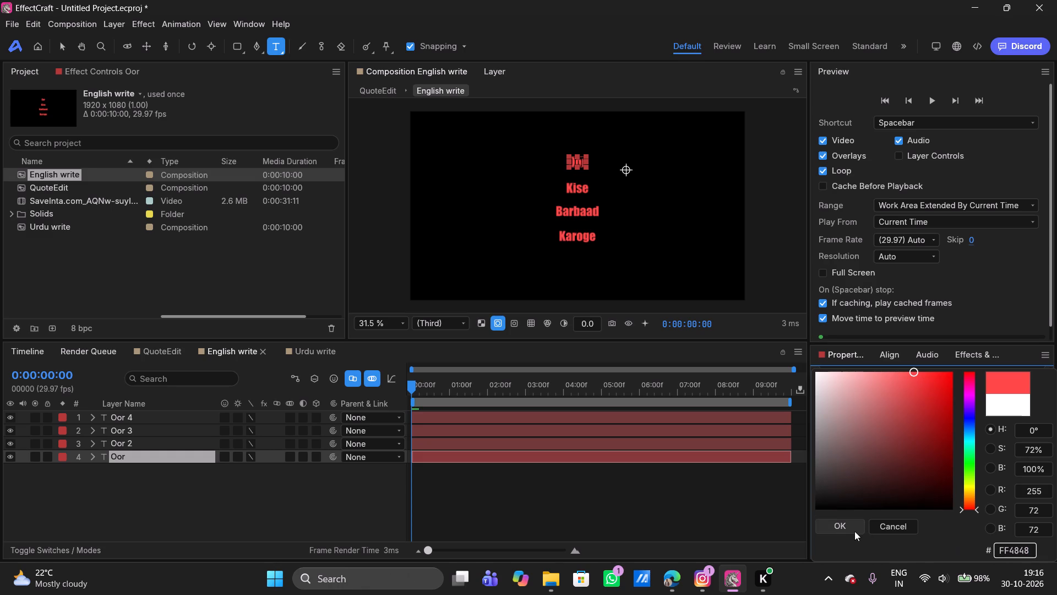
click(841, 528)
click(635, 513)
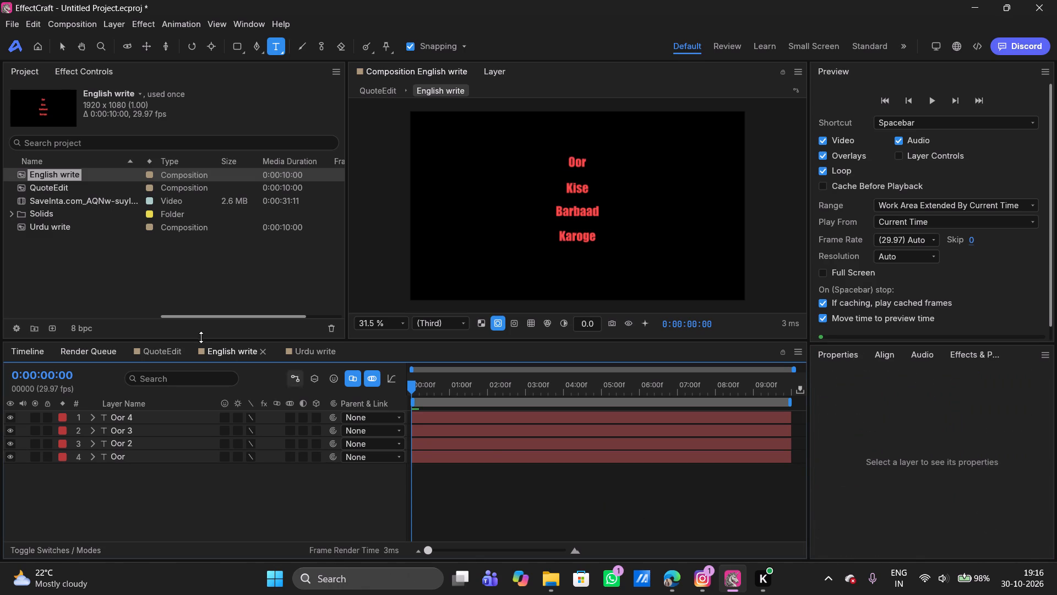
In QuoteEdit, move the English write layer to a horizontal position of 241.6 and scale it to 136.8%.
click(171, 359)
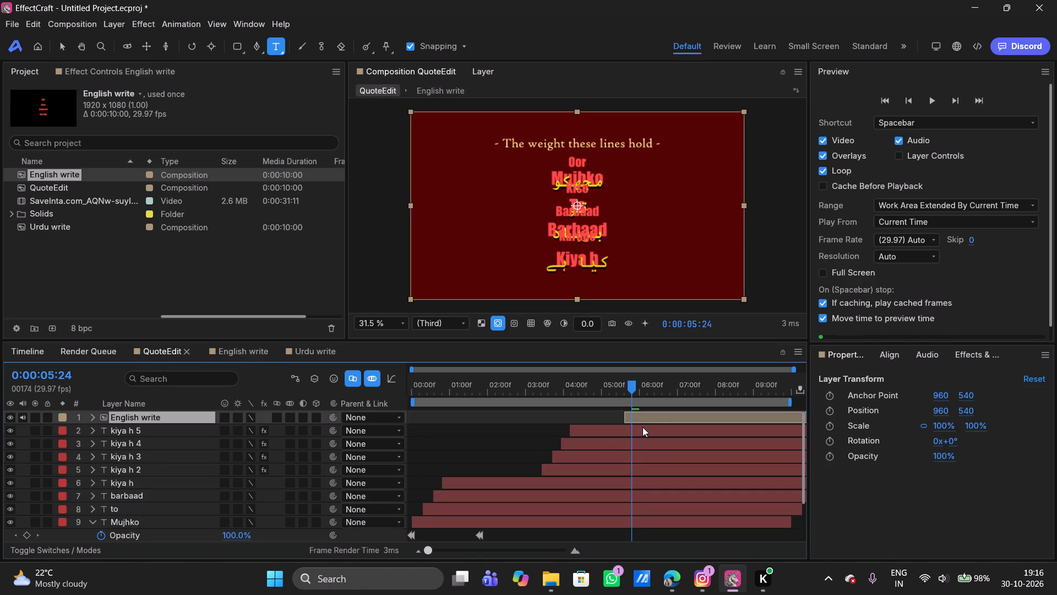
click(656, 417)
drag(943, 414, 646, 425)
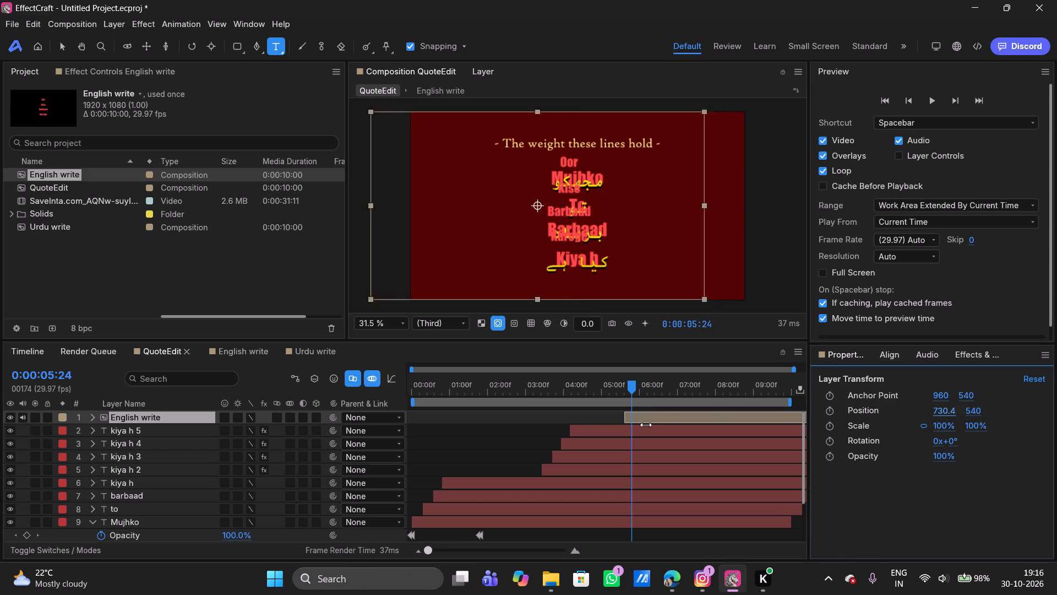
drag(646, 425, 439, 417)
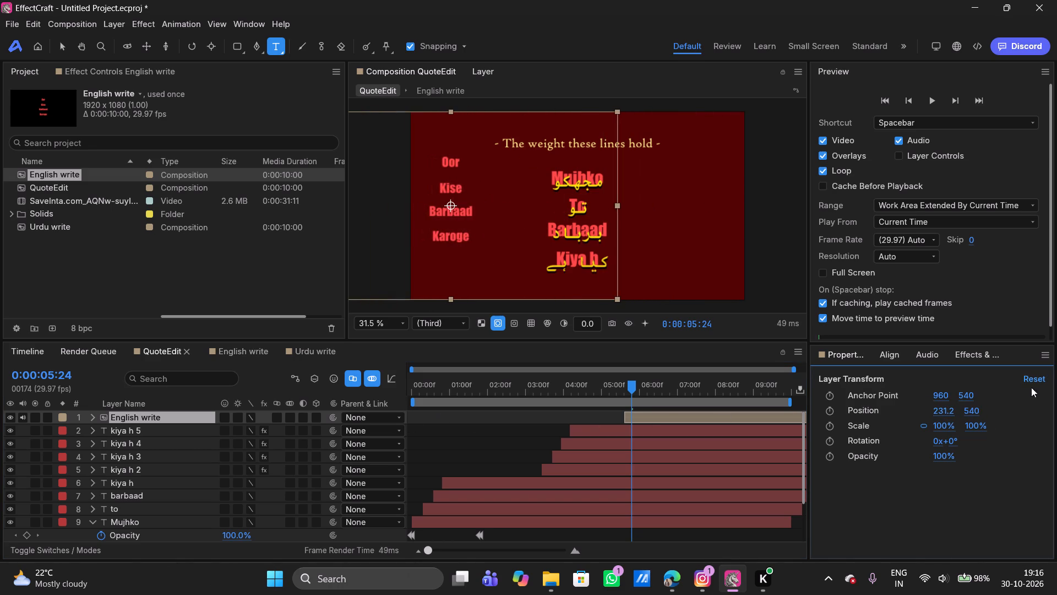
drag(947, 428, 981, 428)
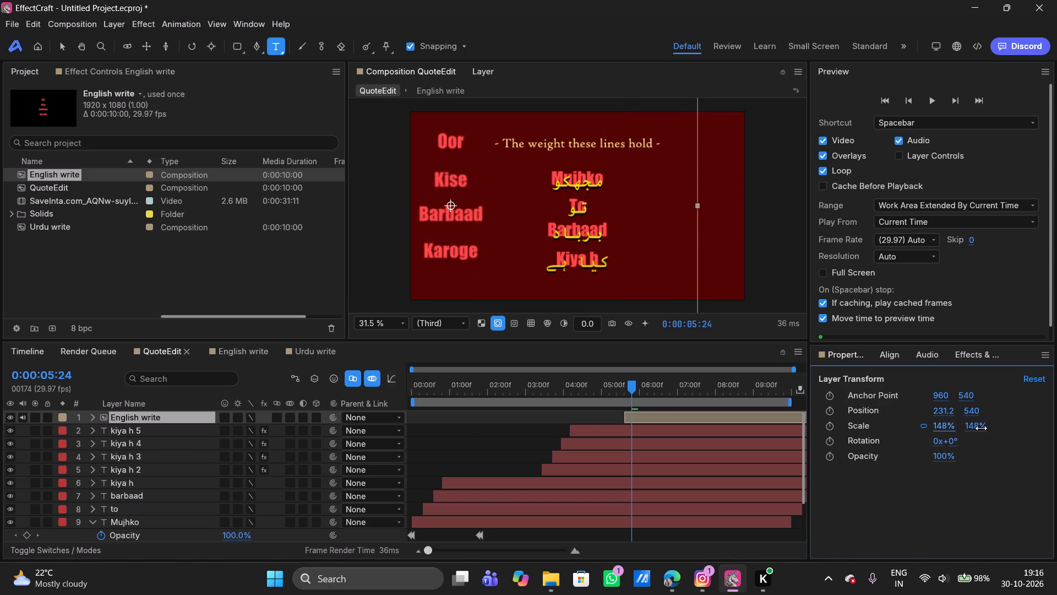
drag(981, 428, 973, 430)
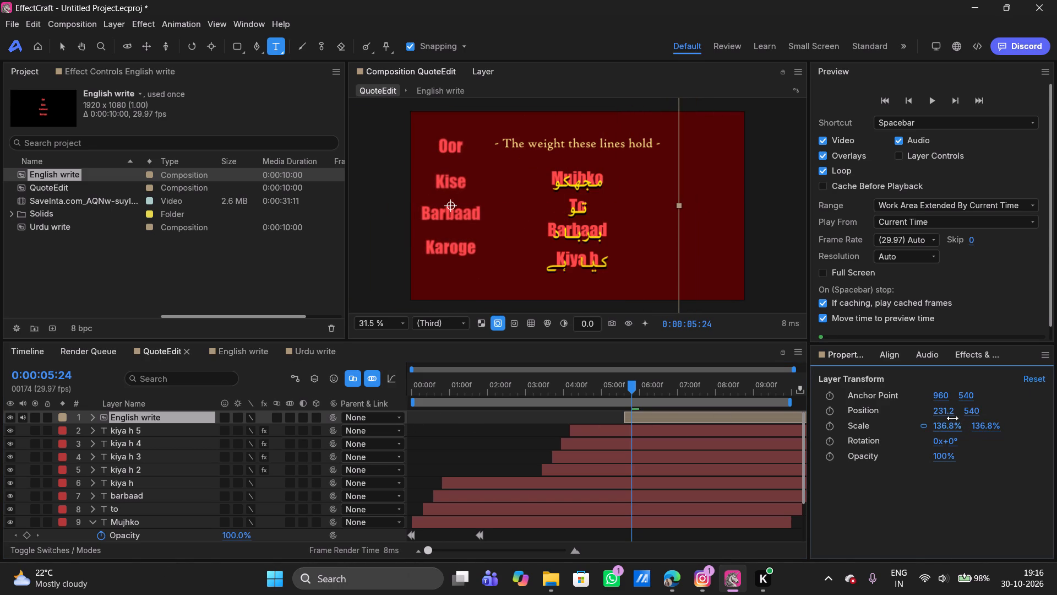
drag(944, 412, 932, 415)
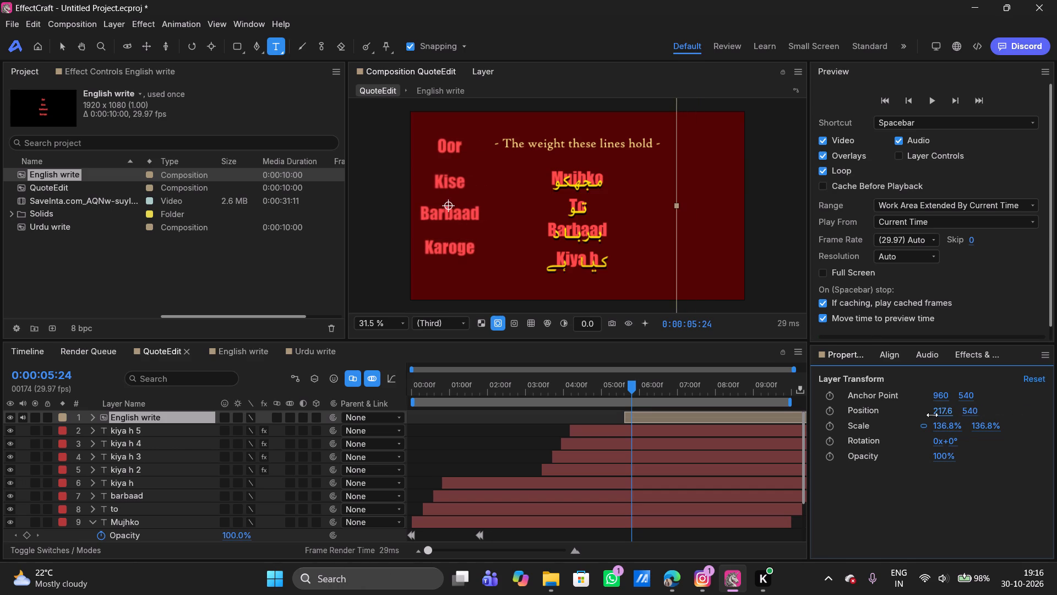
drag(932, 415, 955, 413)
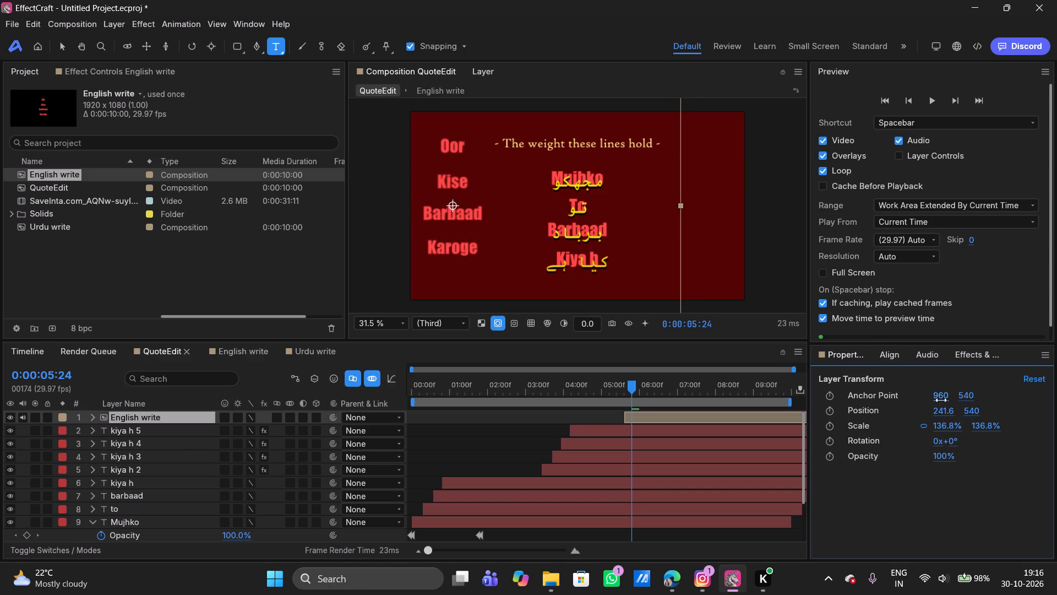
Keyframe the English write layer's Position at its start, 0:00:05:18, and again at 0:00:09:26, keeping 241.6, 540.
key(i)
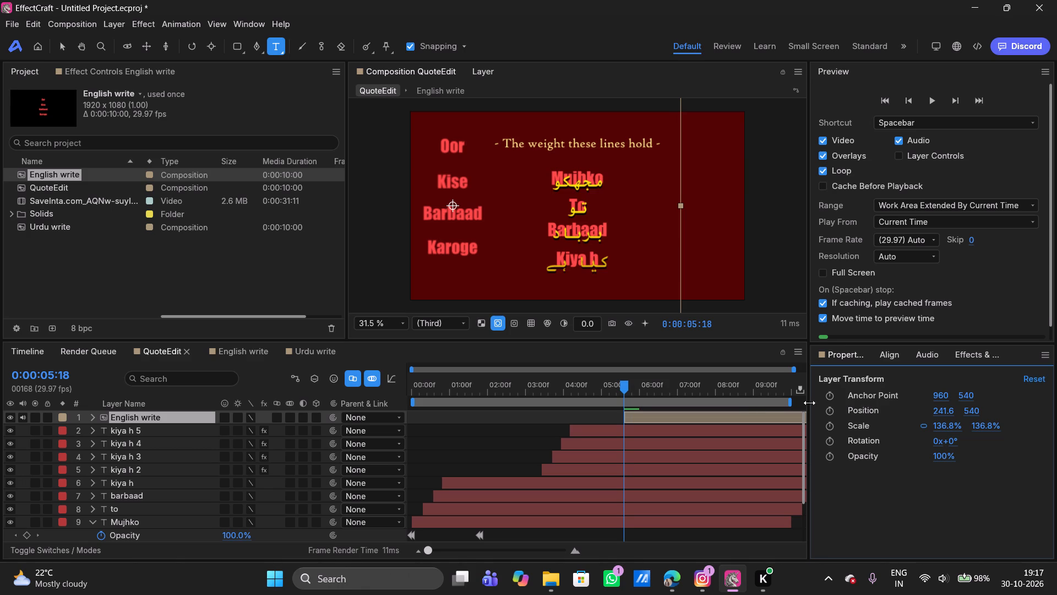
click(830, 410)
drag(620, 385, 705, 383)
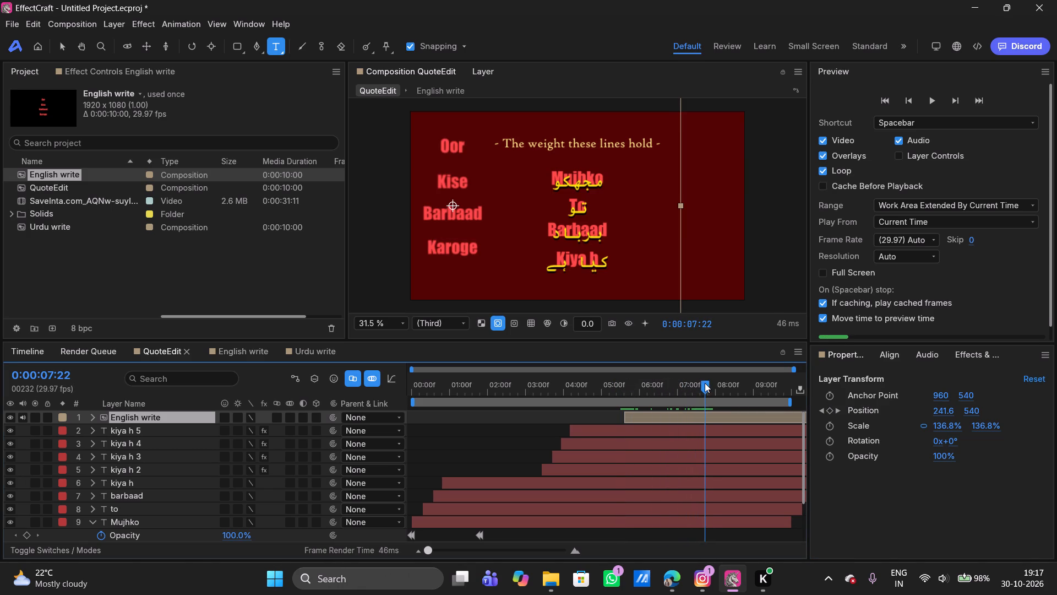
drag(705, 383, 714, 382)
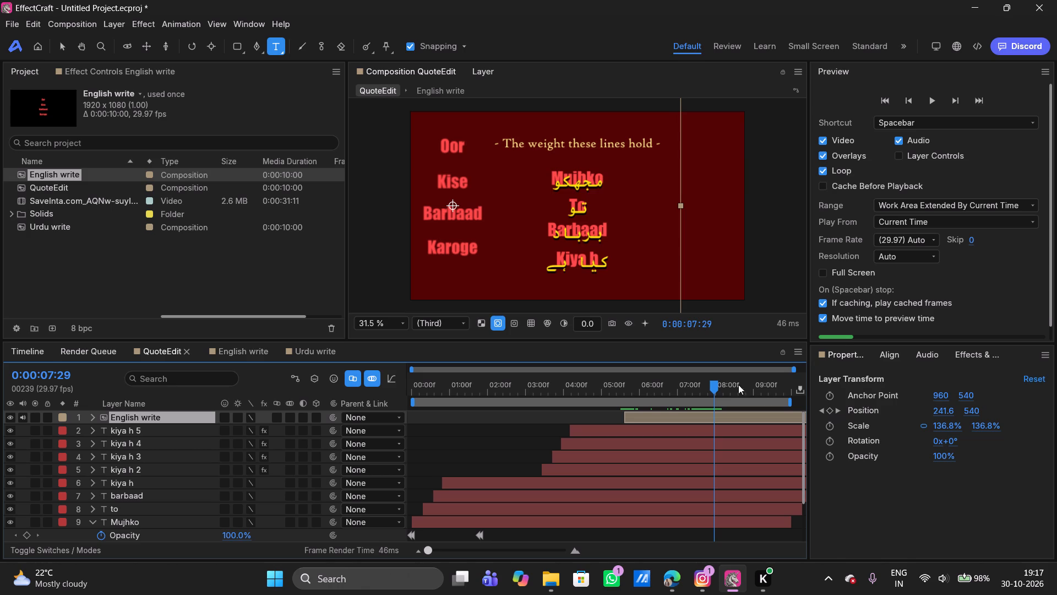
drag(718, 386, 785, 388)
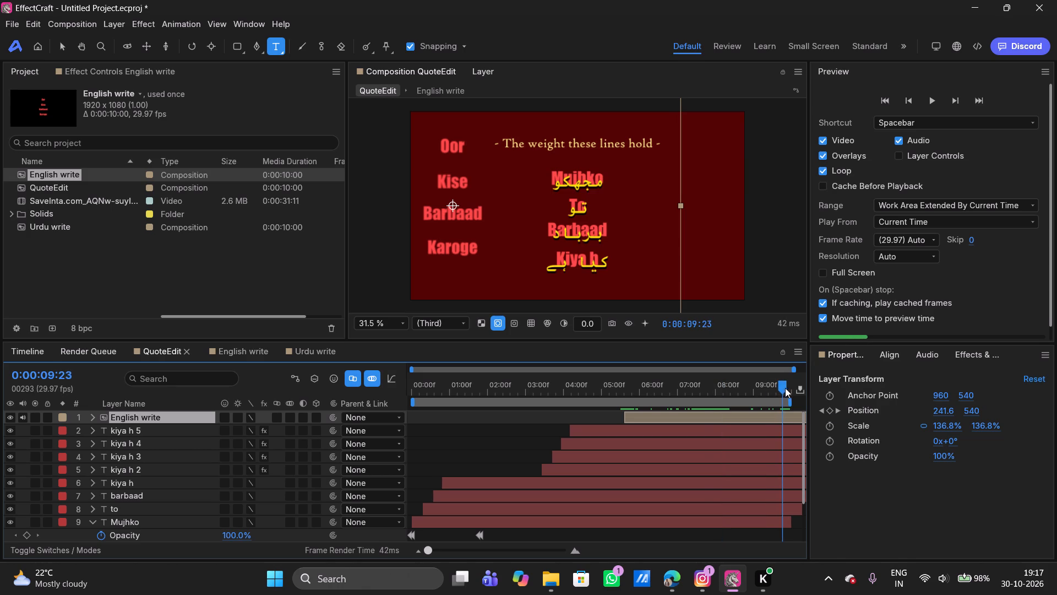
drag(785, 388, 786, 388)
click(830, 412)
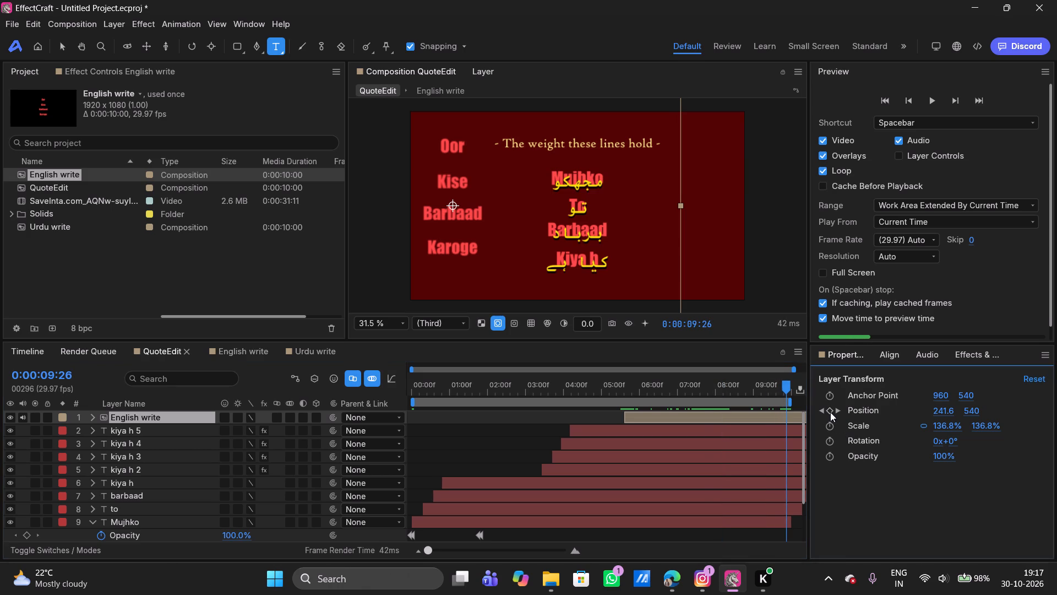
At the English write layer's first Position keyframe, 0:00:05:18, set its vertical position to 1464.8 so it starts below the frame.
drag(785, 384, 636, 385)
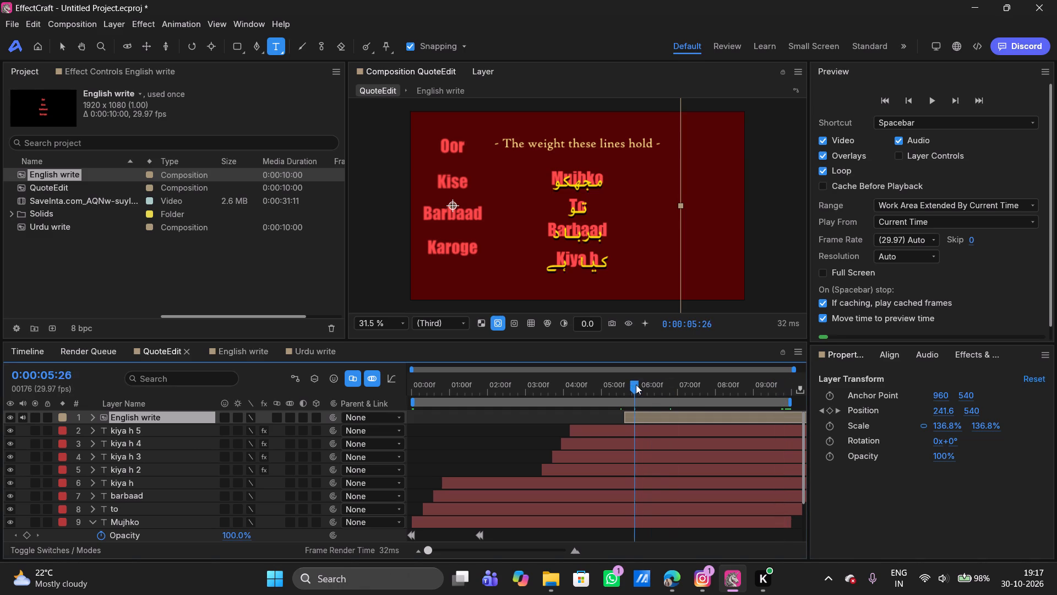
drag(636, 385, 658, 380)
text(uu)
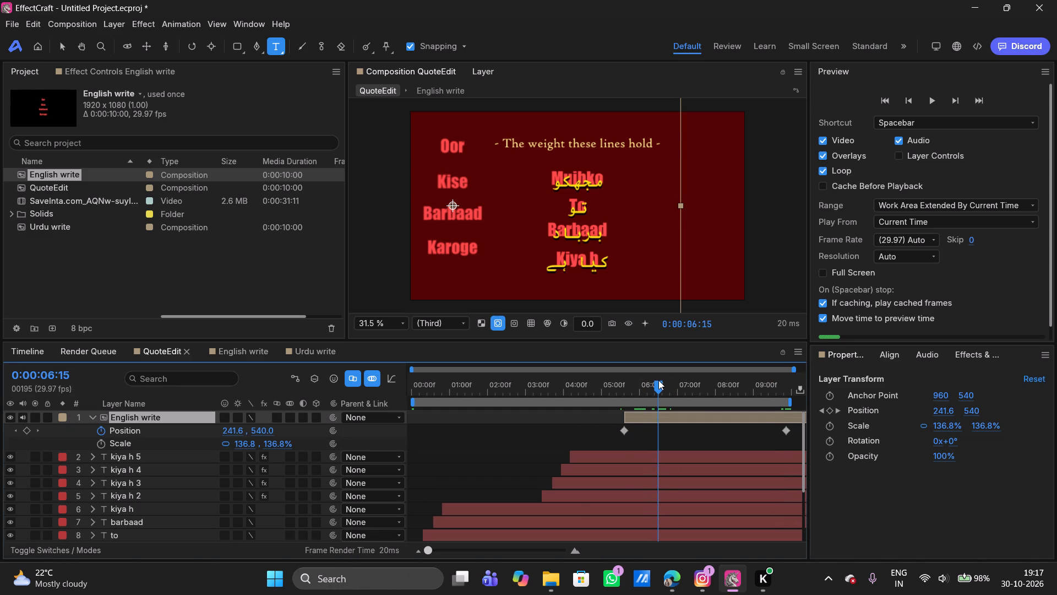
key(i)
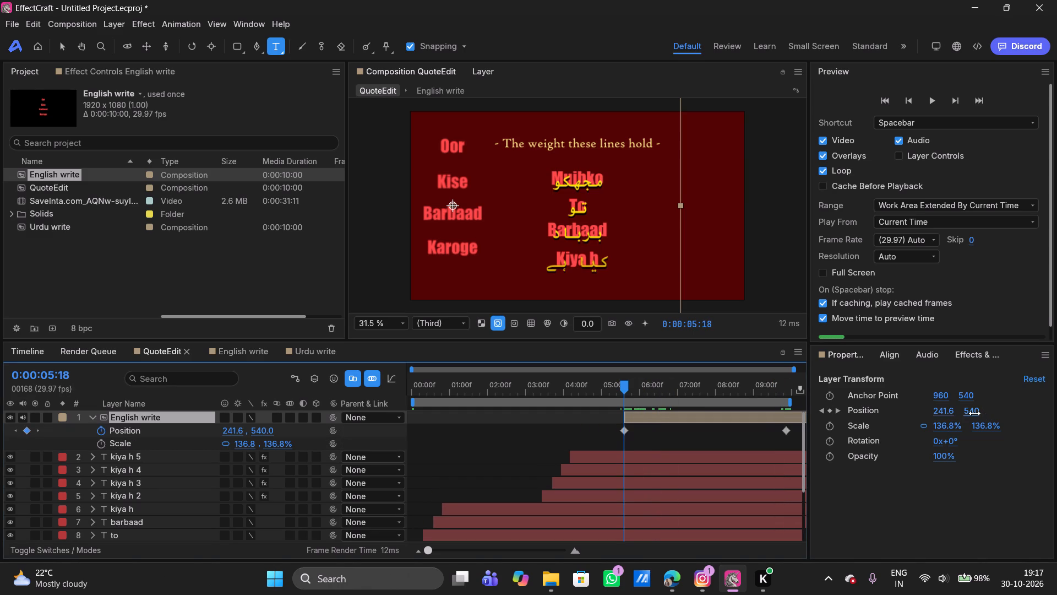
drag(974, 413, 419, 422)
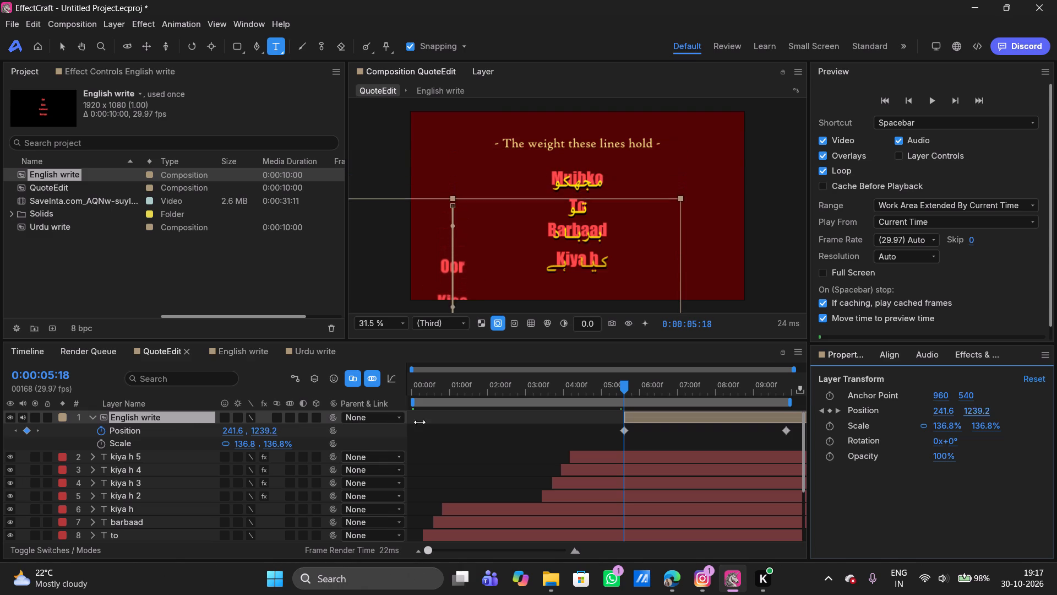
drag(419, 422, 544, 420)
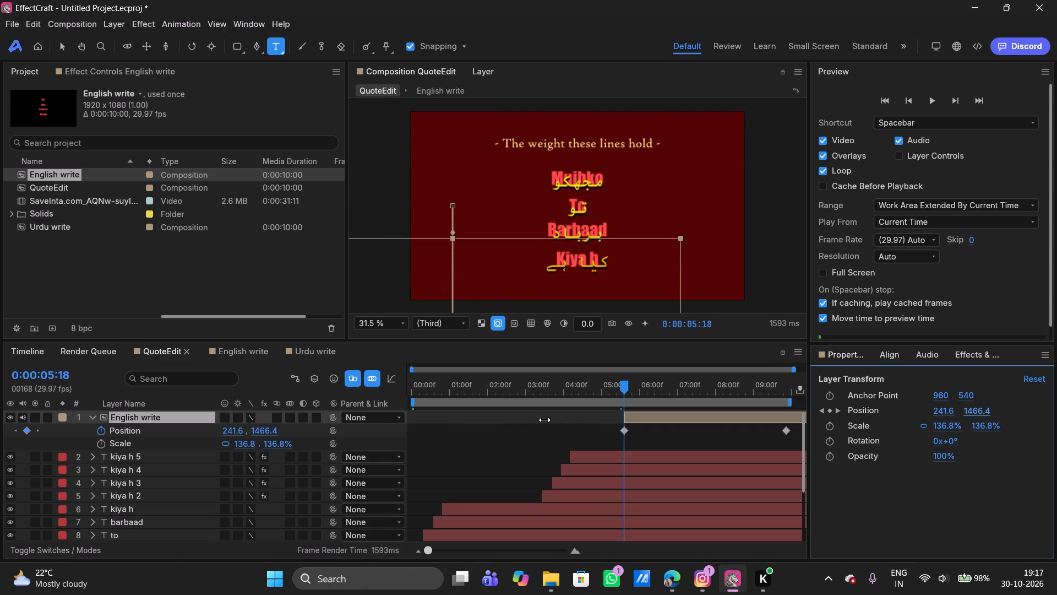
drag(544, 420, 562, 419)
Apply Easy Ease In to both Position keyframes of the English write layer and deselect the layer.
drag(602, 425, 698, 429)
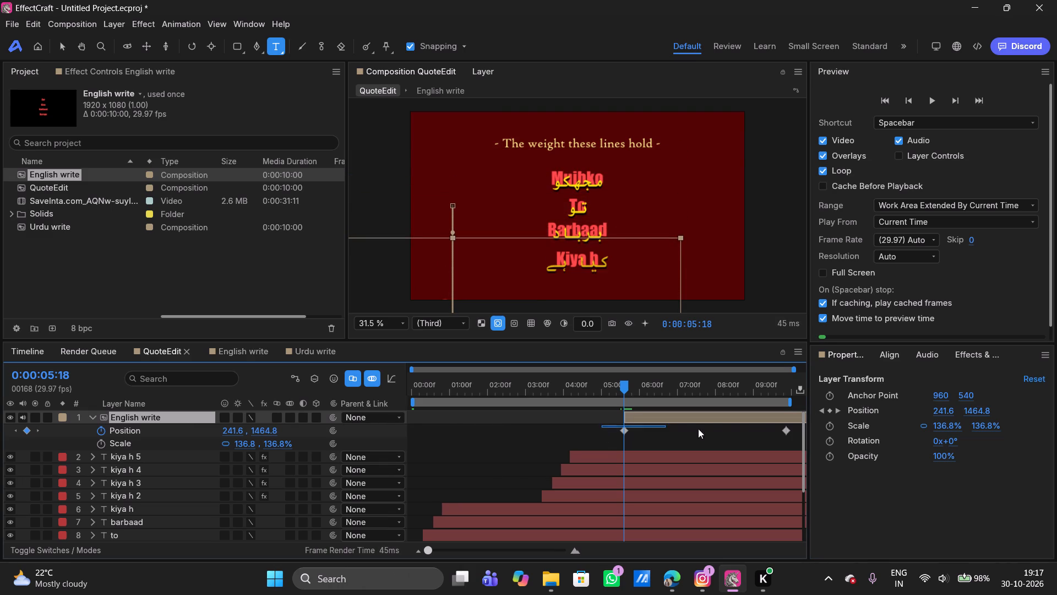
drag(698, 429, 796, 435)
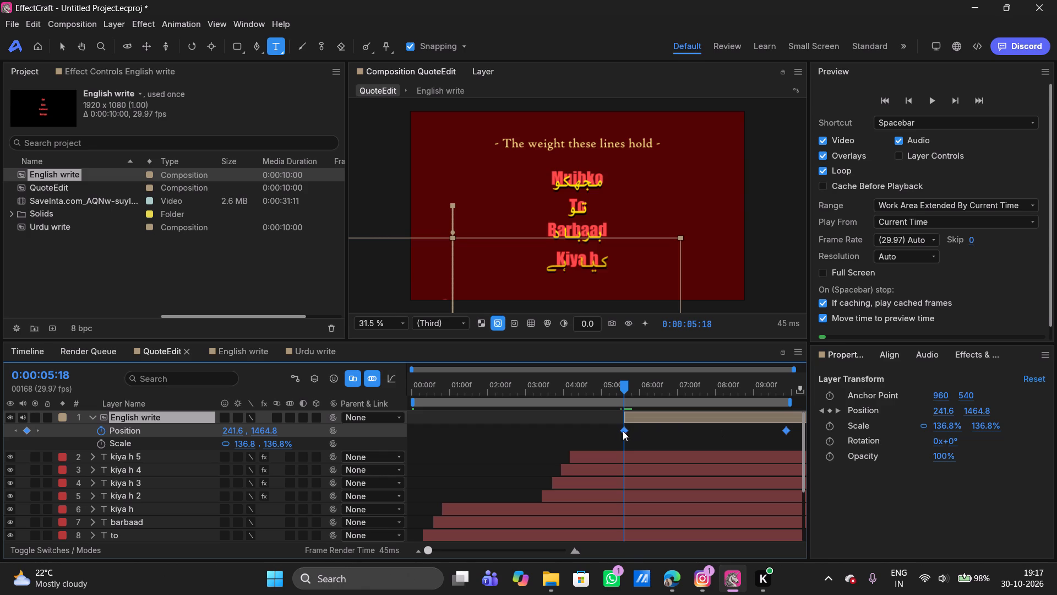
right_click(624, 431)
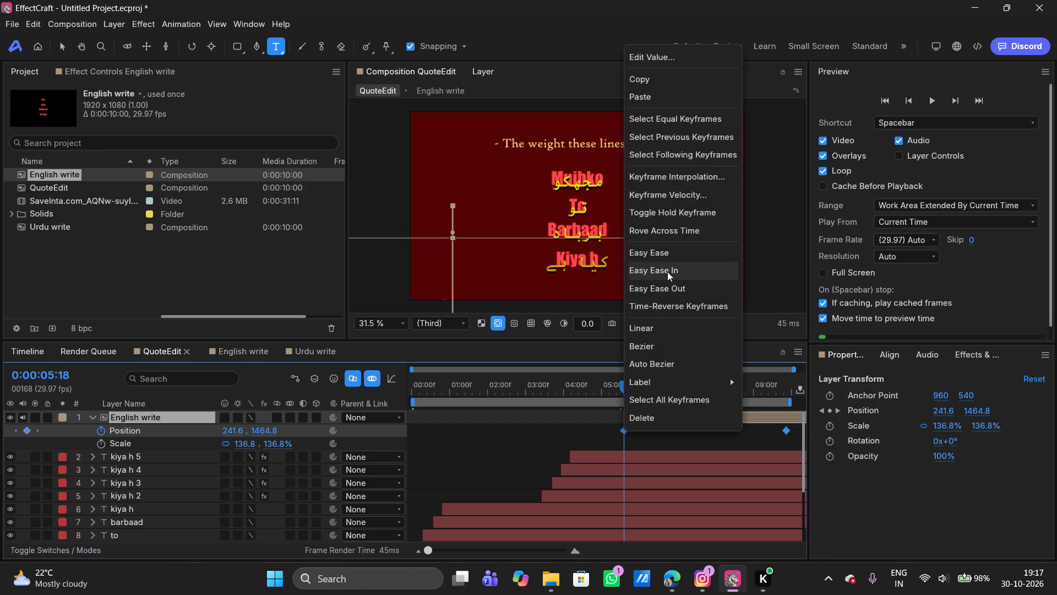
click(667, 272)
click(675, 443)
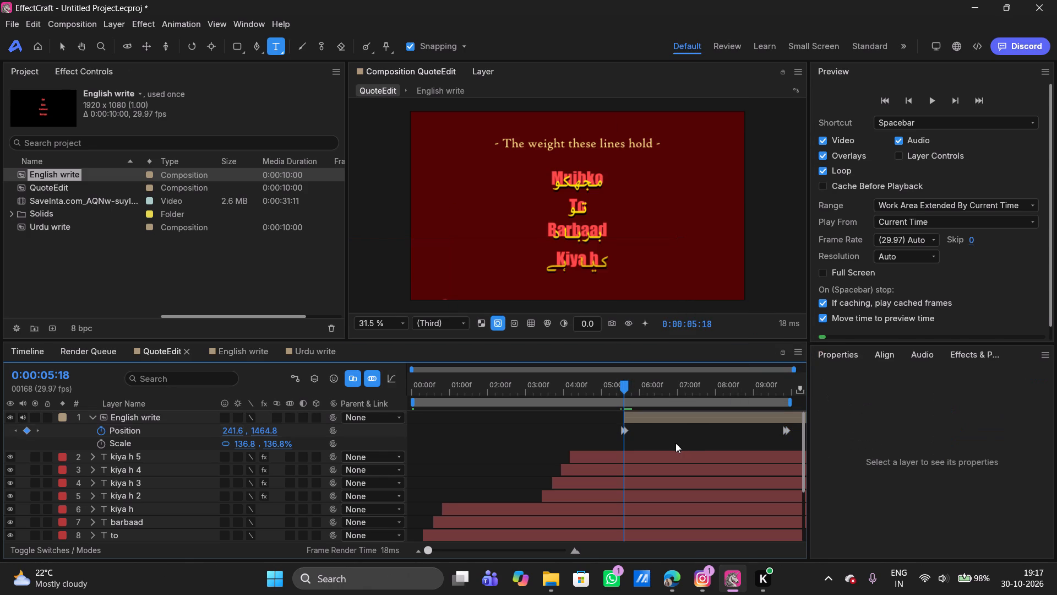
Add the Urdu write composition to QuoteEdit above English write, starting at 0:00:05:18, and set its horizontal position to 1632.8.
click(634, 418)
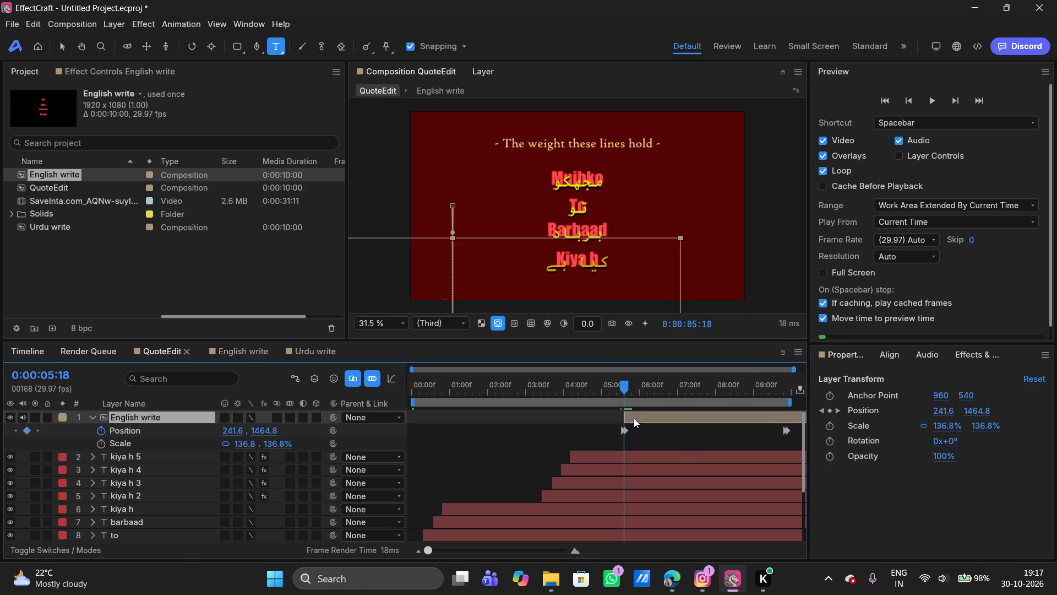
click(58, 227)
drag(58, 227, 664, 375)
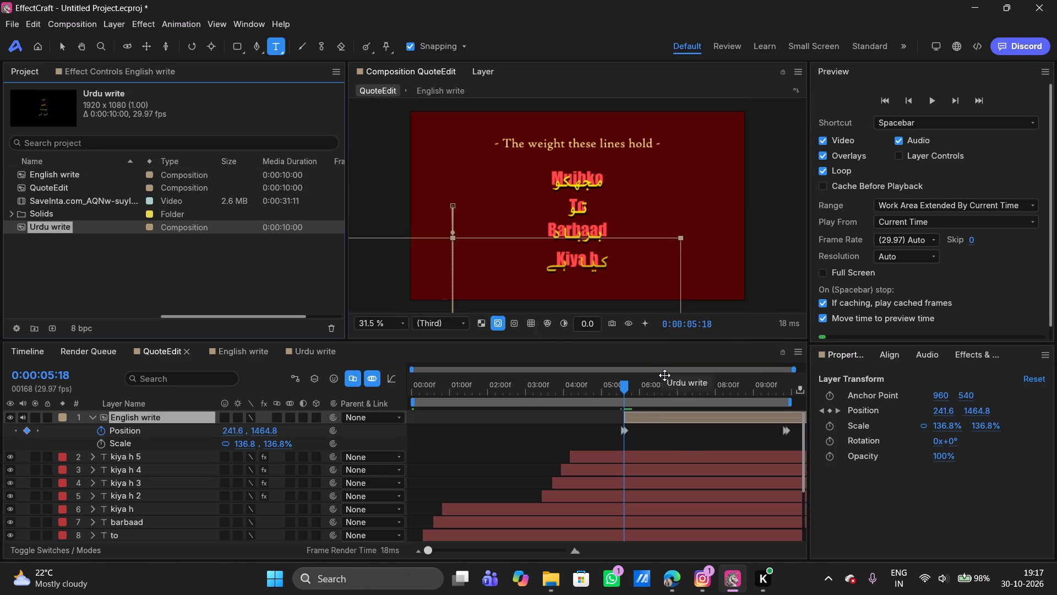
drag(664, 375, 624, 414)
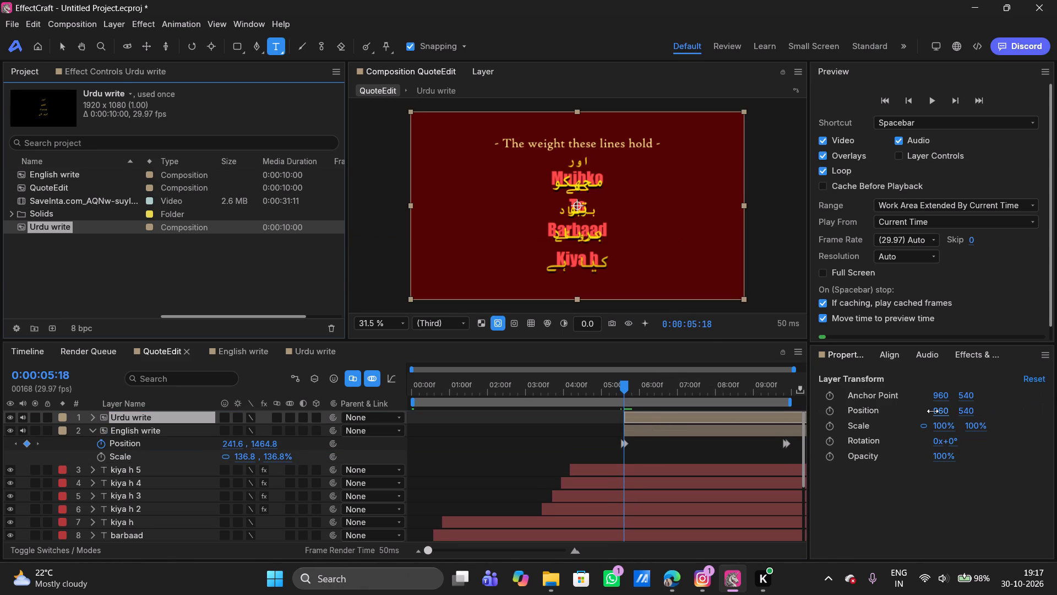
drag(943, 411, 334, 404)
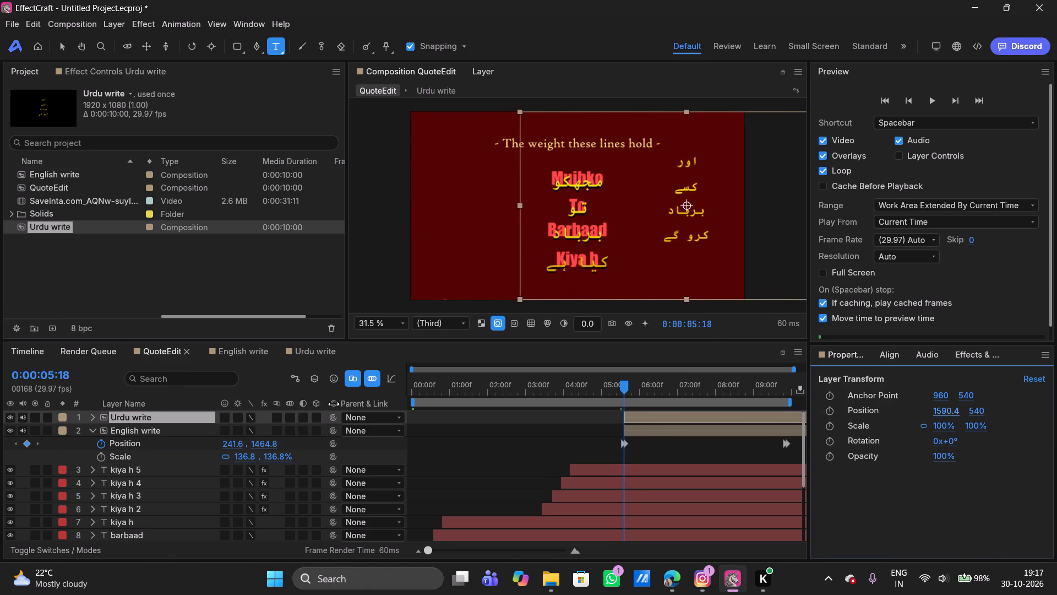
drag(334, 404, 358, 401)
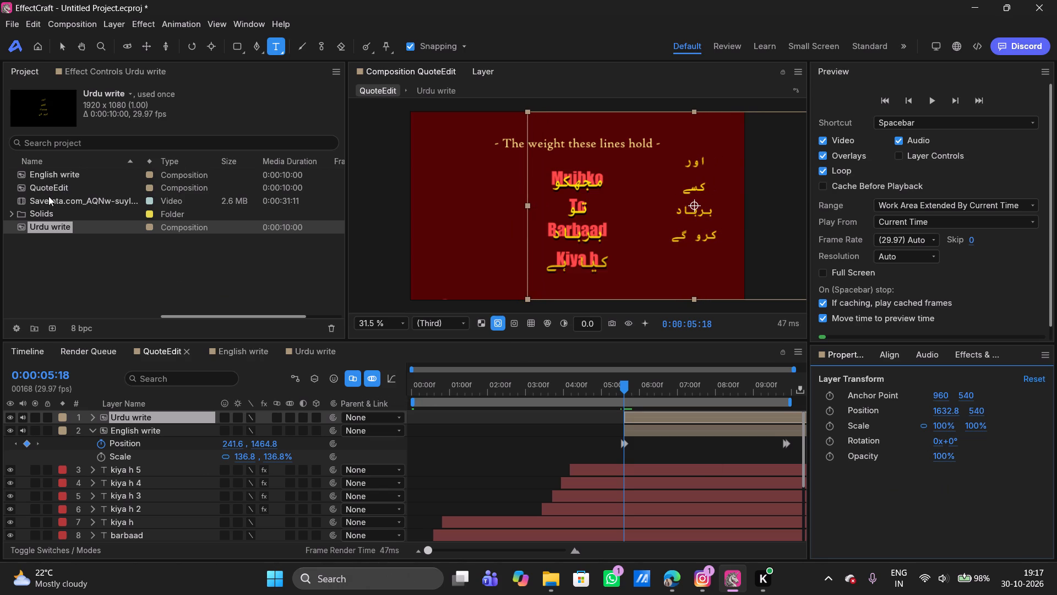
Examine the Oor 4 layer in Urdu write and the Drop Shadow settings of QuoteEdit's kiya h 2 layer, and reopen Urdu write.
double_click(43, 227)
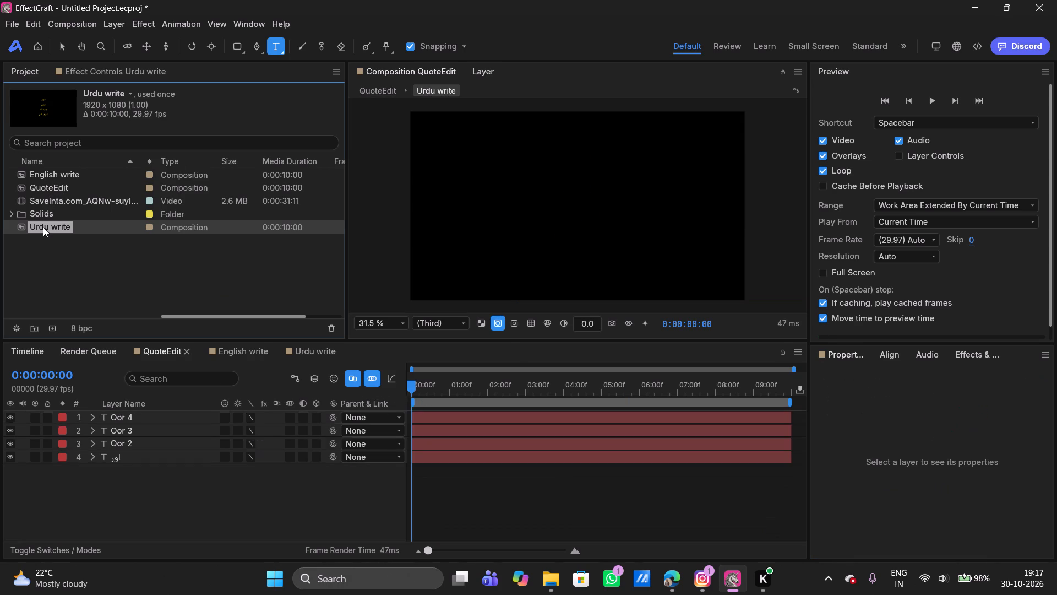
click(466, 419)
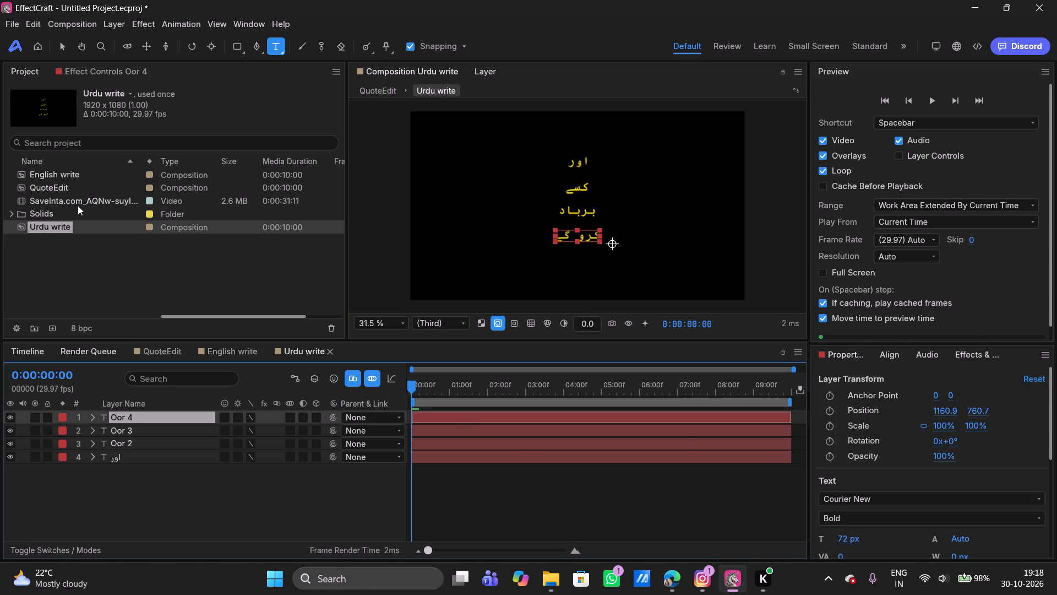
double_click(40, 191)
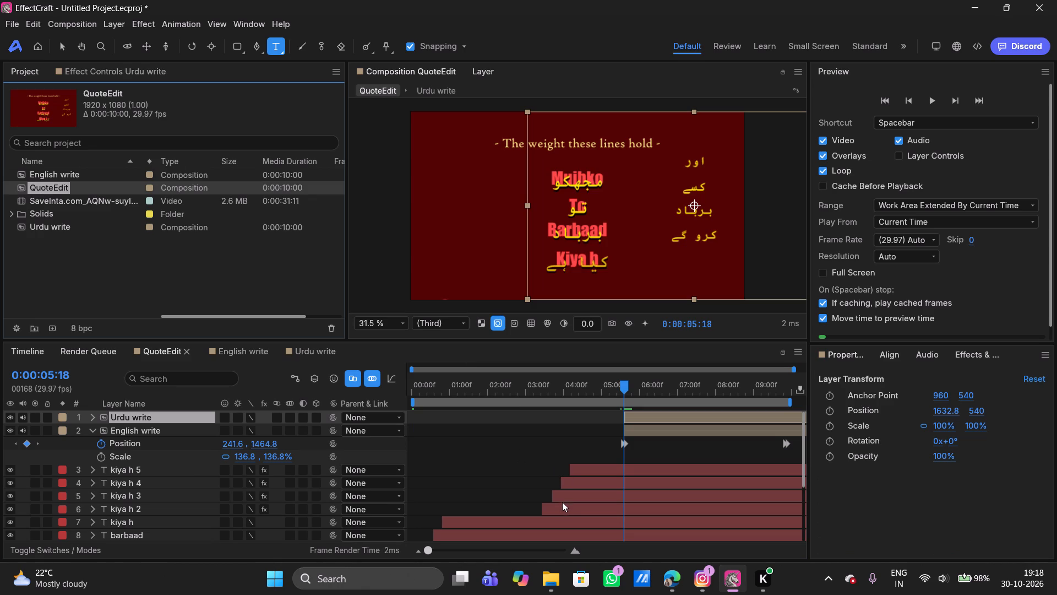
click(564, 508)
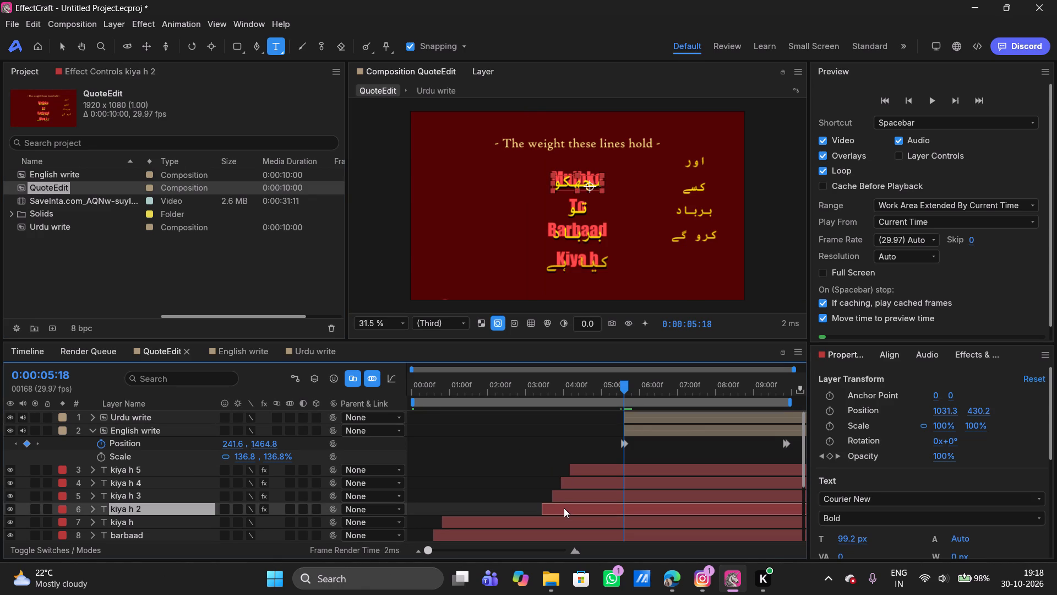
click(124, 76)
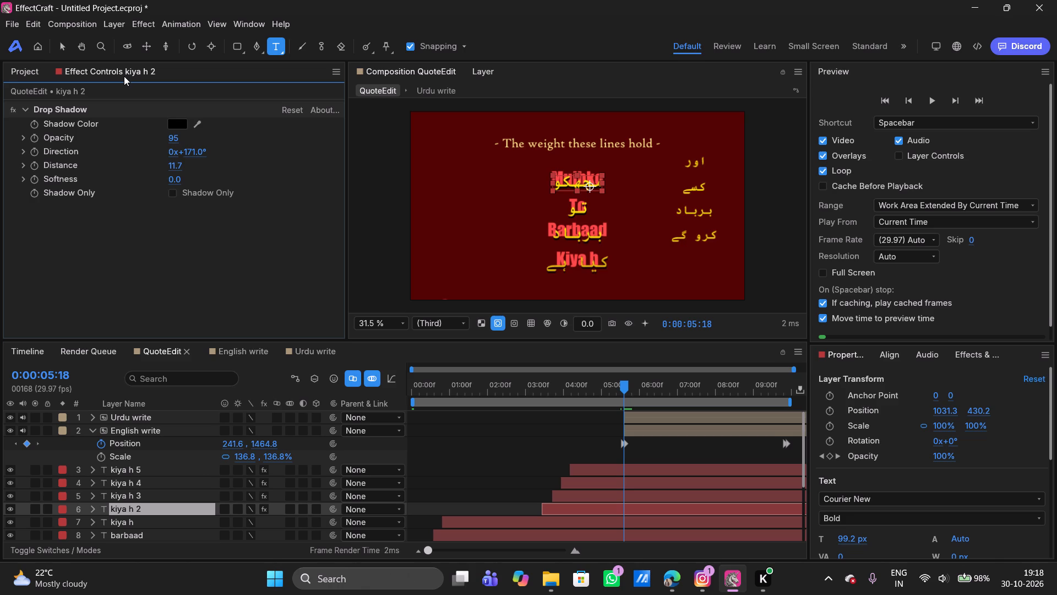
click(24, 73)
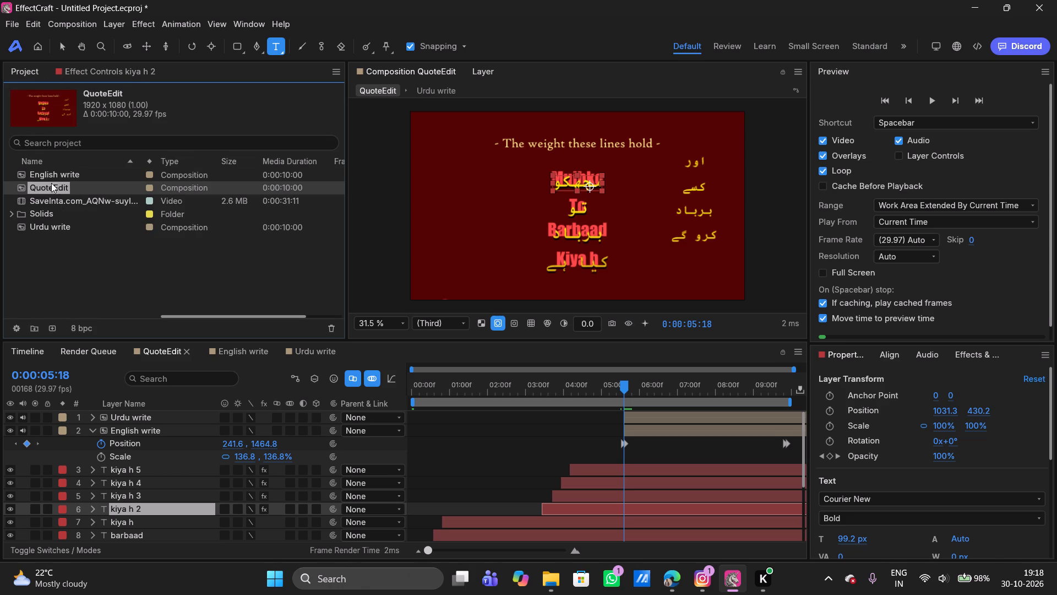
double_click(44, 226)
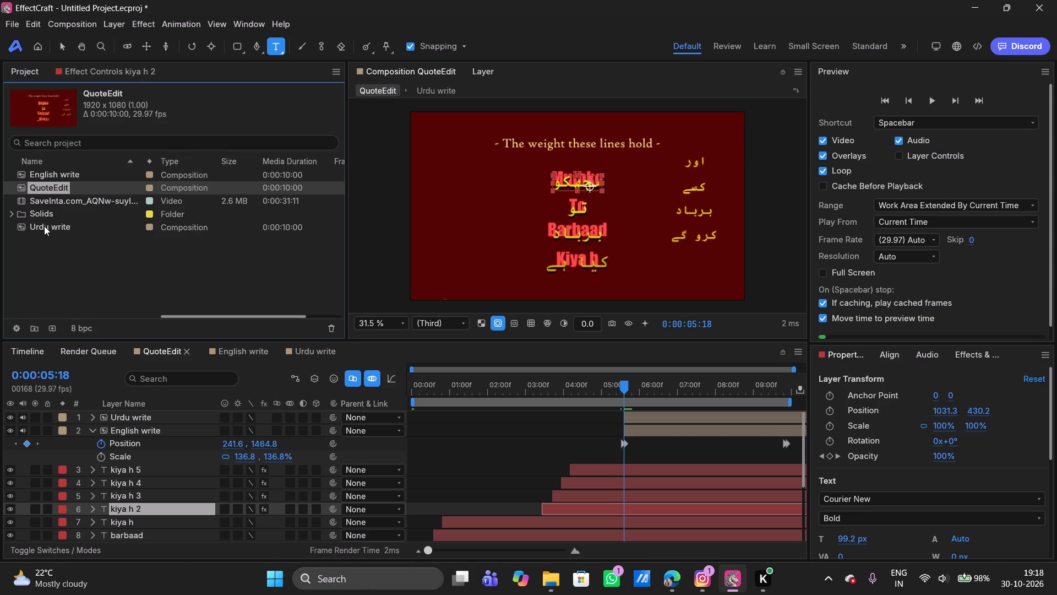
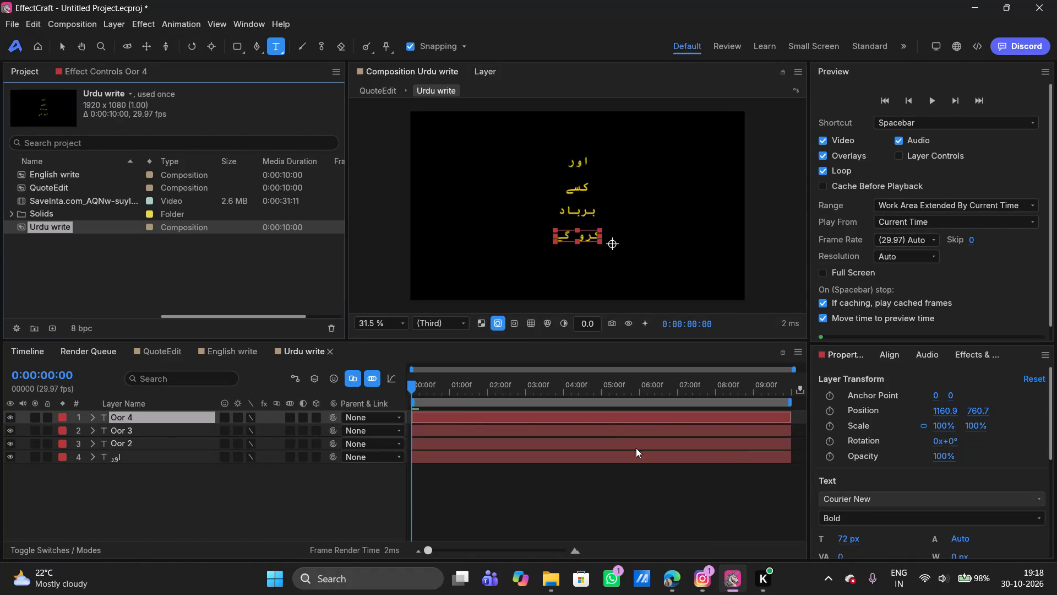
Apply the Drop Shadow effect to the Oor 4 text layer in the Urdu write composition.
click(971, 355)
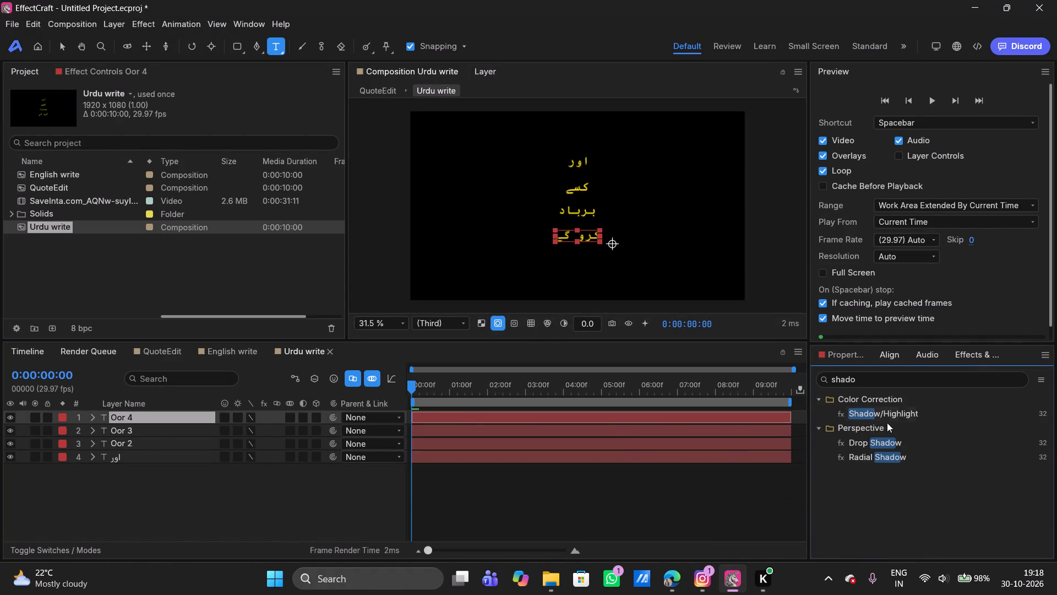
drag(868, 442, 552, 421)
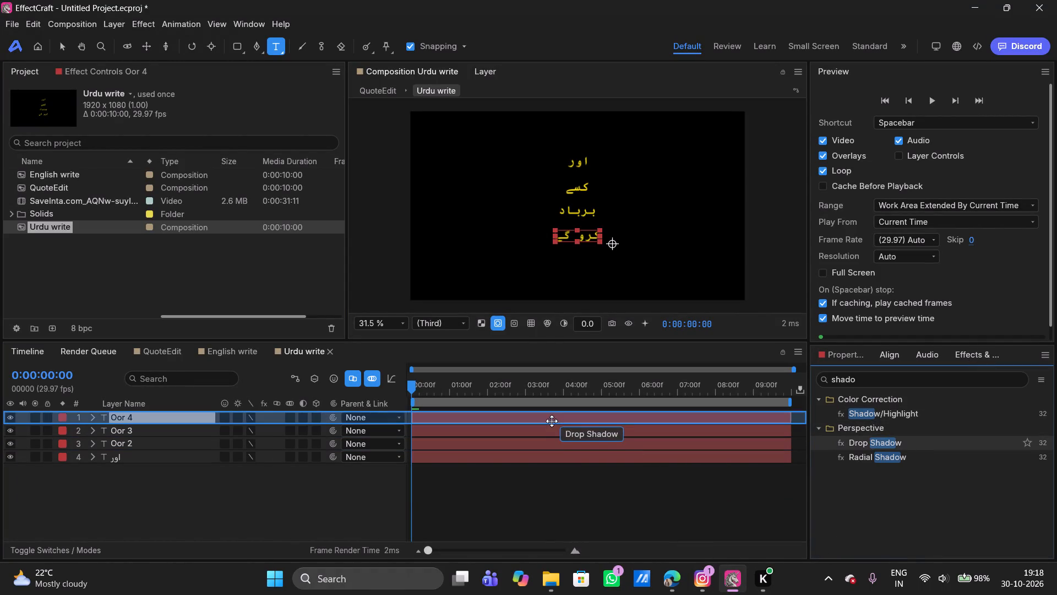
drag(552, 421, 552, 420)
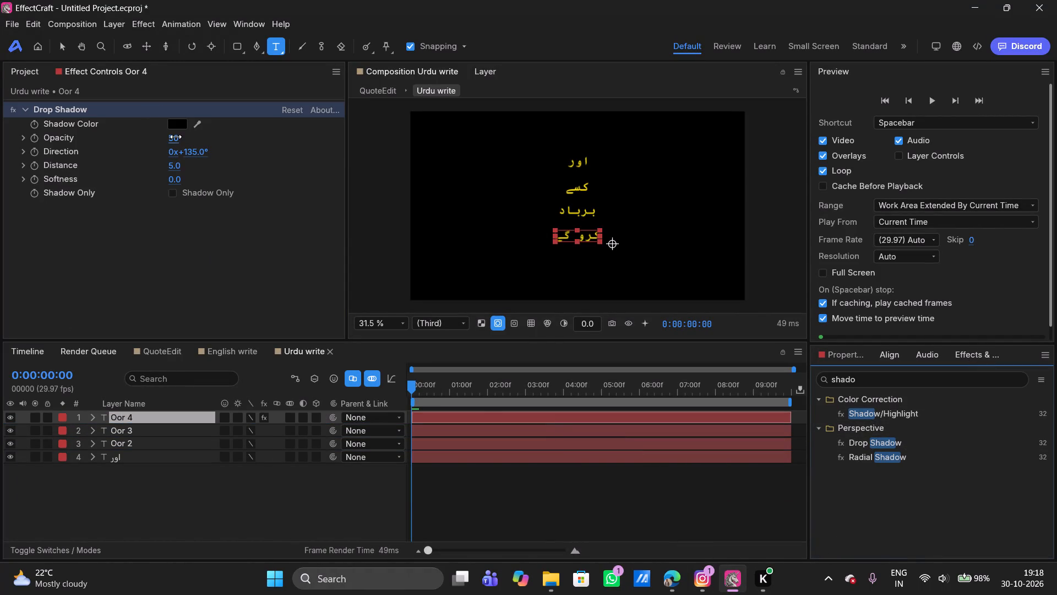
Set the Drop Shadow direction on the Oor 4 layer to 171°.
double_click(176, 137)
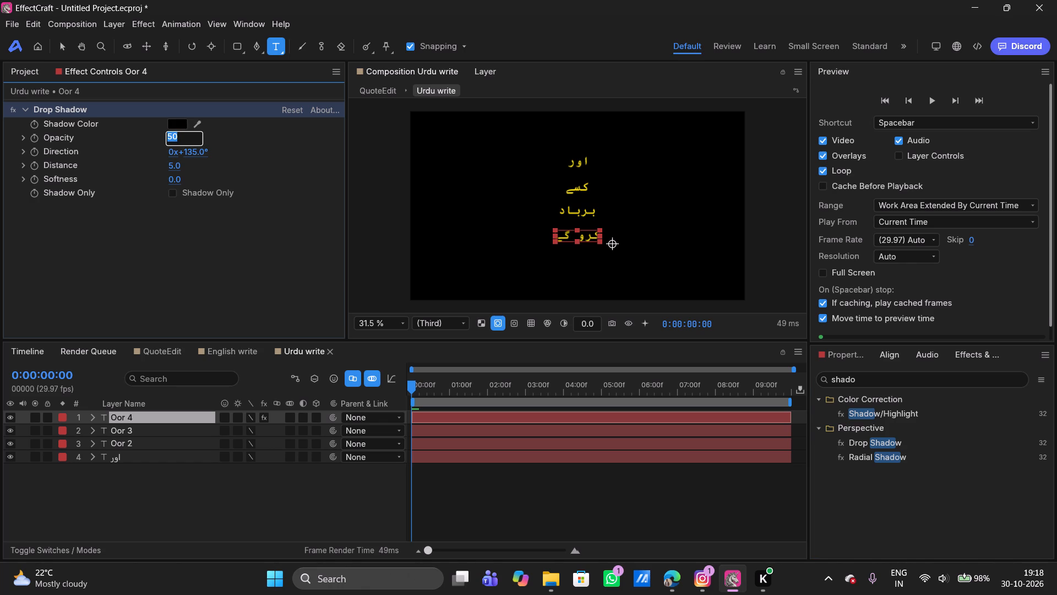
double_click(196, 152)
key(Left)
key(Right)
key(Right)
key(Right)
key(BackSpace)
key(BackSpace)
text(71)
key(Return)
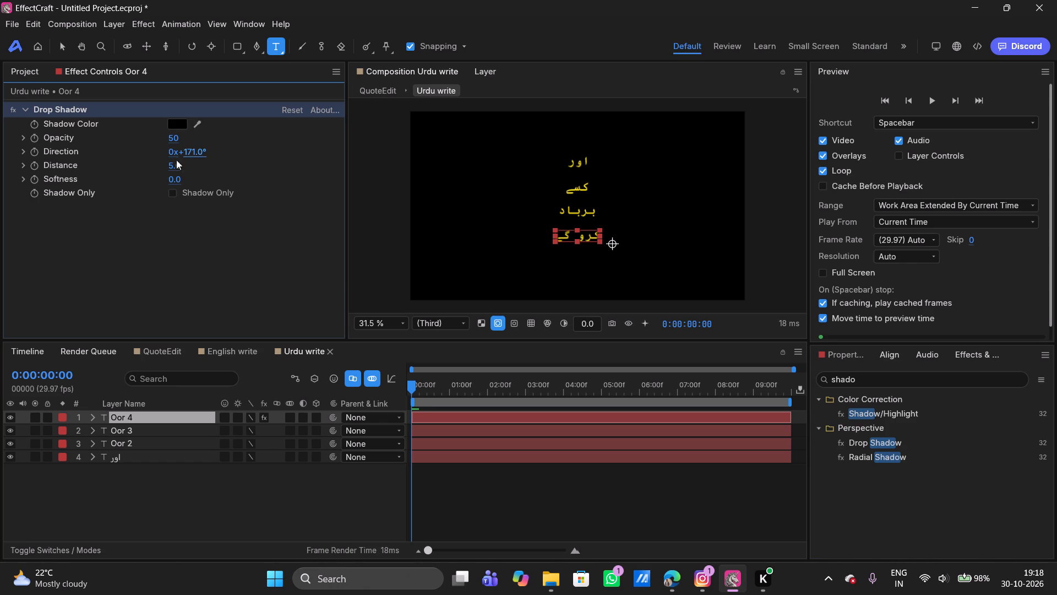
drag(75, 110, 134, 403)
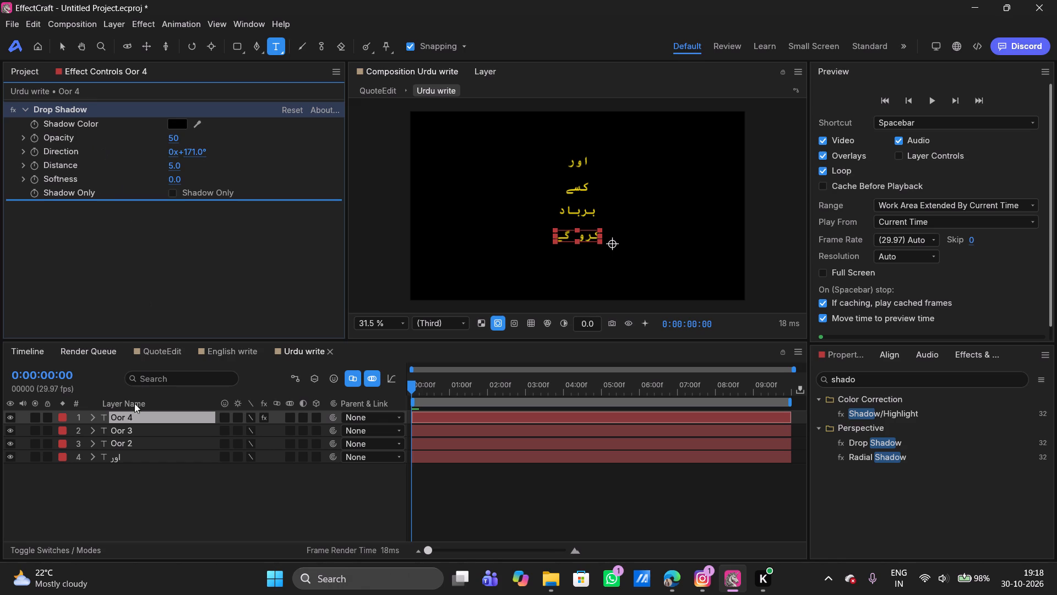
drag(134, 403, 165, 207)
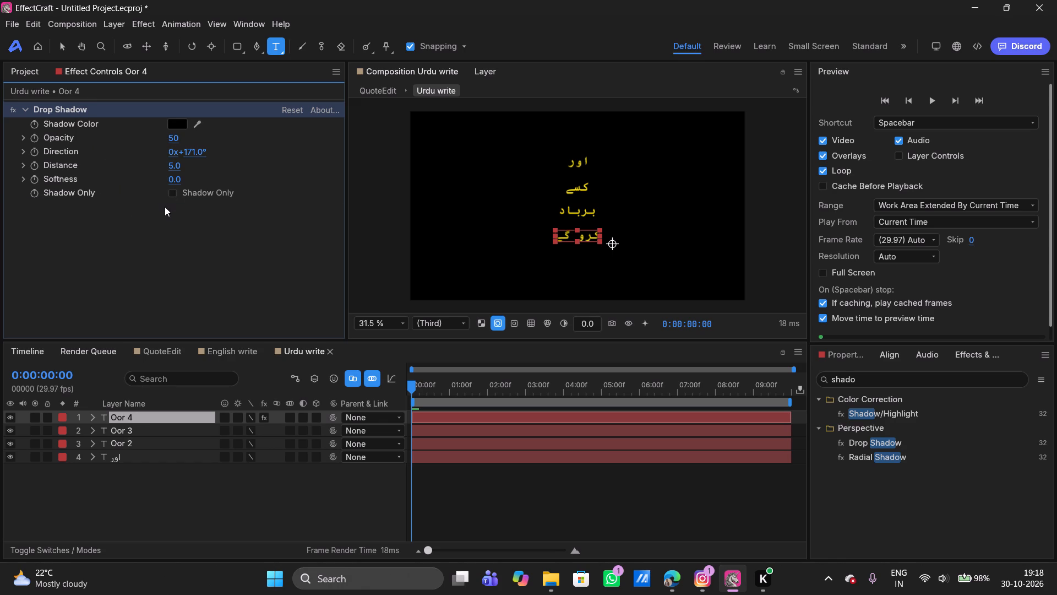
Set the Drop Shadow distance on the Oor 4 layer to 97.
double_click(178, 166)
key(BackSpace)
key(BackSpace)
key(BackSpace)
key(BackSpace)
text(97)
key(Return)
Using kiya h 2's Drop Shadow in the QuoteEdit composition as reference, set the shadow opacity of Oor 4 in Urdu write to 95.
click(26, 75)
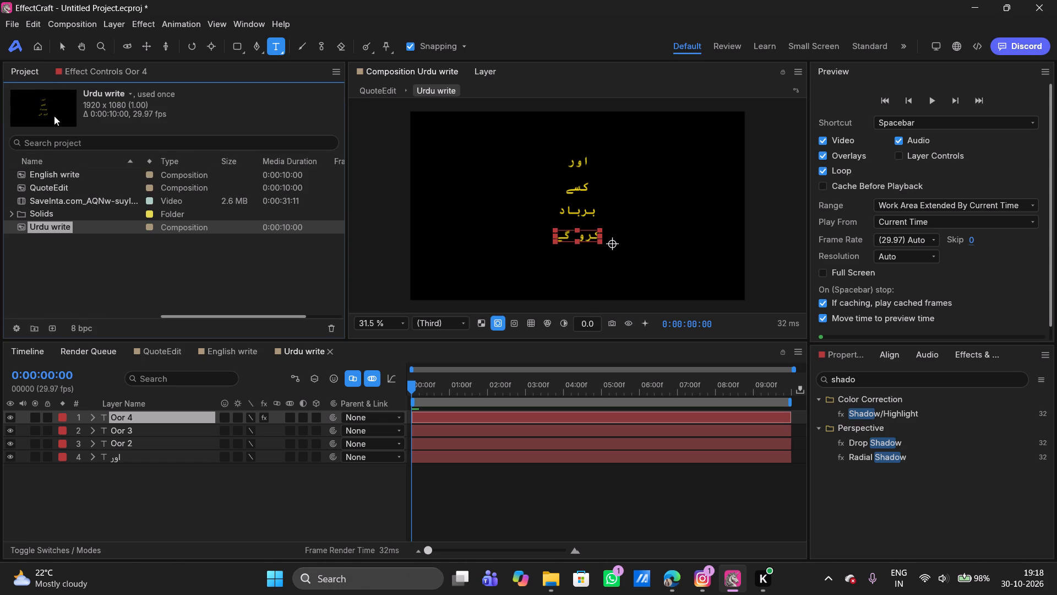
double_click(51, 187)
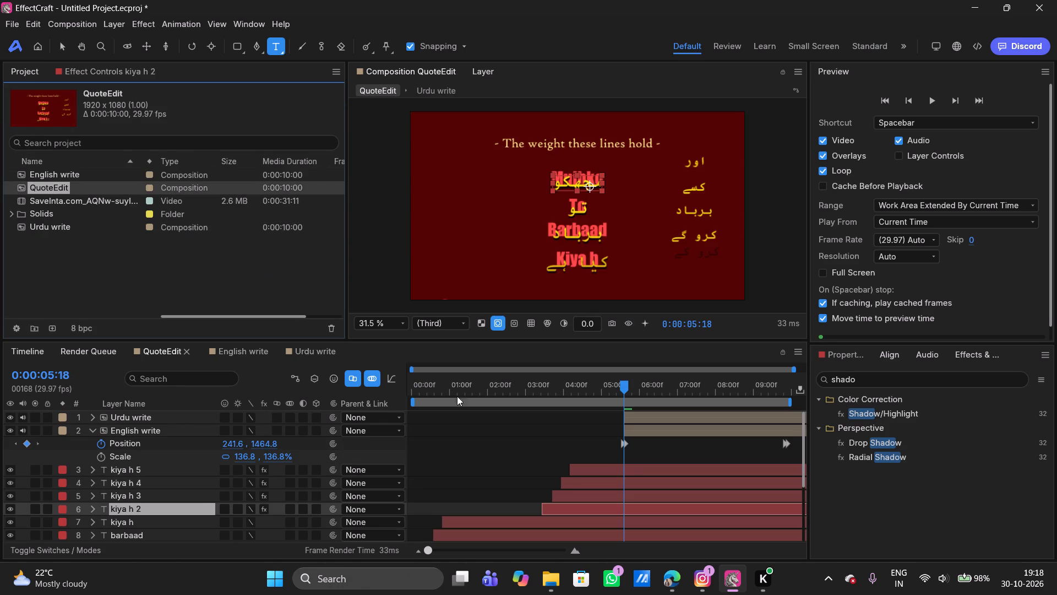
click(90, 66)
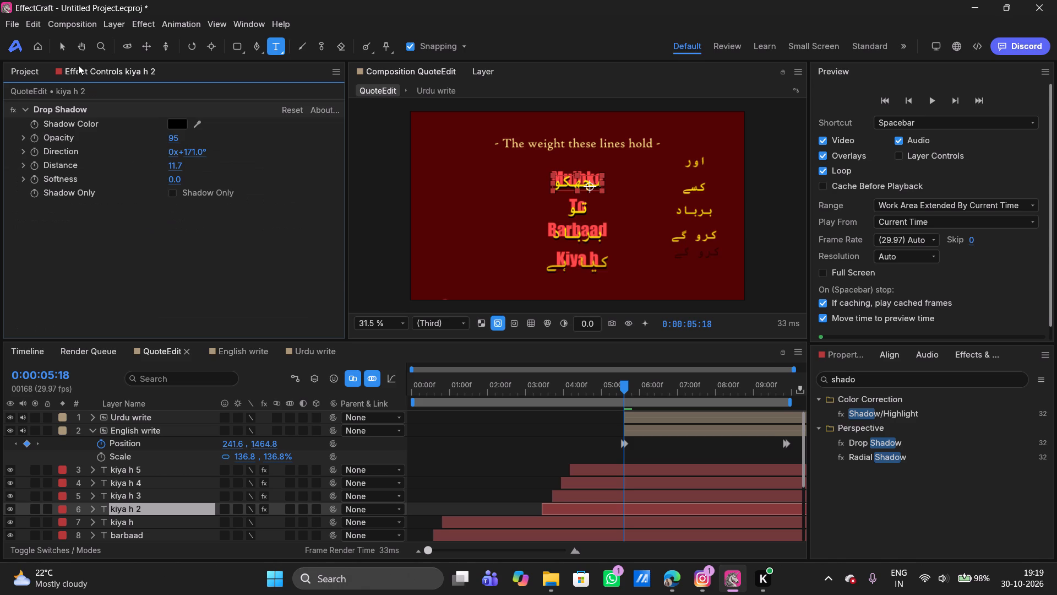
click(26, 73)
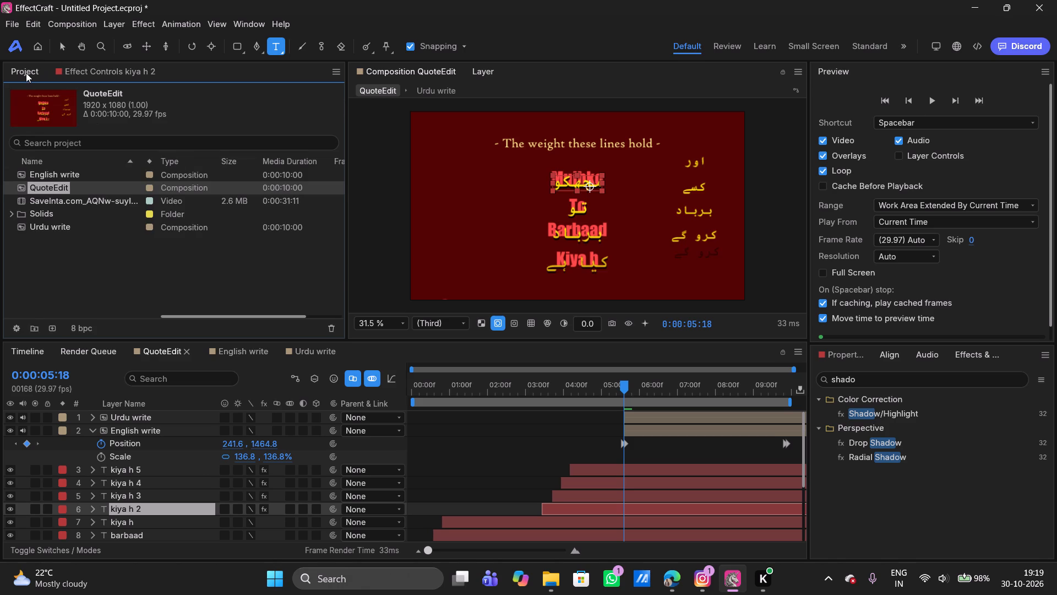
double_click(46, 227)
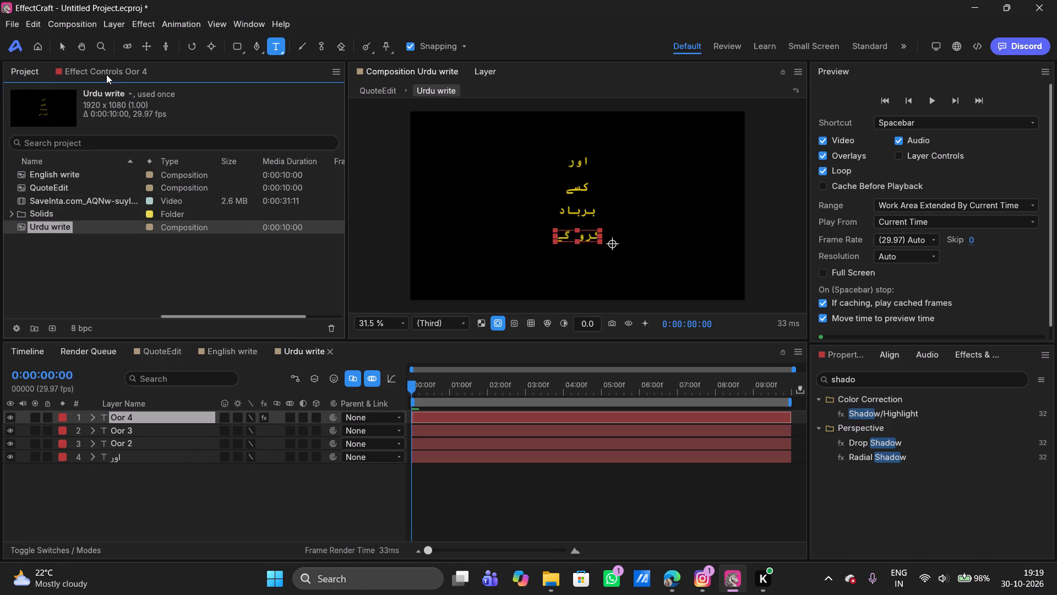
click(106, 74)
double_click(179, 139)
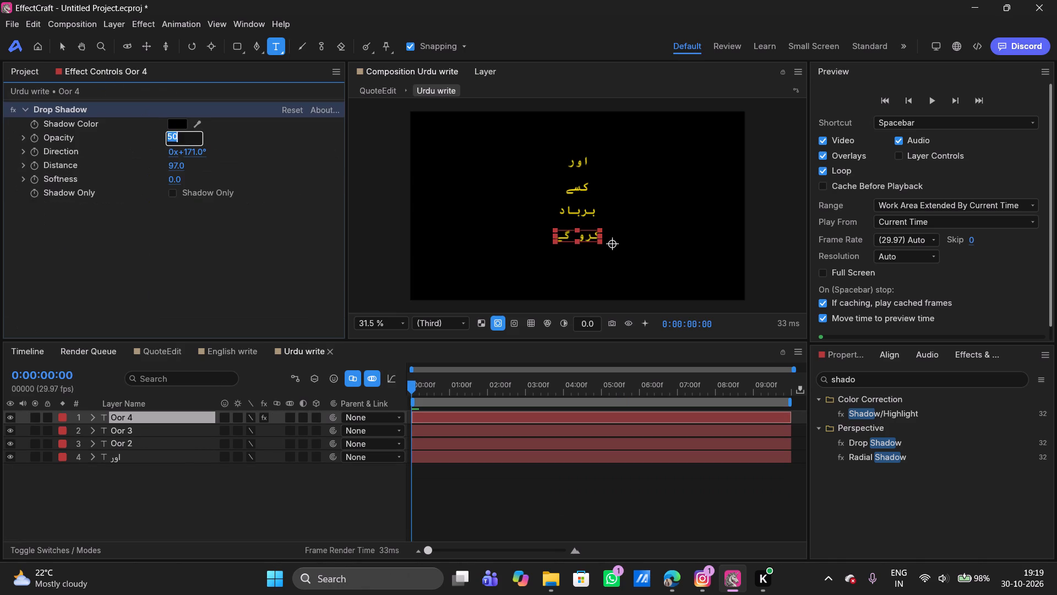
key(BackSpace)
text(91)
key(BackSpace)
key(5)
key(Return)
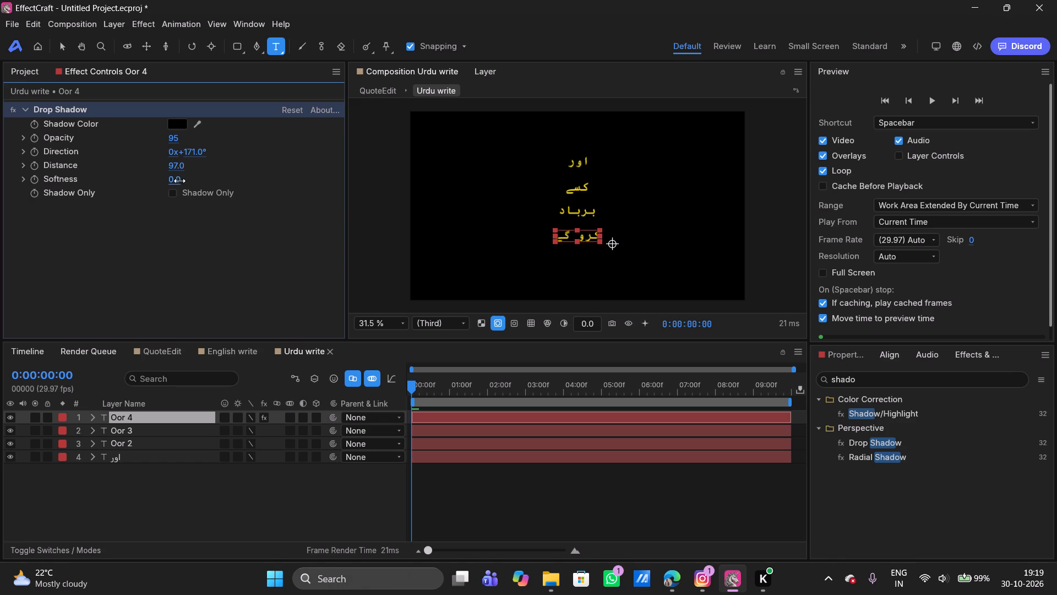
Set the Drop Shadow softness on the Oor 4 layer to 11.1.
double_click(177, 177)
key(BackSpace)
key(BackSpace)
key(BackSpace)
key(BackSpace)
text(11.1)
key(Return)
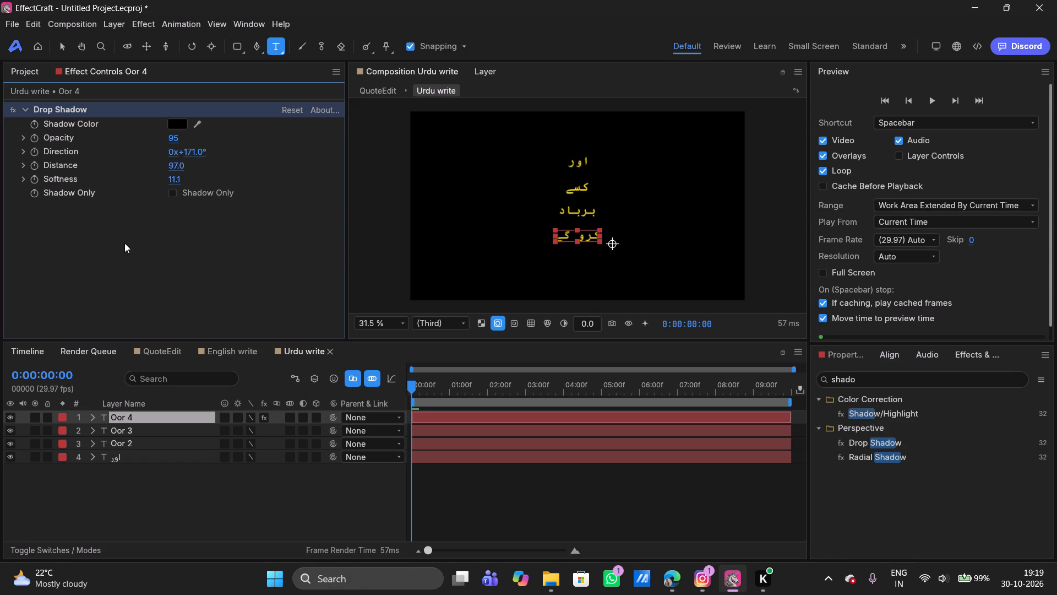
Examine the Drop Shadow settings of the kiya h 2 layer in the QuoteEdit composition for comparison with Oor 4.
click(24, 69)
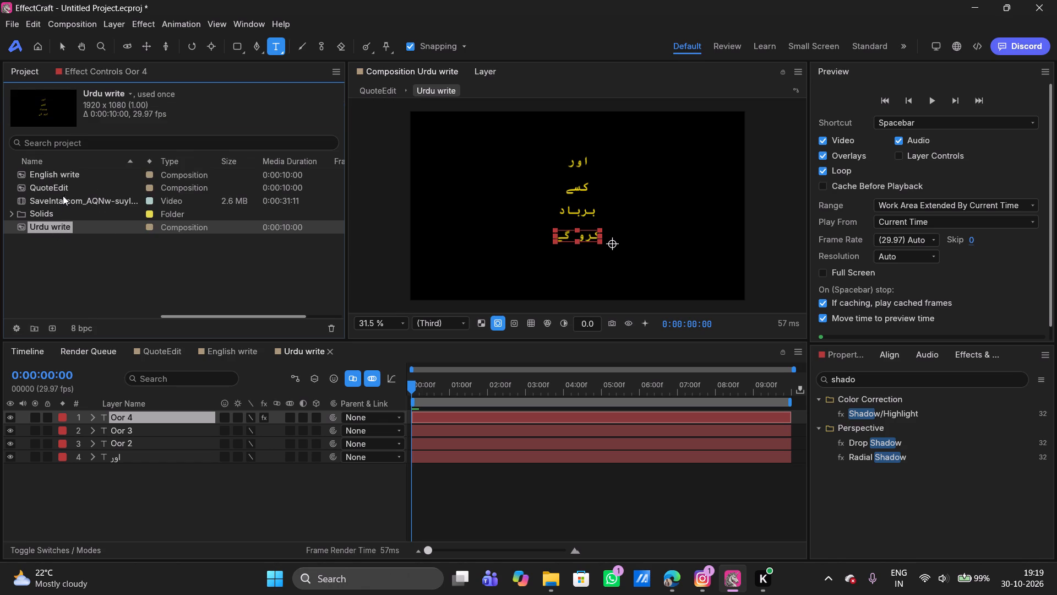
double_click(49, 190)
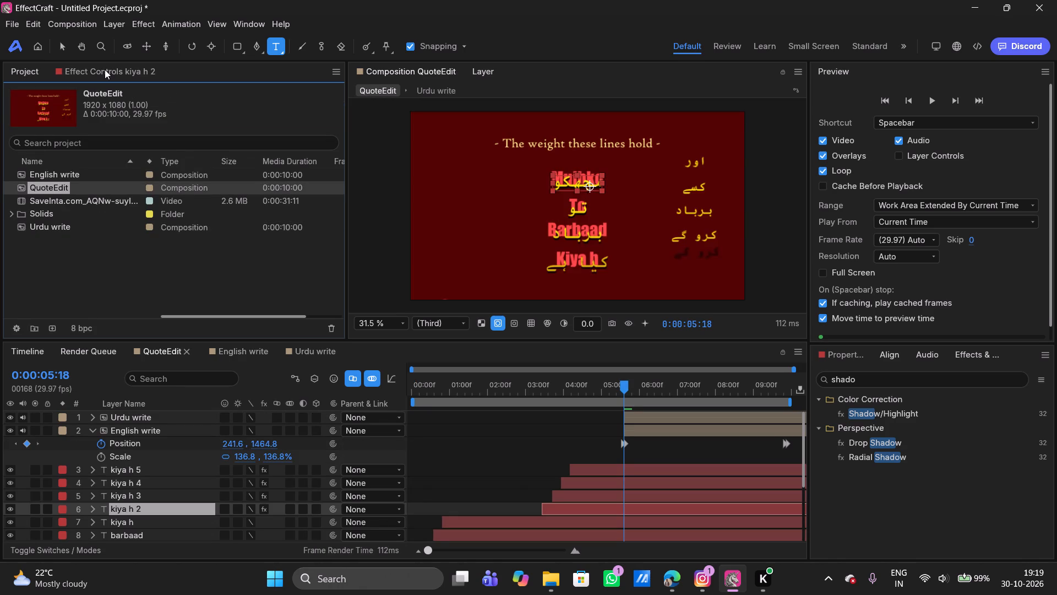
click(105, 69)
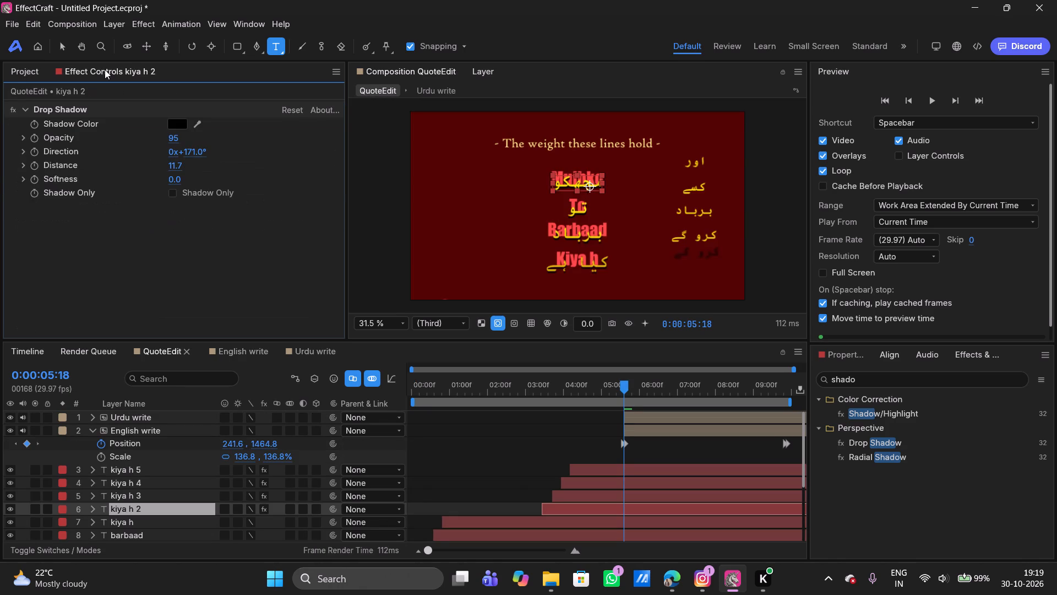
click(23, 74)
click(47, 228)
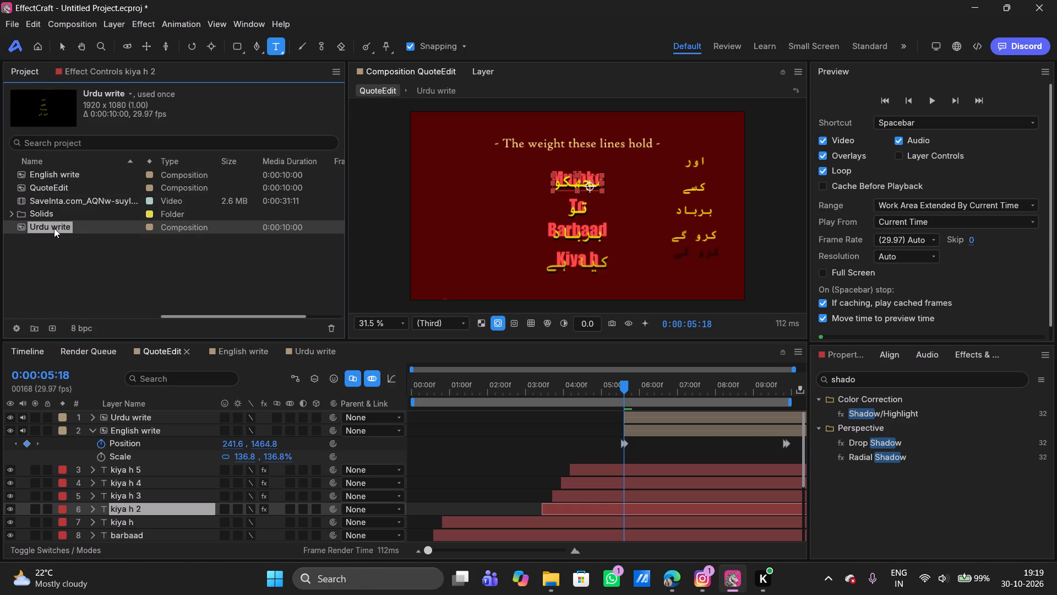
click(54, 228)
click(90, 69)
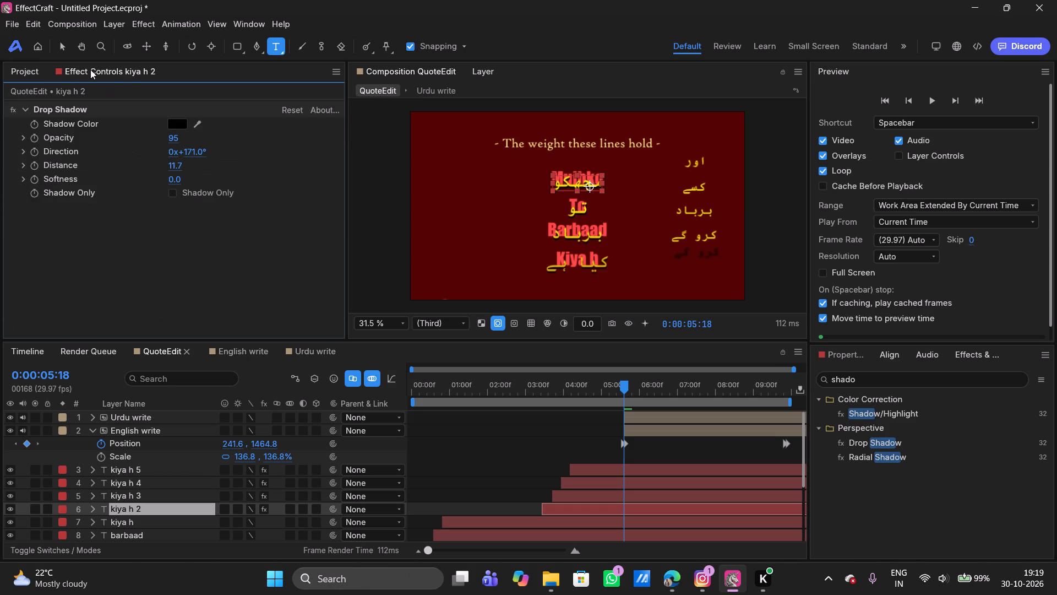
click(30, 77)
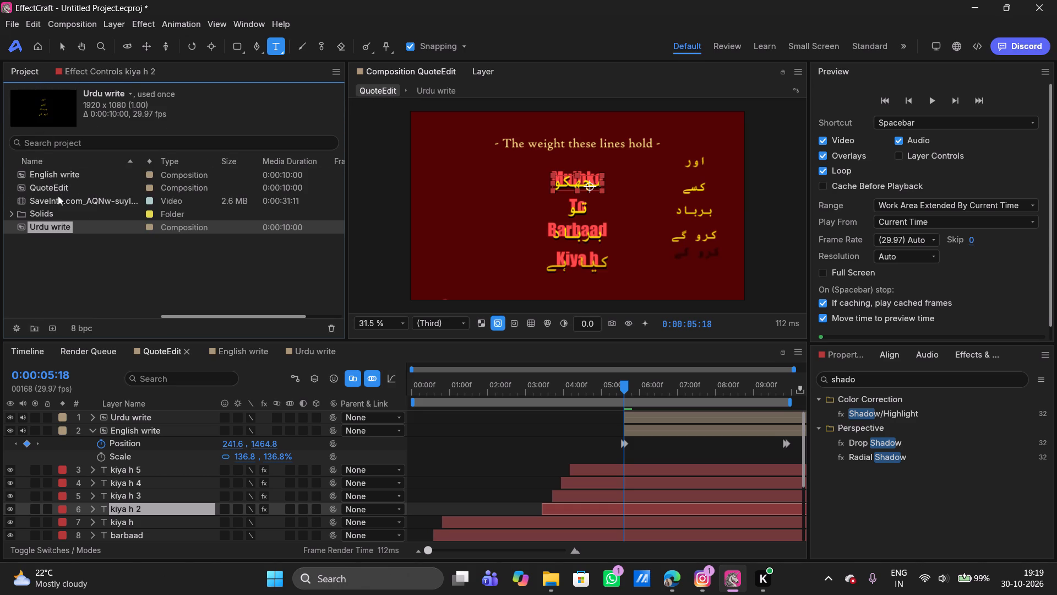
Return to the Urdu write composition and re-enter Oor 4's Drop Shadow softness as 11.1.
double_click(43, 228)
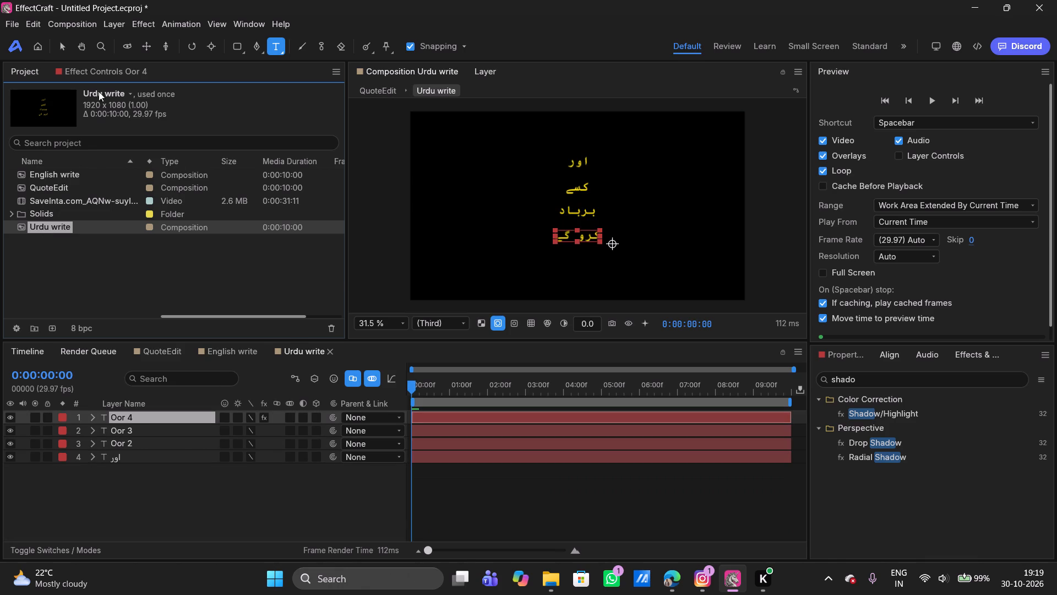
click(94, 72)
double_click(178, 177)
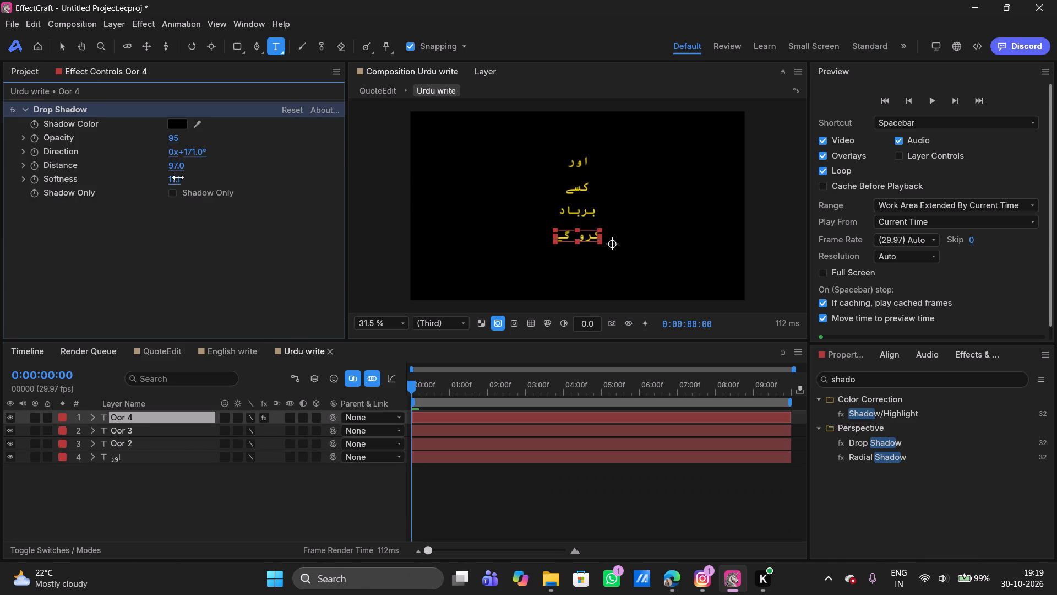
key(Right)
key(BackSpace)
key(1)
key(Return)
Set the Drop Shadow softness on the Oor 4 layer to 0.
double_click(180, 183)
key(BackSpace)
key(BackSpace)
key(BackSpace)
key(BackSpace)
key(BackSpace)
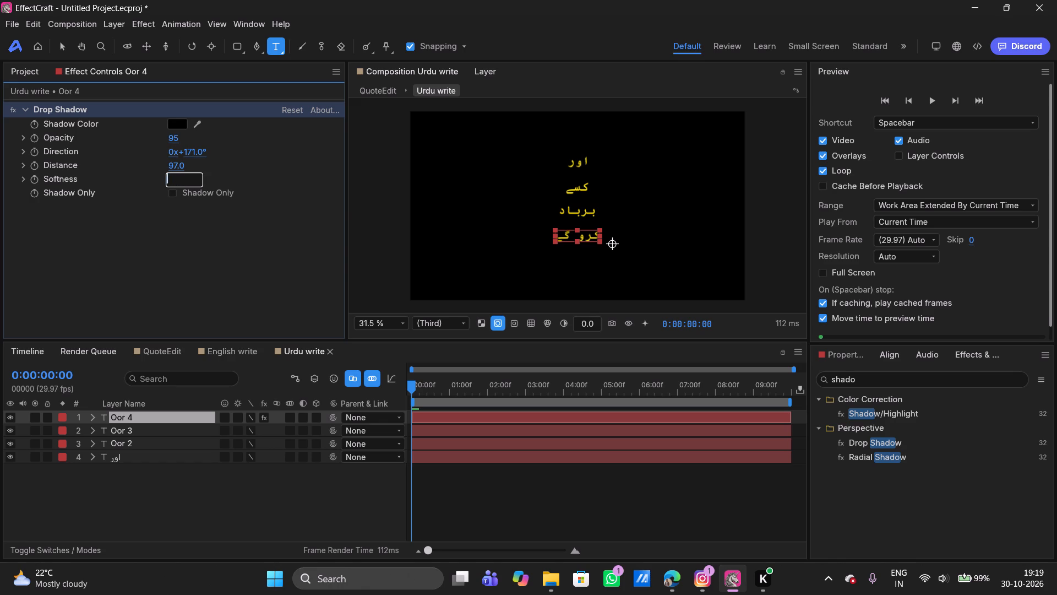
key(0)
key(Return)
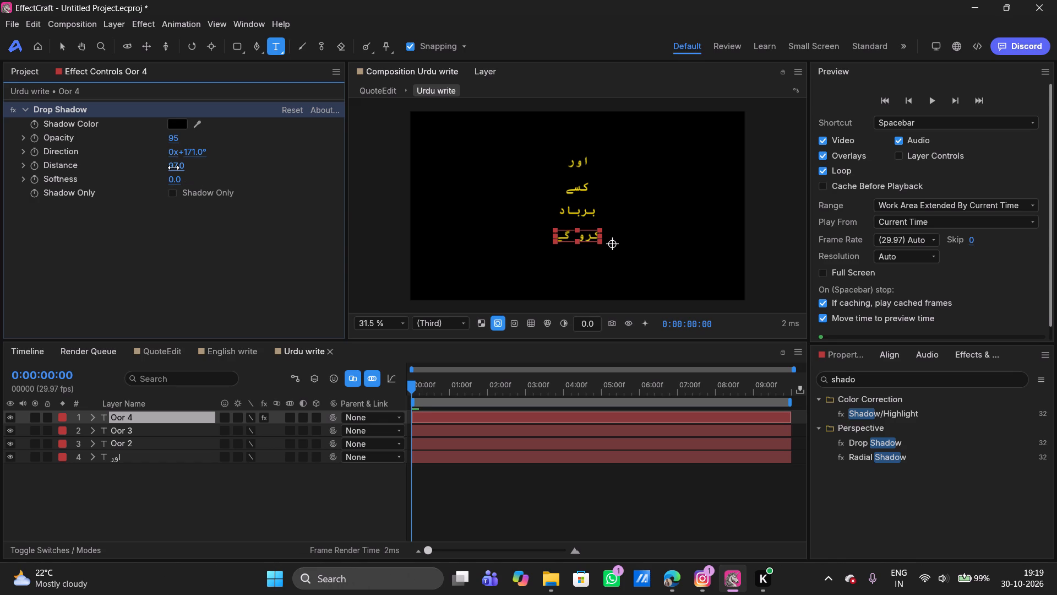
Set the Drop Shadow distance on the Oor 4 layer to 11.7.
double_click(173, 167)
key(BackSpace)
key(Right)
key(Right)
key(BackSpace)
key(BackSpace)
key(BackSpace)
text(11.7)
key(Return)
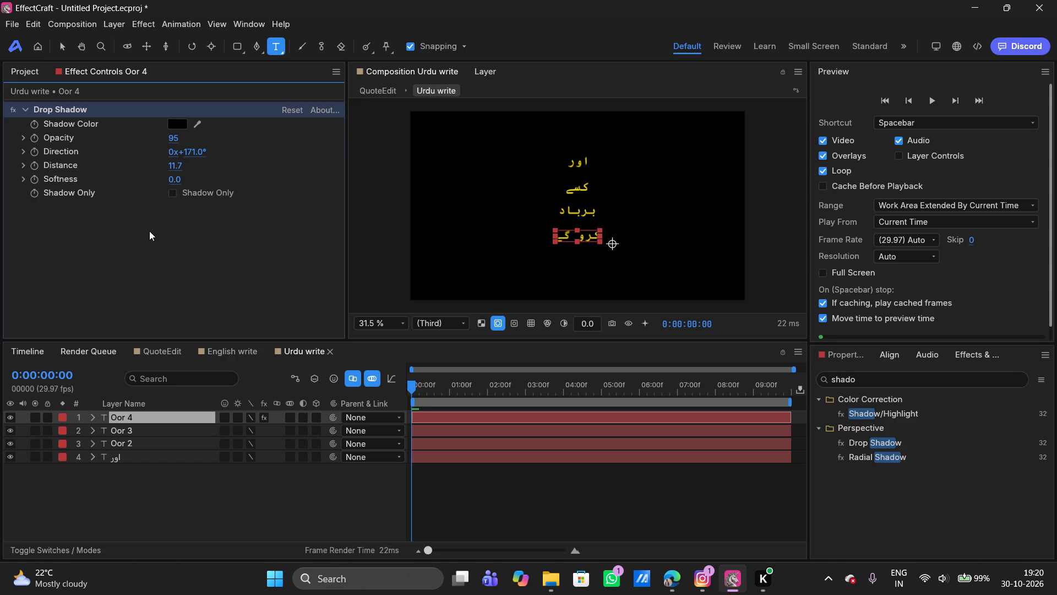
Apply the Drop Shadow effect to the Oor 3, Oor 2 and اور layers.
click(144, 430)
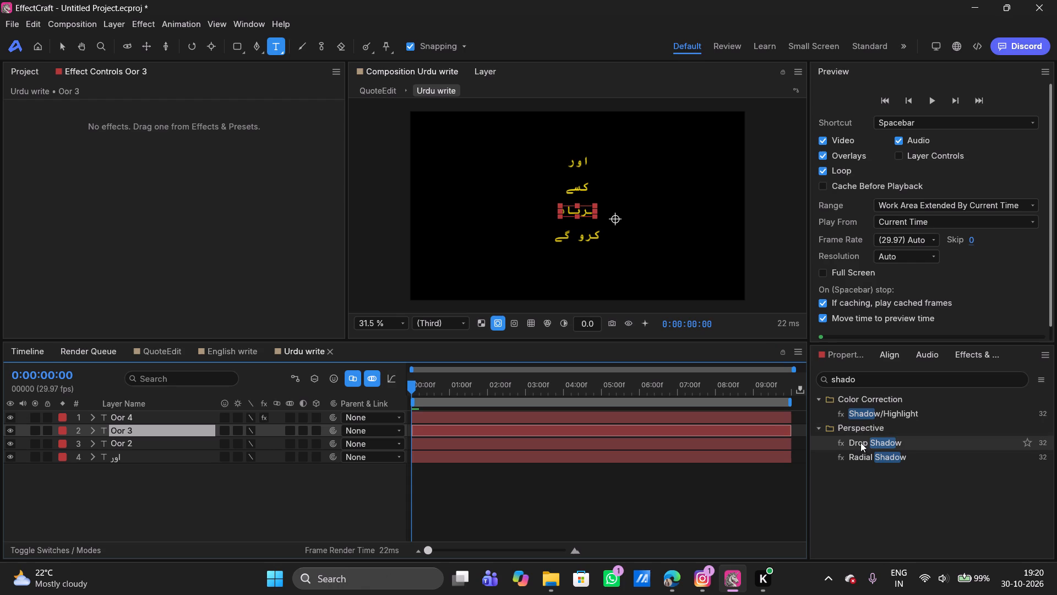
drag(860, 442, 505, 431)
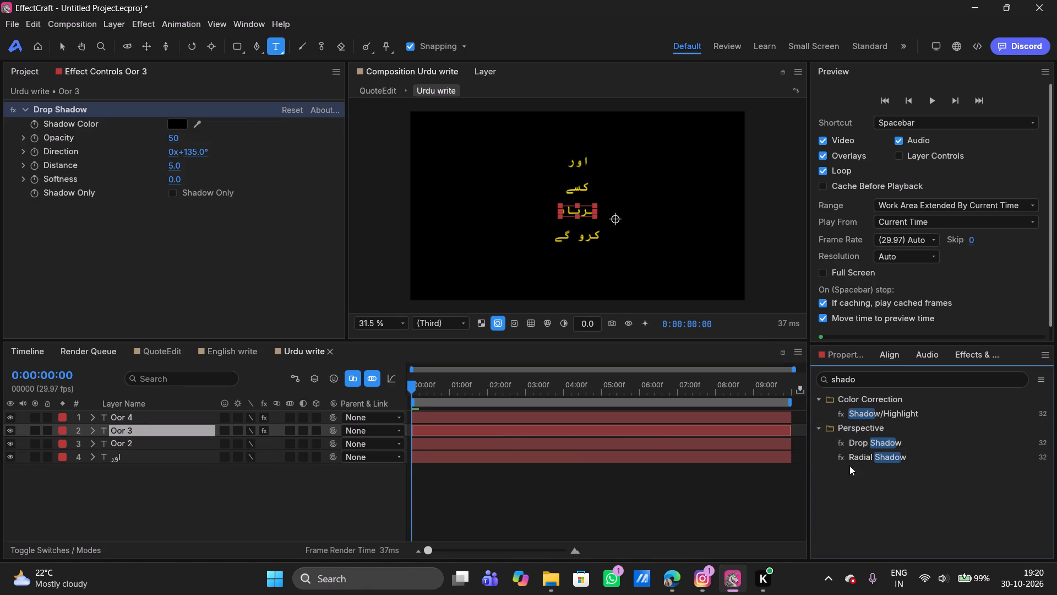
drag(870, 444, 765, 445)
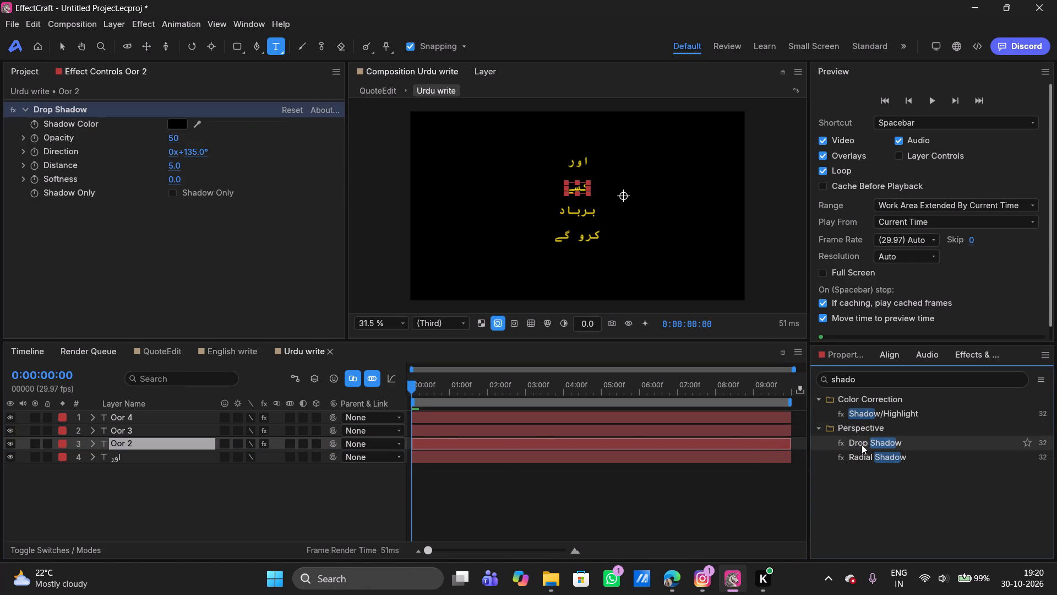
drag(868, 443, 762, 454)
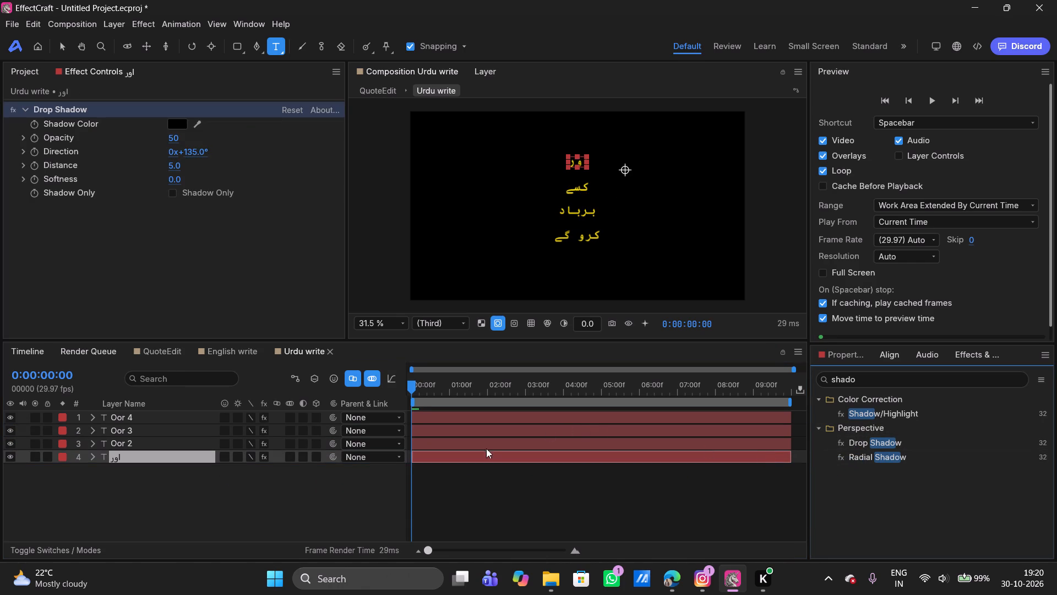
Set the Drop Shadow opacity on the اور layer to 95.
double_click(176, 142)
key(BackSpace)
text(95)
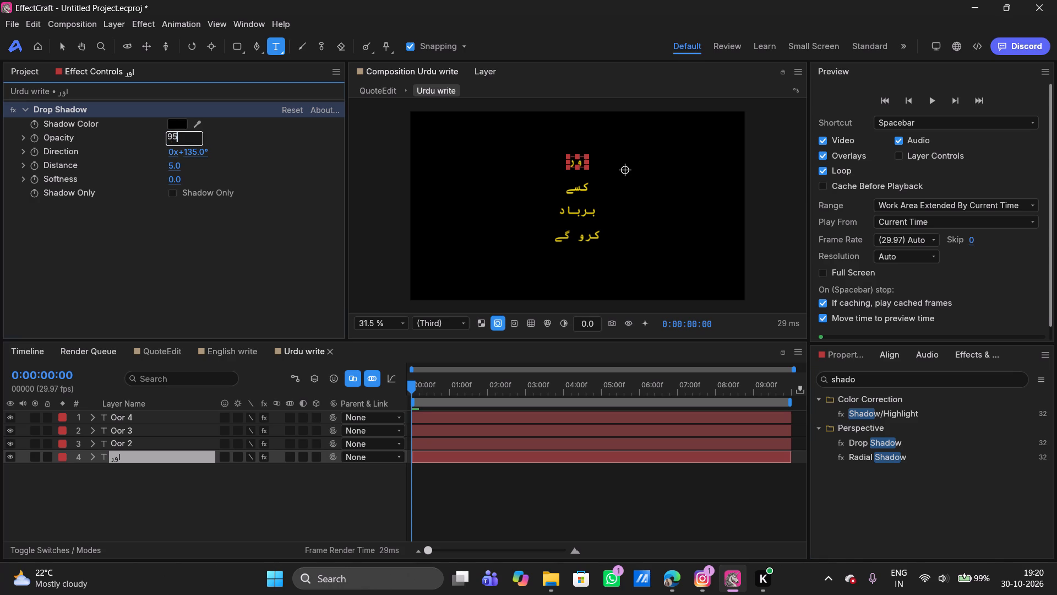
key(Return)
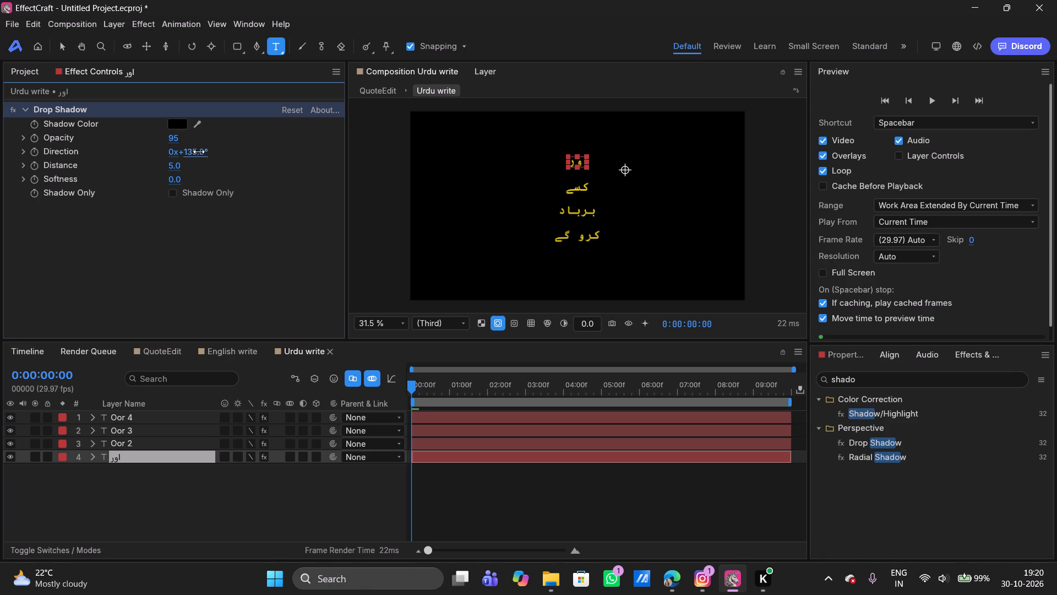
Set the Drop Shadow direction on the اور layer to 171°.
double_click(199, 152)
key(Left)
key(Right)
key(Right)
key(Right)
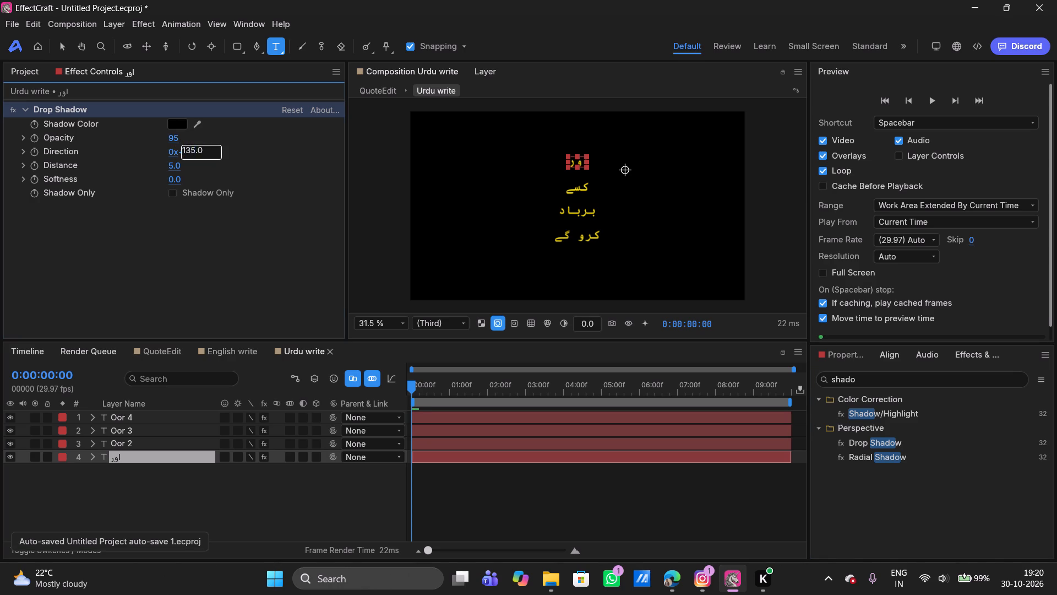
key(BackSpace)
key(BackSpace)
text(71)
key(Return)
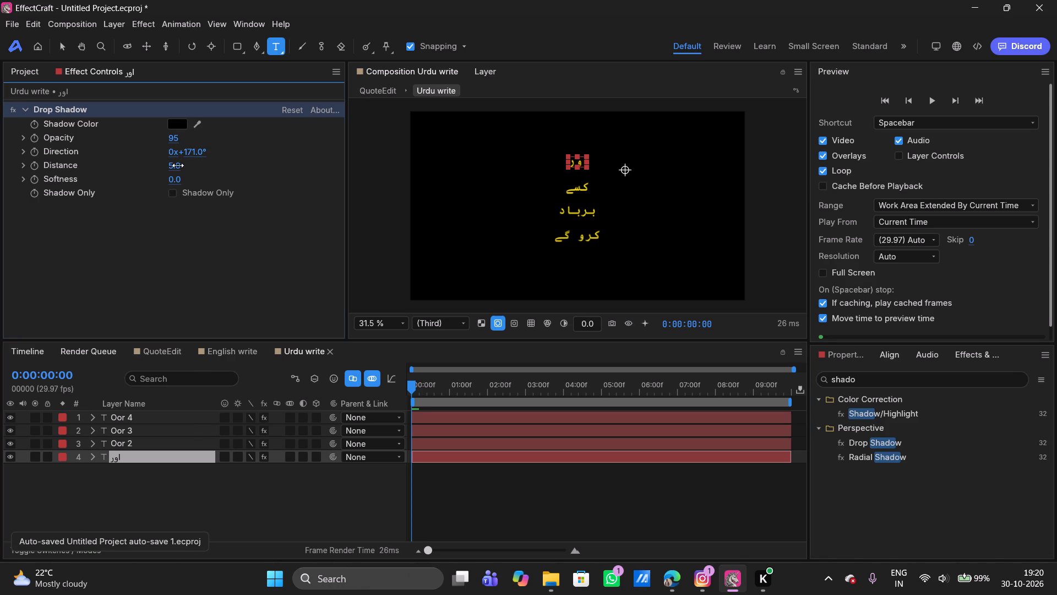
Set the Drop Shadow distance on the اور layer to 11.7.
double_click(177, 166)
key(BackSpace)
key(BackSpace)
key(BackSpace)
key(BackSpace)
text(11.7)
key(Return)
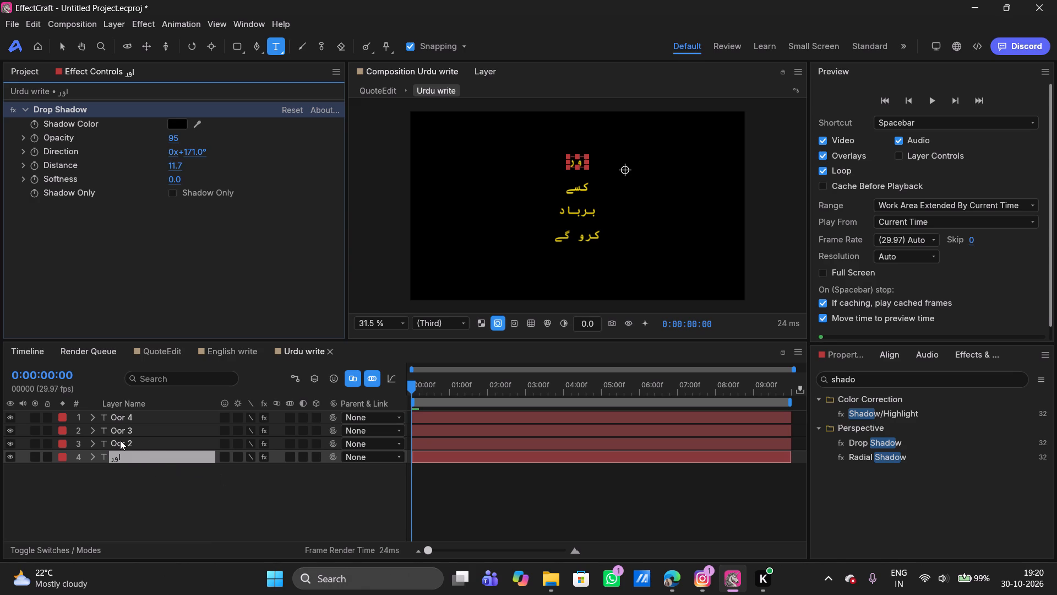
Set the Drop Shadow opacity on the Oor 2 layer to 95.
click(120, 440)
double_click(179, 142)
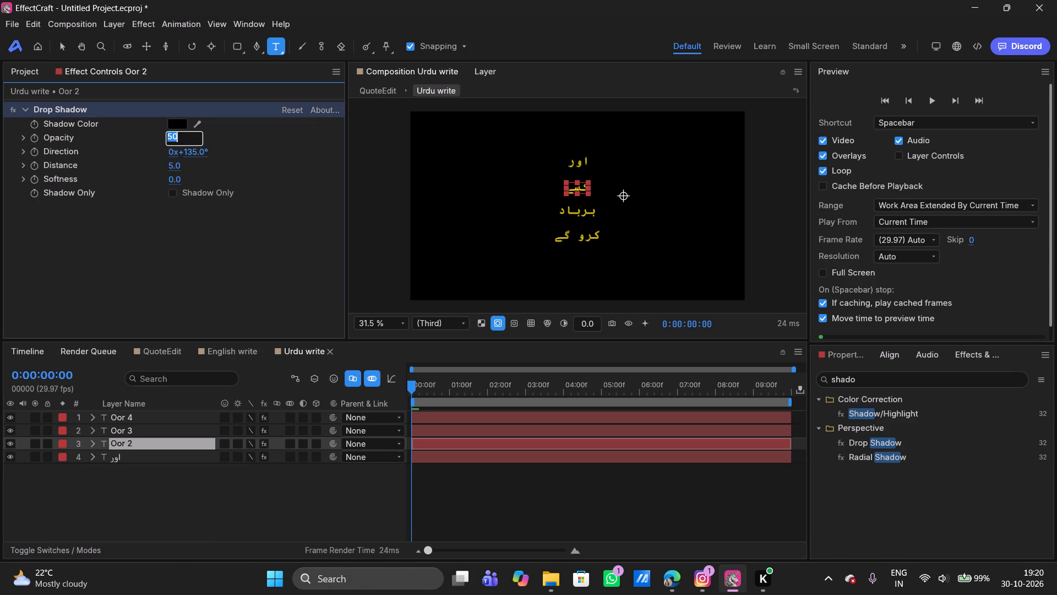
key(BackSpace)
key(BackSpace)
text(95)
key(Return)
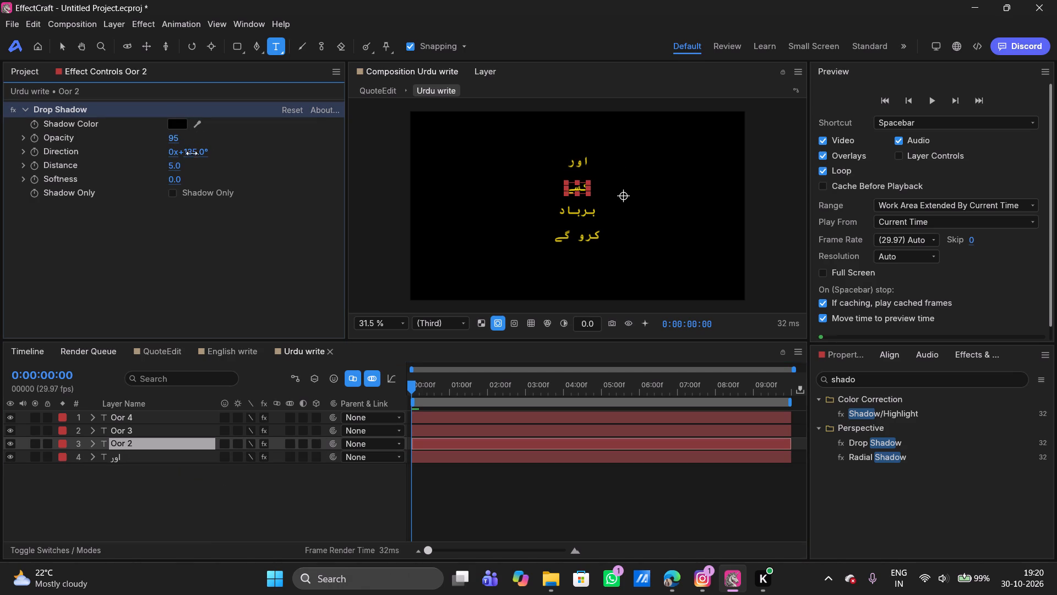
Set the Drop Shadow direction on the Oor 2 layer to 171°.
click(196, 156)
click(196, 156)
key(Left)
key(Right)
key(Right)
key(Right)
key(BackSpace)
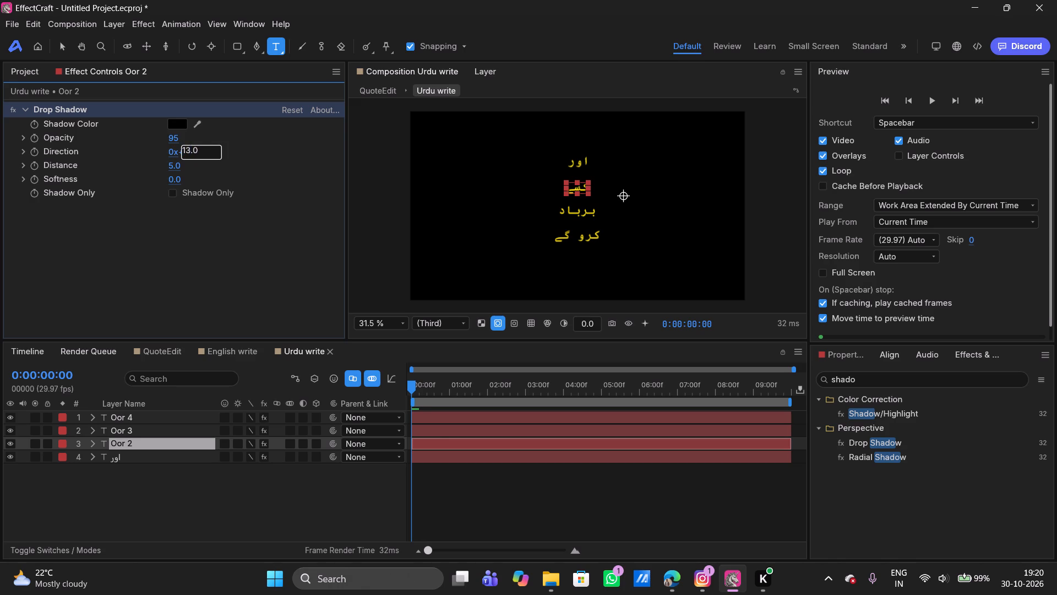
key(BackSpace)
text(71)
key(Return)
Set the Drop Shadow distance on the Oor 2 layer to 11.7.
double_click(172, 166)
key(BackSpace)
key(BackSpace)
text(11.7)
key(Return)
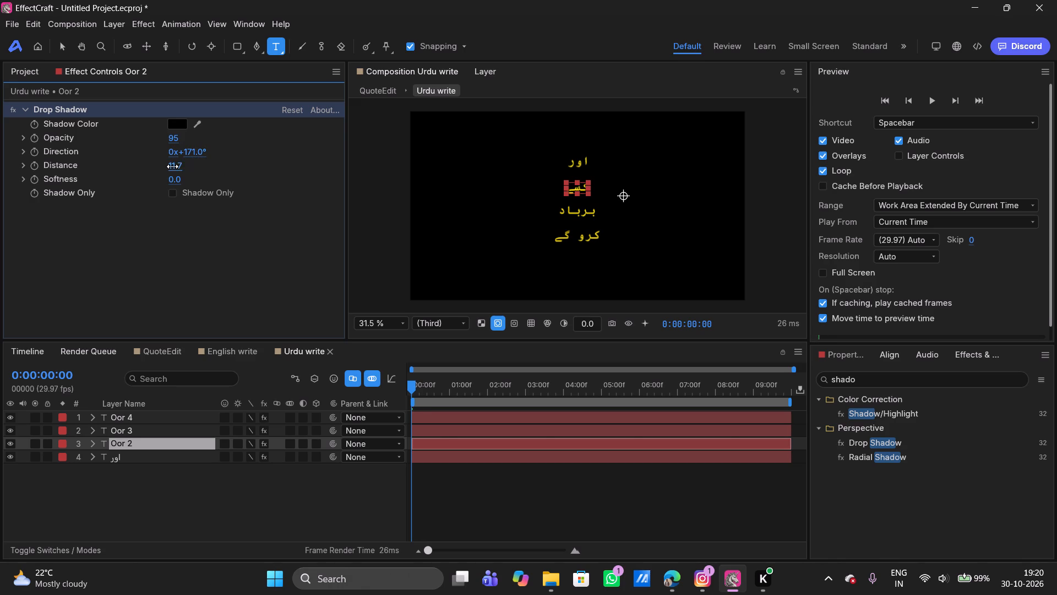
Set the Drop Shadow opacity on the Oor 3 layer to 95.
click(118, 429)
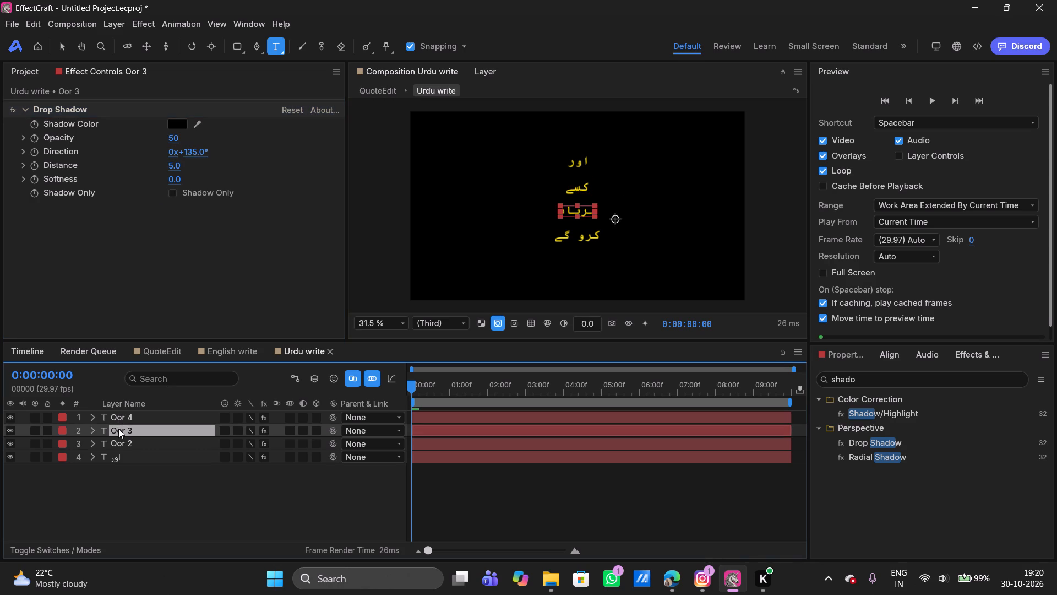
double_click(174, 138)
key(BackSpace)
text(95)
key(Return)
Set the Drop Shadow direction on the Oor 3 layer to 171°.
double_click(200, 153)
key(BackSpace)
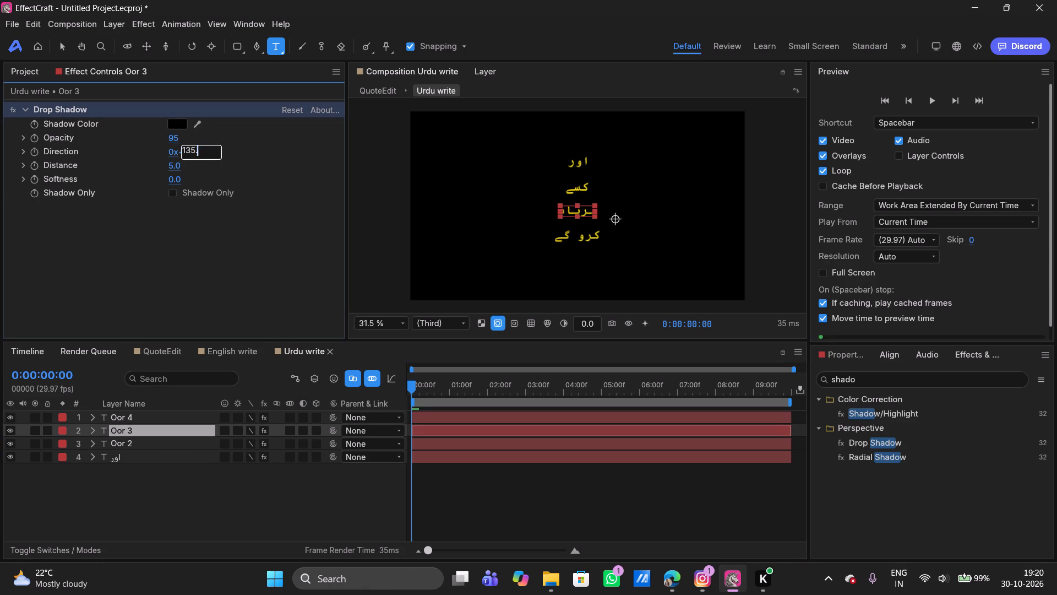
key(BackSpace)
key(BackSpace)
key(BackSpace)
key(BackSpace)
key(BackSpace)
text(171)
key(Return)
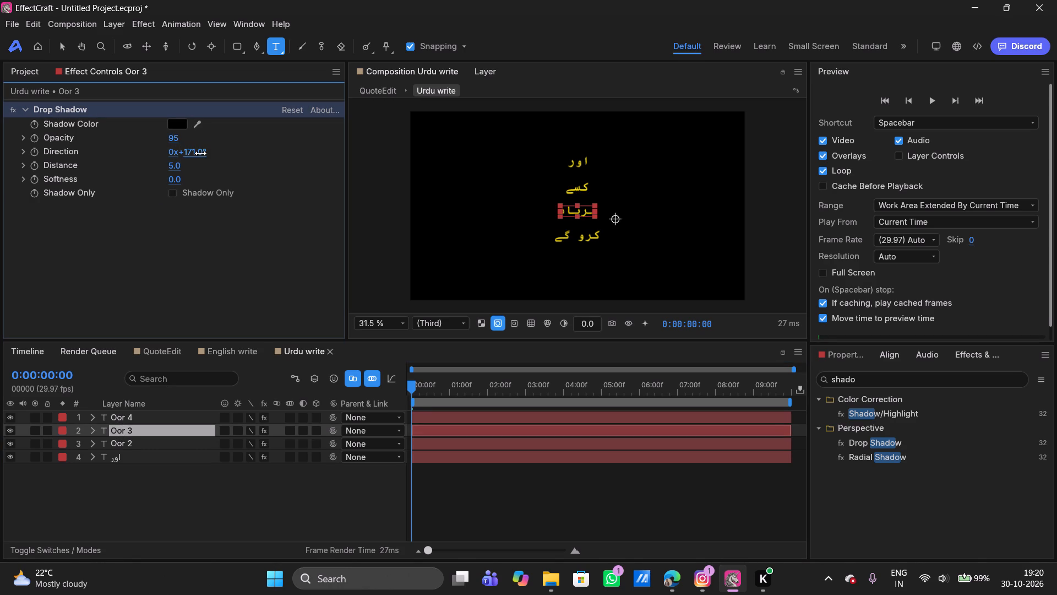
Set the Drop Shadow distance on the Oor 3 layer to 11.7.
double_click(176, 170)
key(BackSpace)
text(11.7)
key(Return)
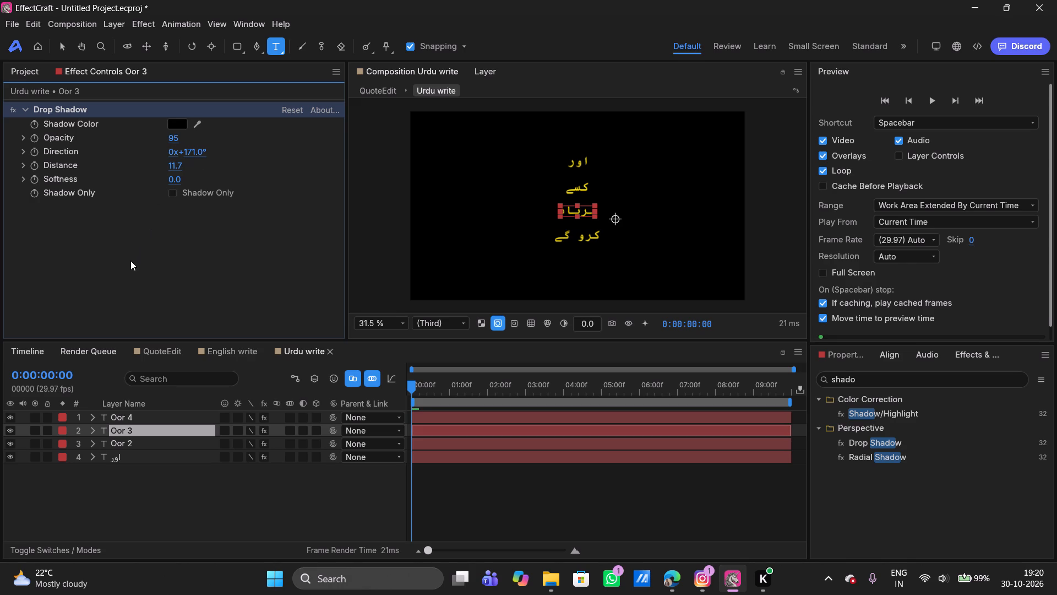
Open the QuoteEdit composition and bring up the transform properties of its Urdu write layer.
click(129, 419)
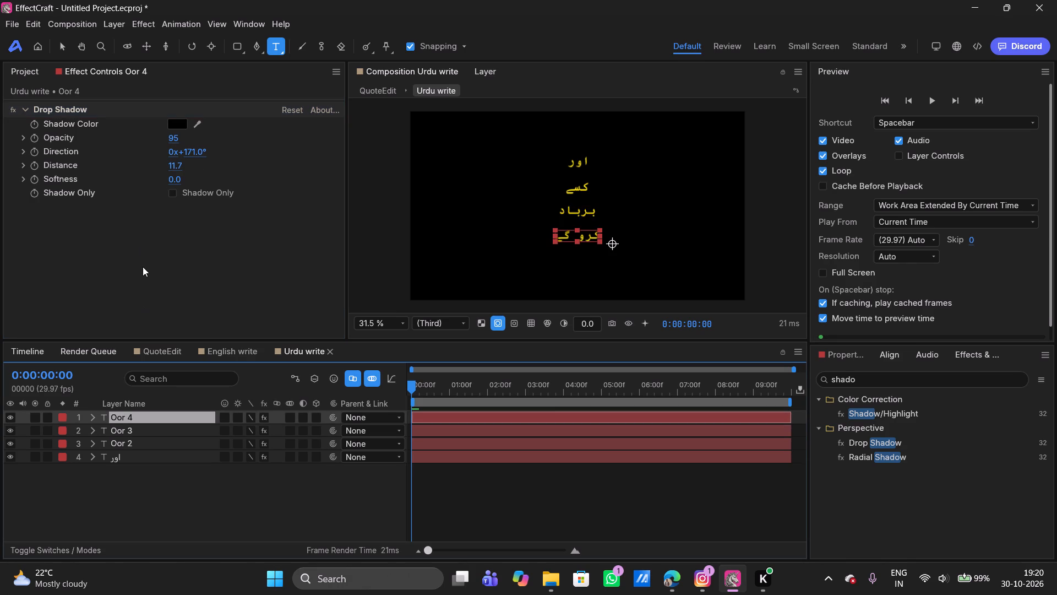
click(25, 71)
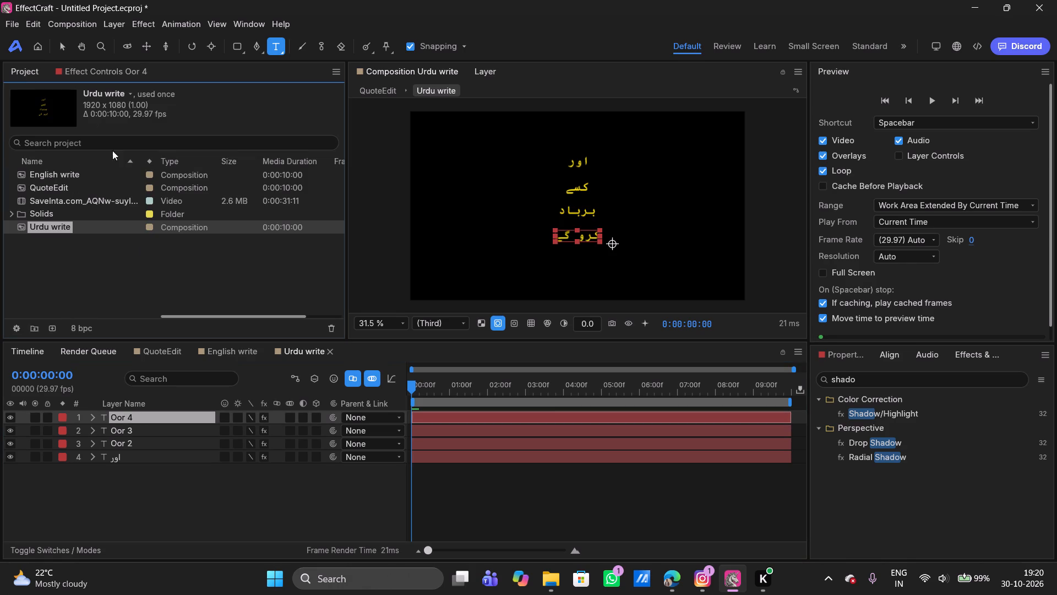
double_click(45, 186)
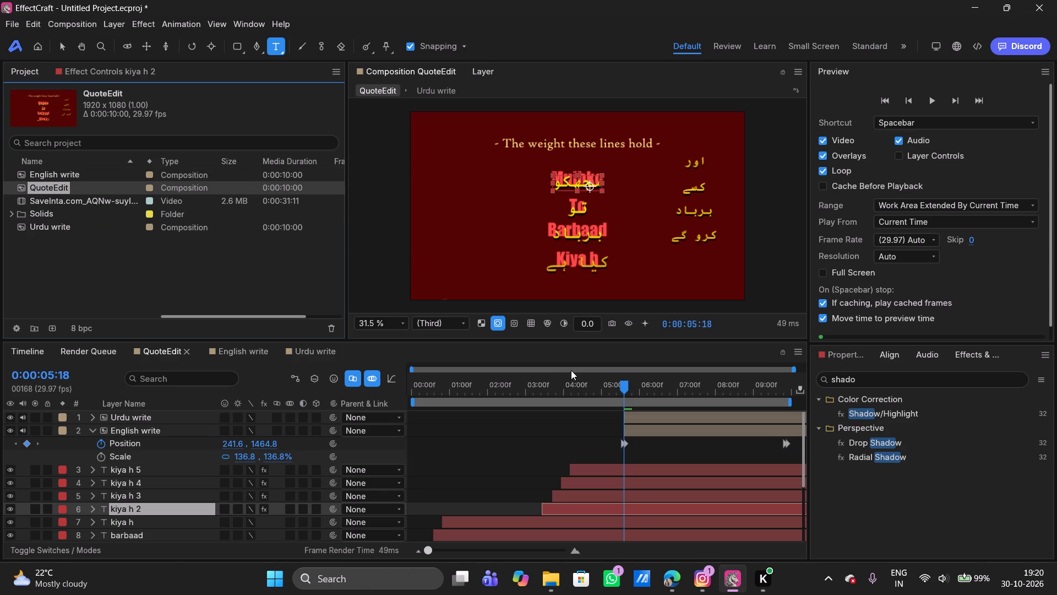
click(639, 420)
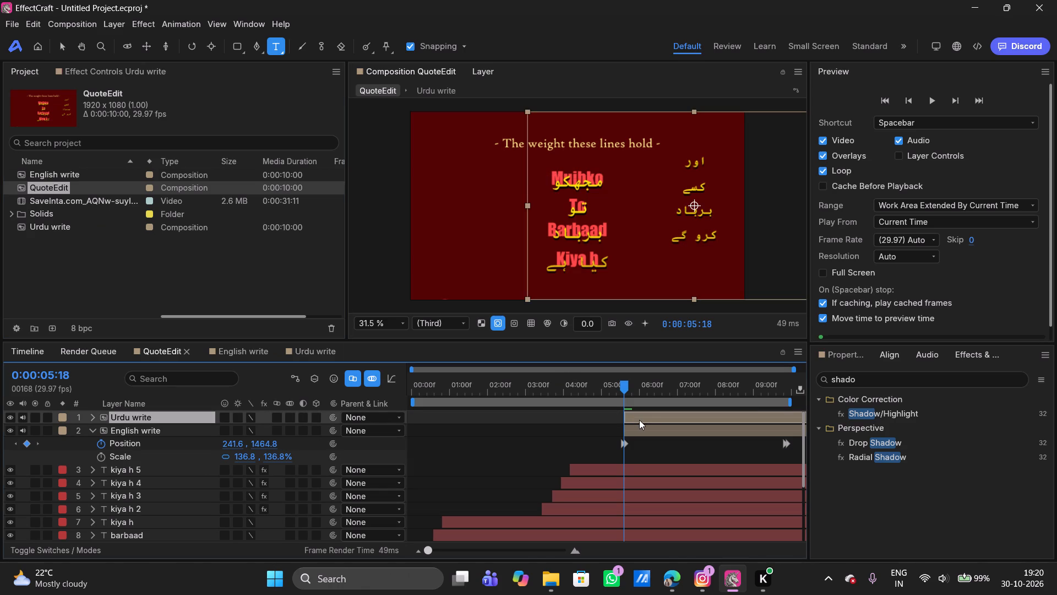
click(831, 355)
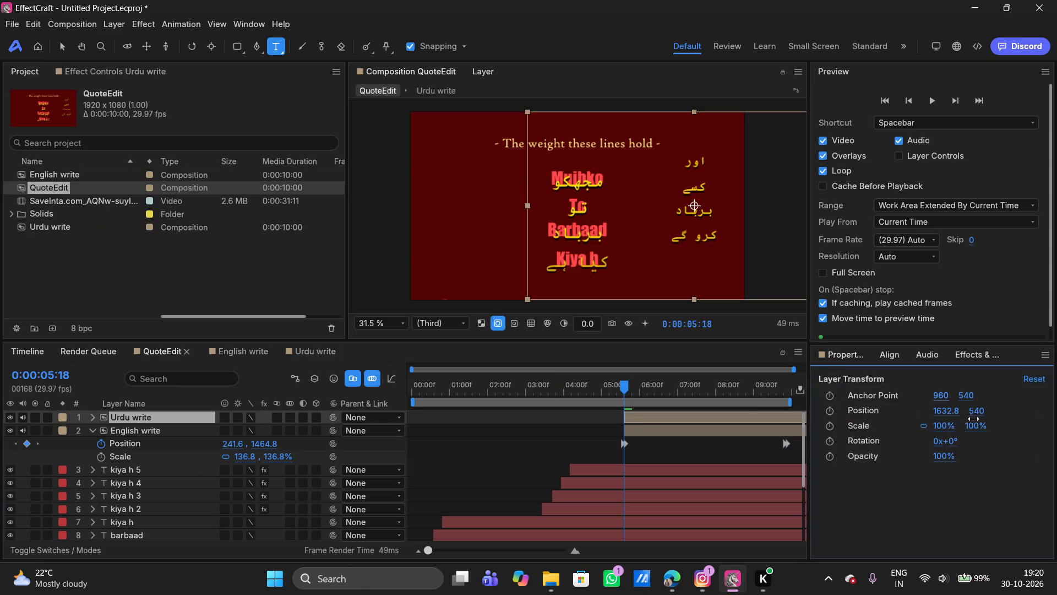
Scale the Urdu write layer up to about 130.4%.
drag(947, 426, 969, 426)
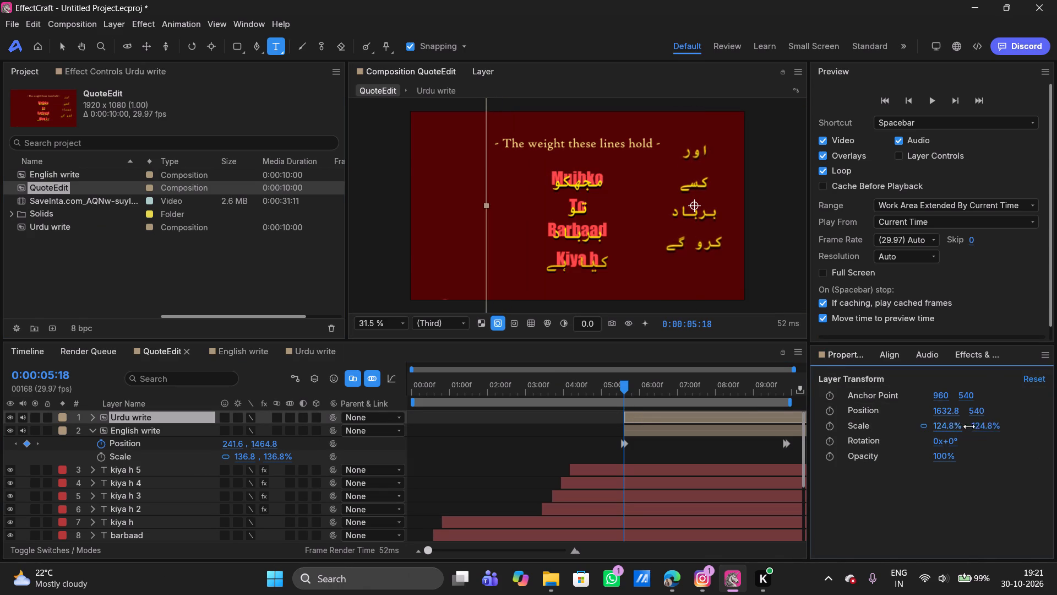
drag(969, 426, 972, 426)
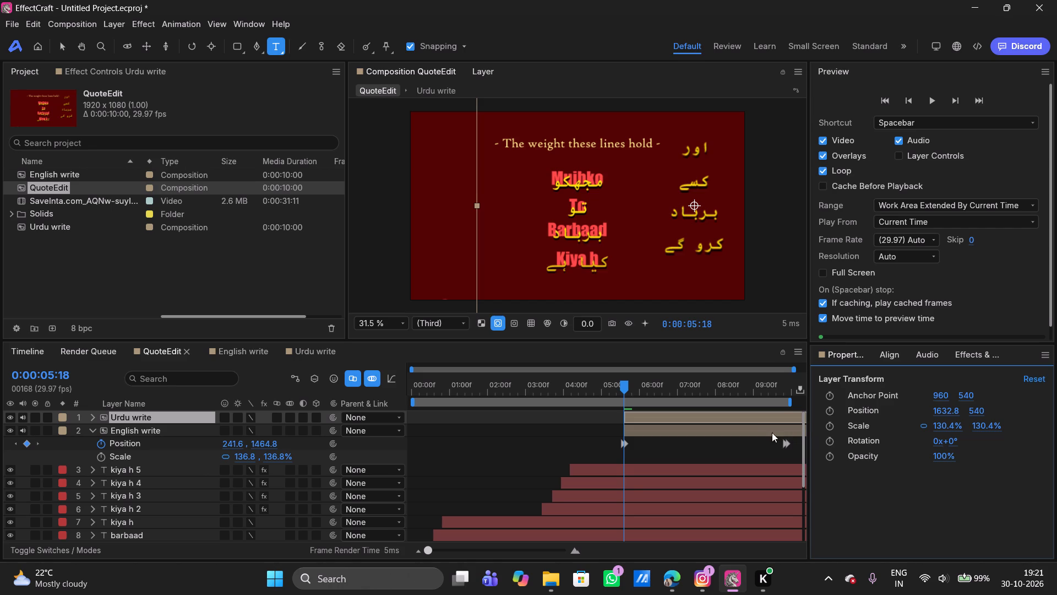
Set the Urdu write layer's scale to 136.8% to match the English write layer.
click(750, 430)
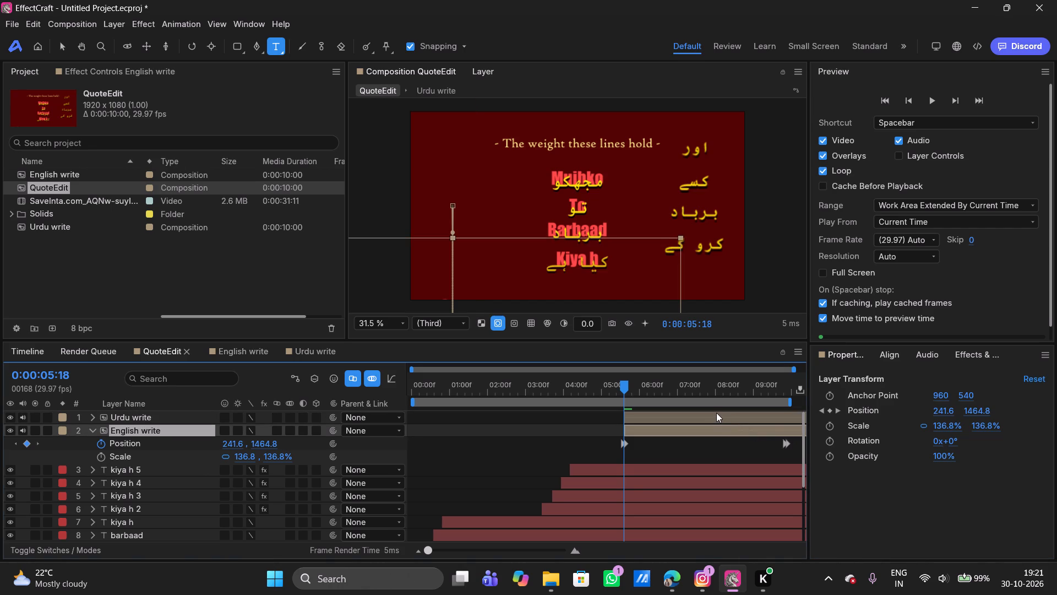
click(707, 418)
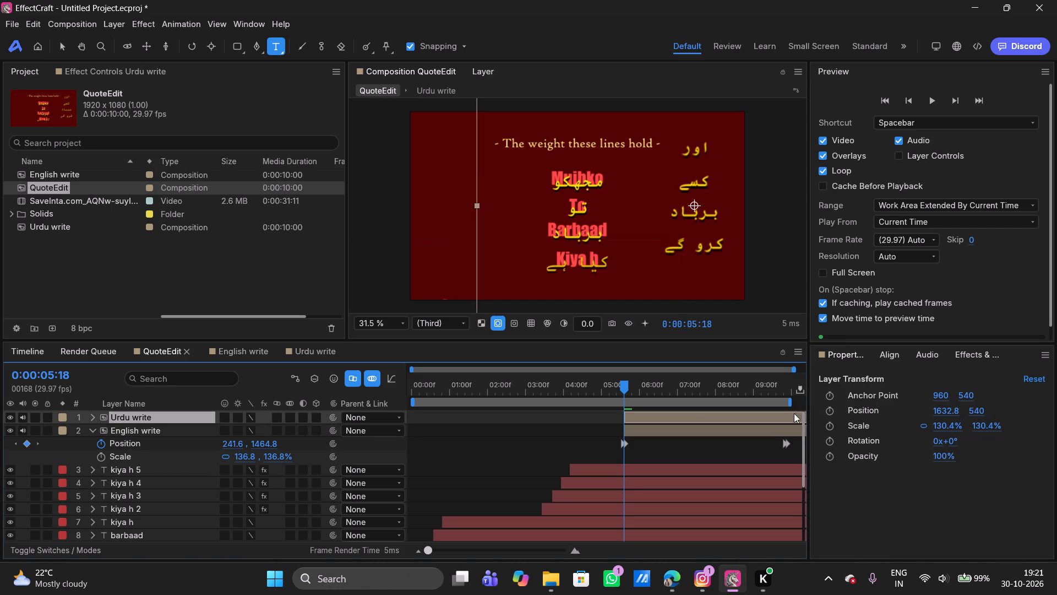
double_click(946, 424)
key(BackSpace)
key(1)
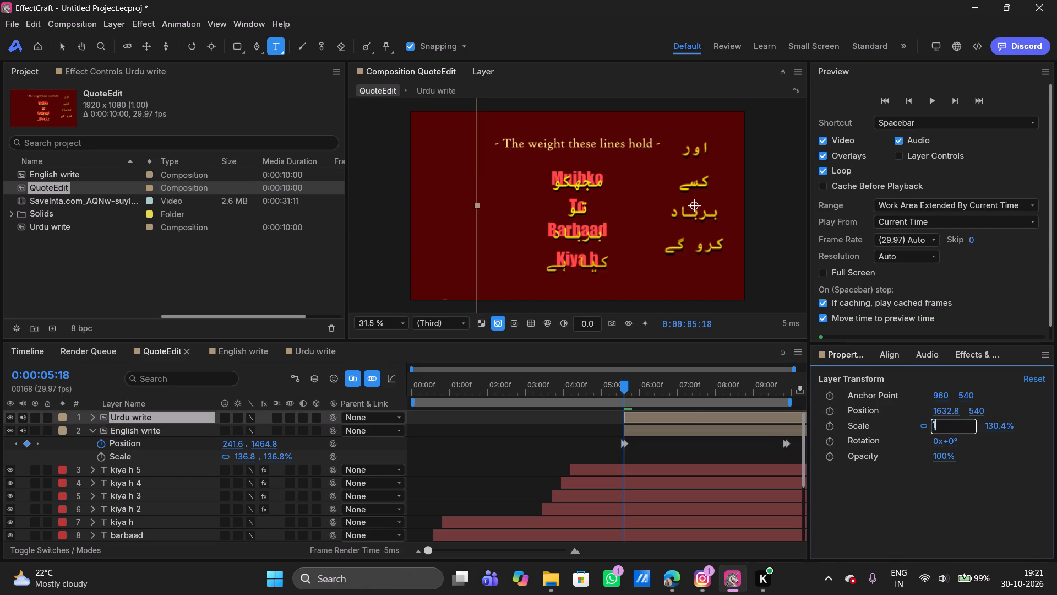
text(36.6)
key(Return)
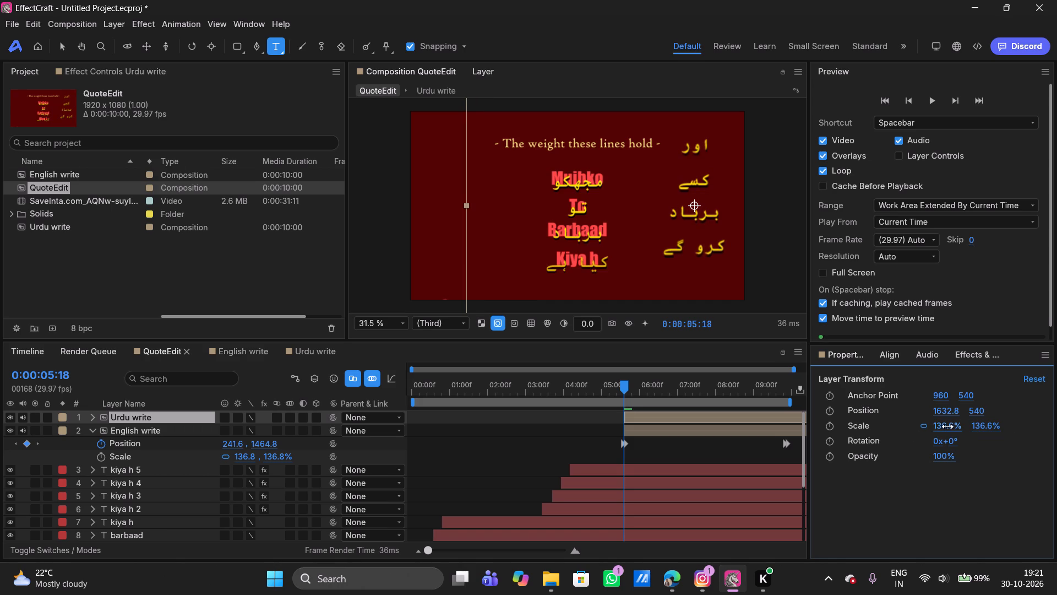
double_click(947, 426)
key(Right)
key(BackSpace)
key(8)
key(Return)
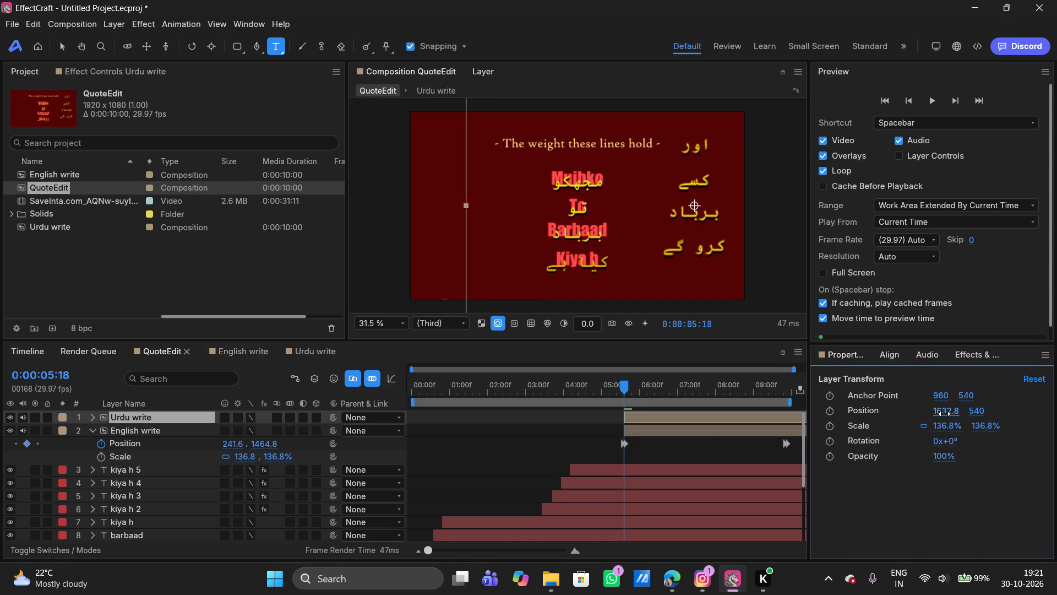
Start Position keyframing on the Urdu write layer at 0:00:05:18.
click(829, 412)
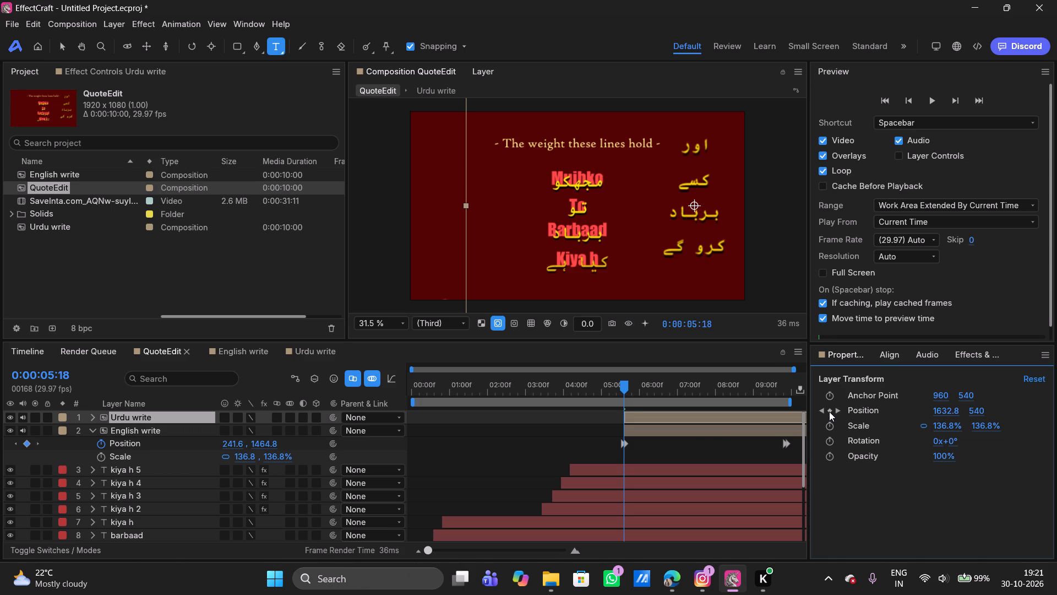
Add a Position keyframe to the Urdu write layer at 0:00:09:26, aligned with the English write layer's last Position keyframe.
click(699, 432)
key(k)
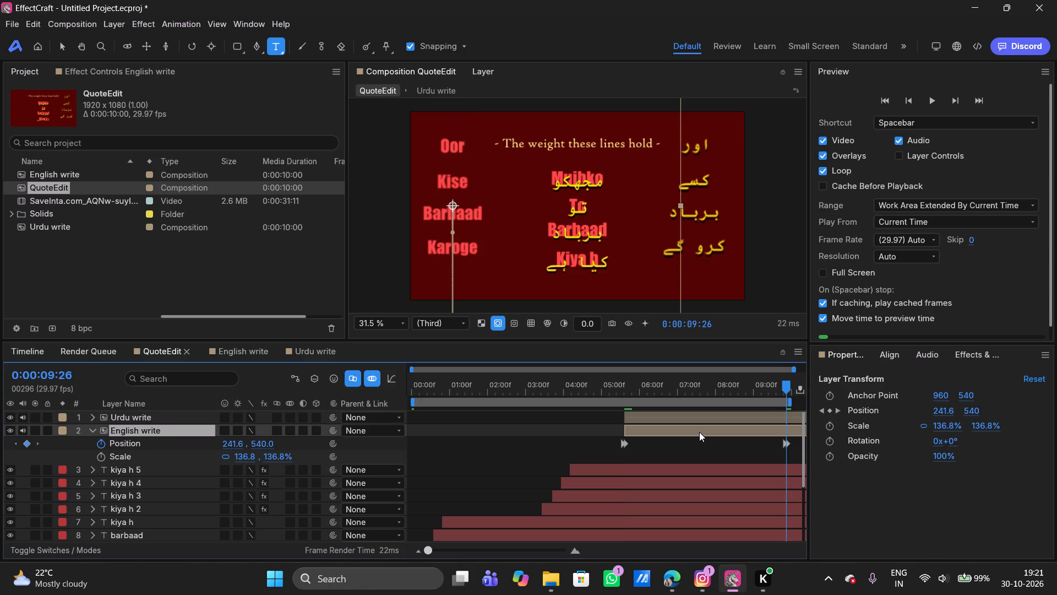
click(787, 415)
click(832, 412)
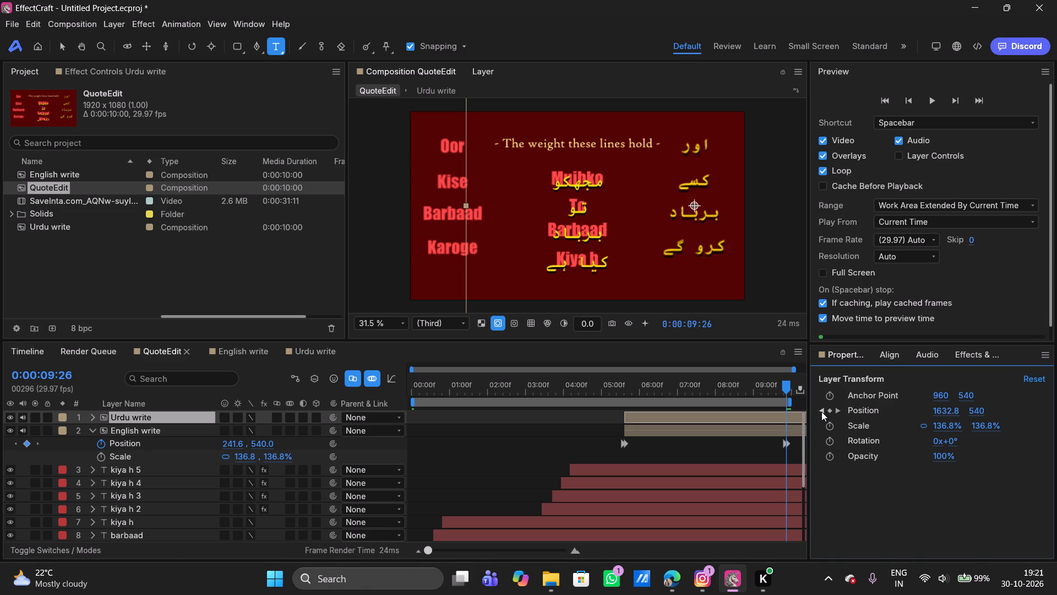
Set the Urdu write layer's Y position to about -296.8 at its 0:00:05:18 keyframe so it starts above the frame.
click(820, 410)
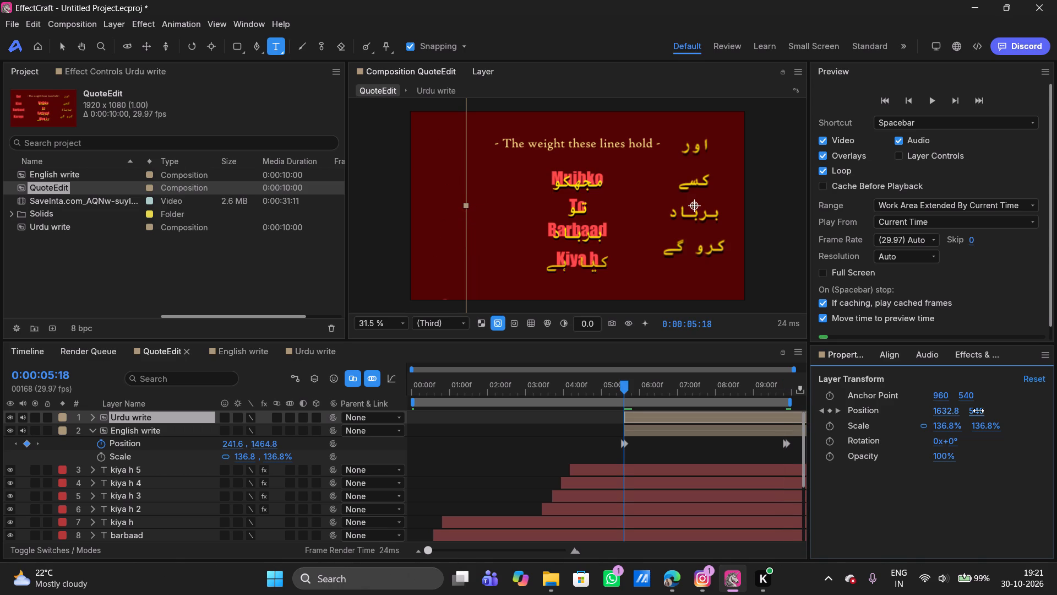
drag(979, 410, 524, 373)
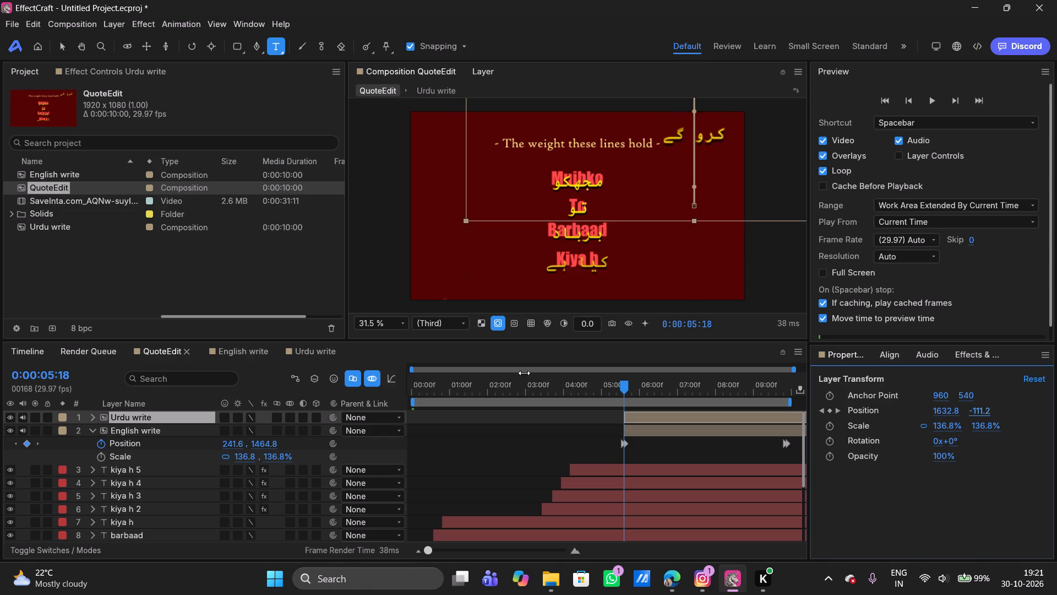
drag(524, 373, 417, 363)
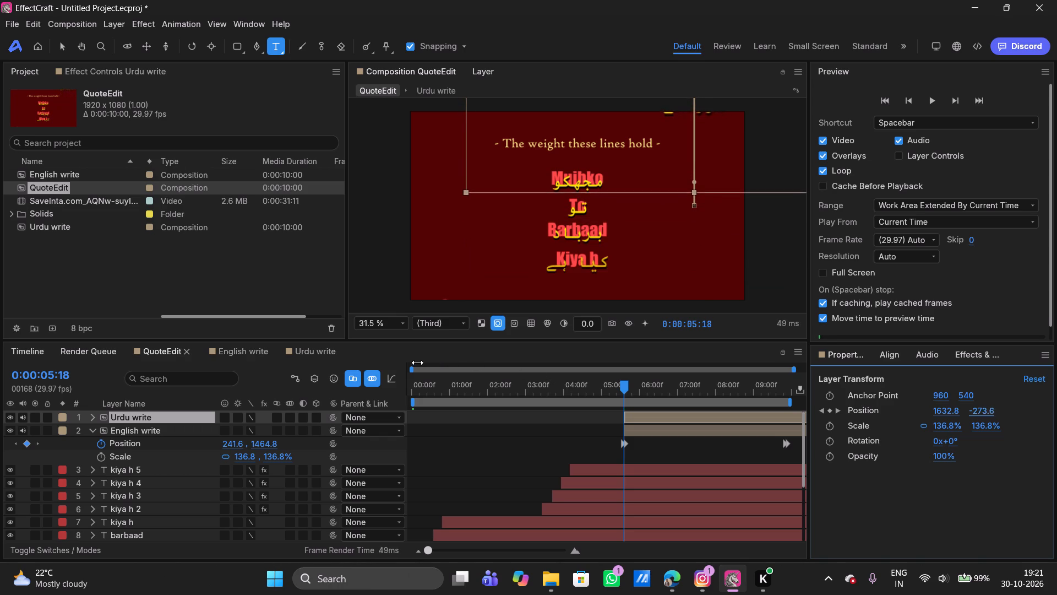
drag(417, 363, 420, 353)
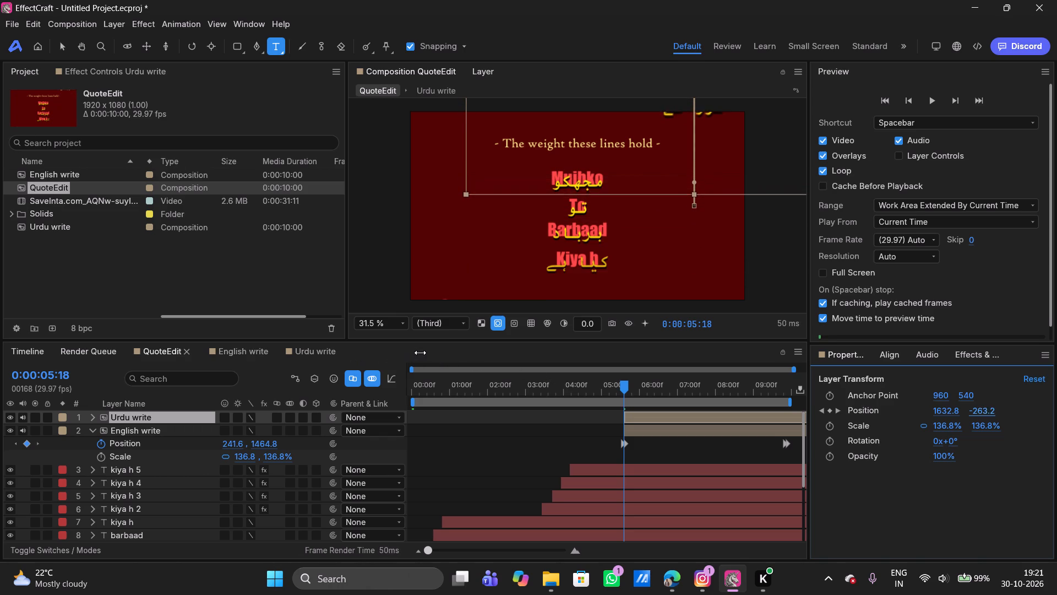
drag(420, 353, 401, 352)
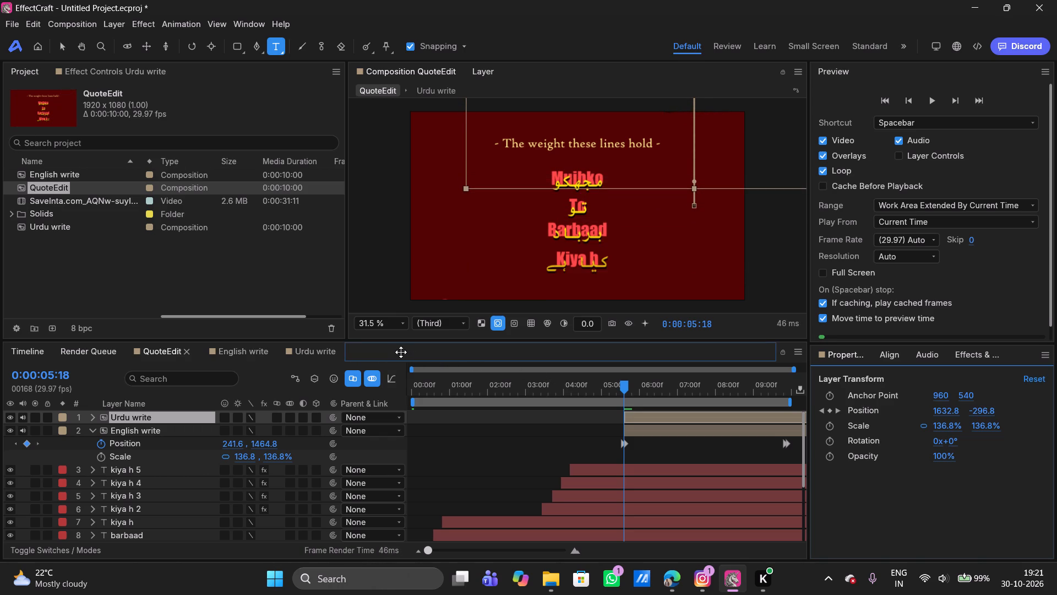
Set the Urdu write layer's Y position to about 1466.4 at its 0:00:09:26 keyframe so it ends below the frame.
click(659, 428)
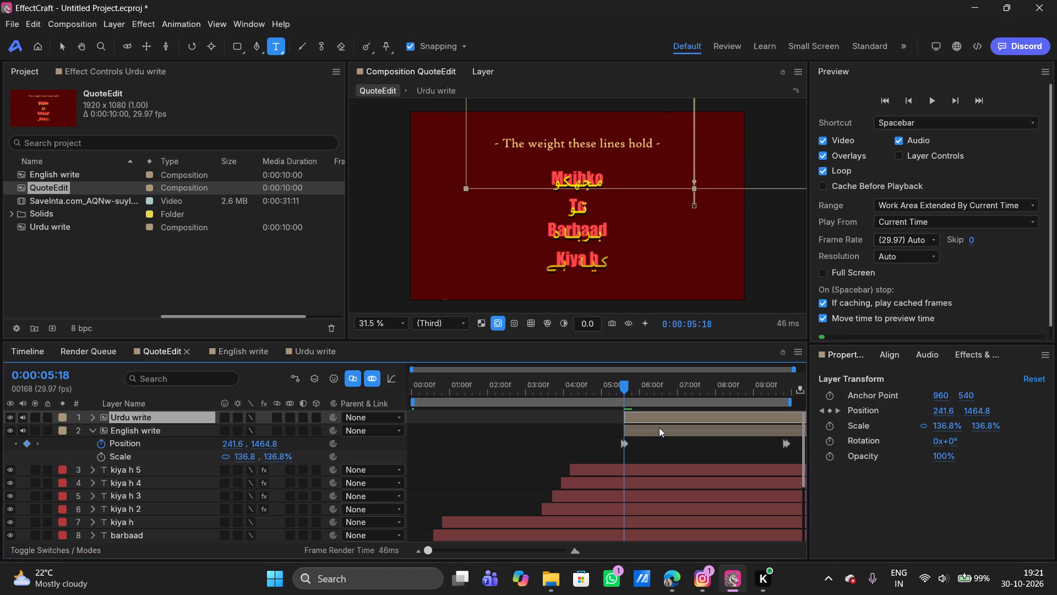
click(695, 418)
click(836, 410)
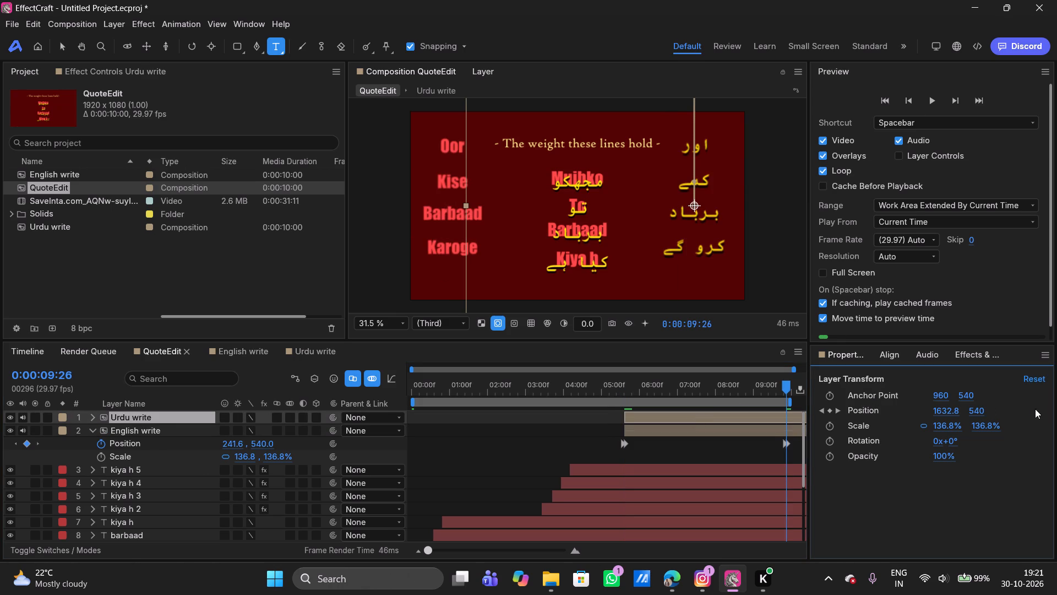
drag(976, 409, 402, 438)
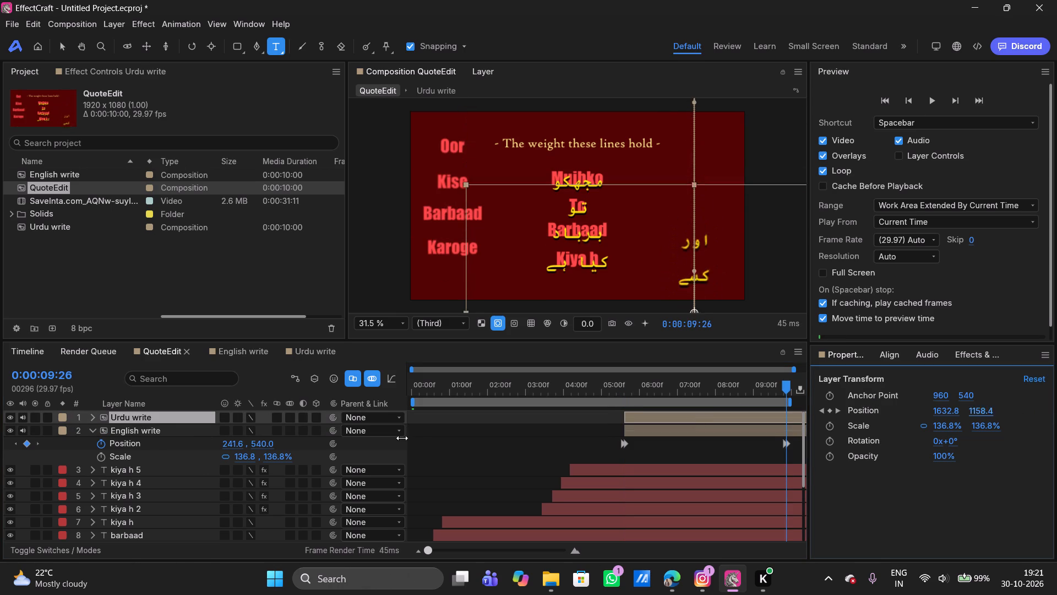
drag(402, 438, 402, 411)
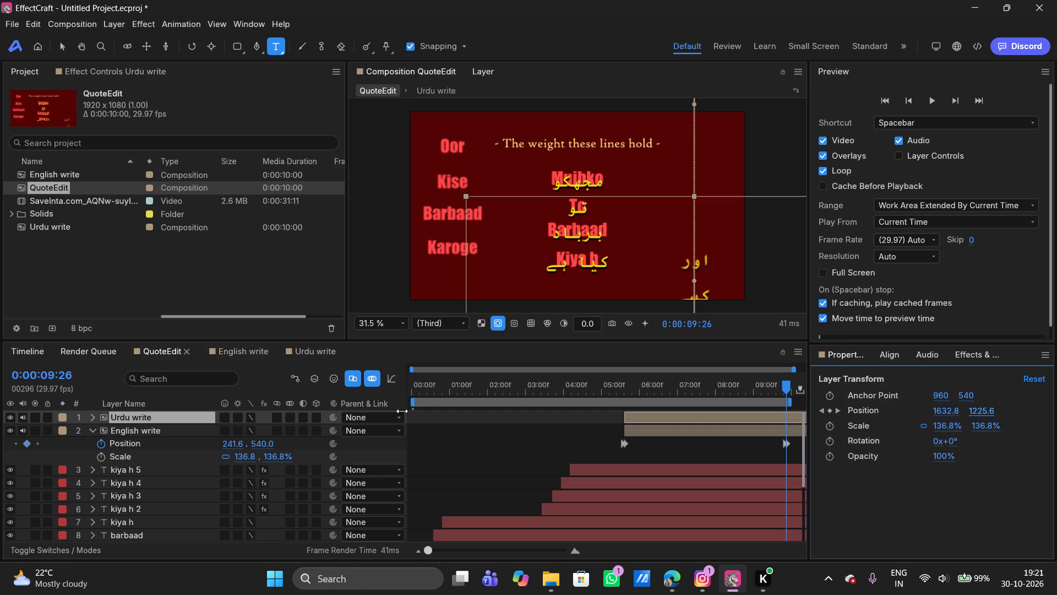
drag(402, 411, 367, 405)
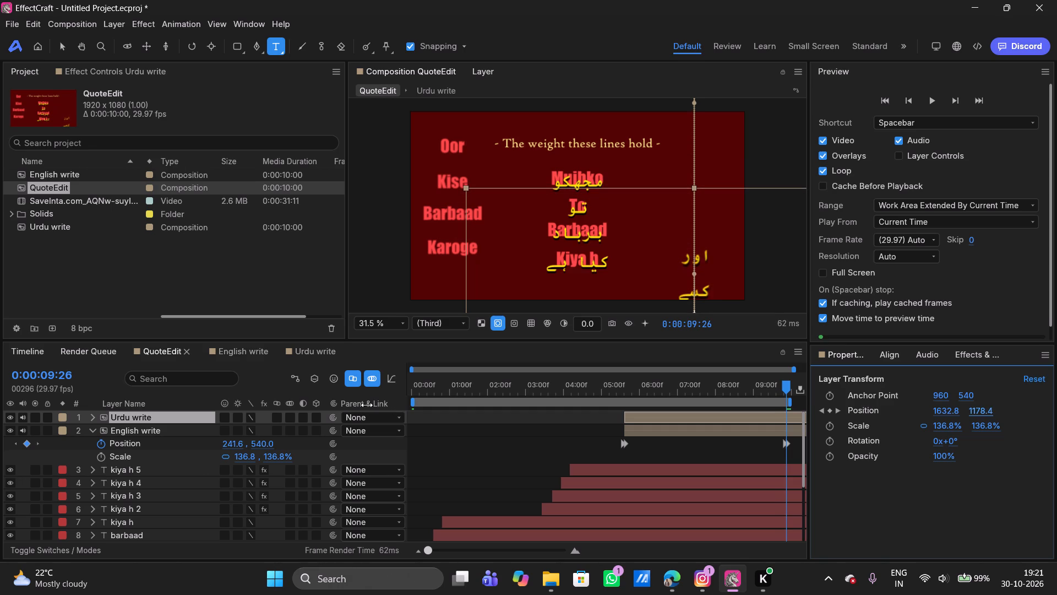
drag(367, 405, 606, 402)
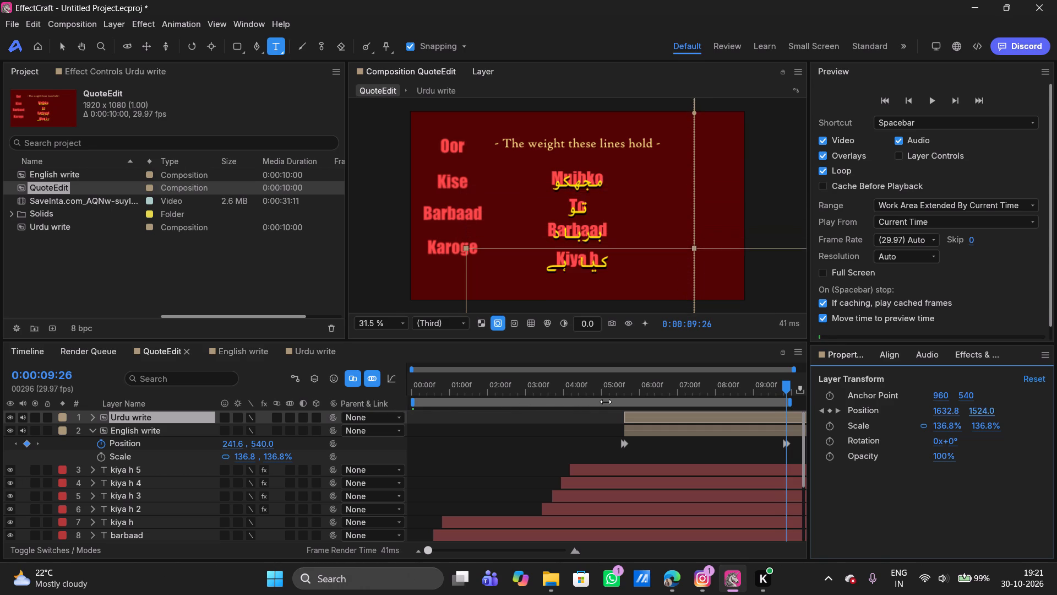
drag(606, 402, 565, 398)
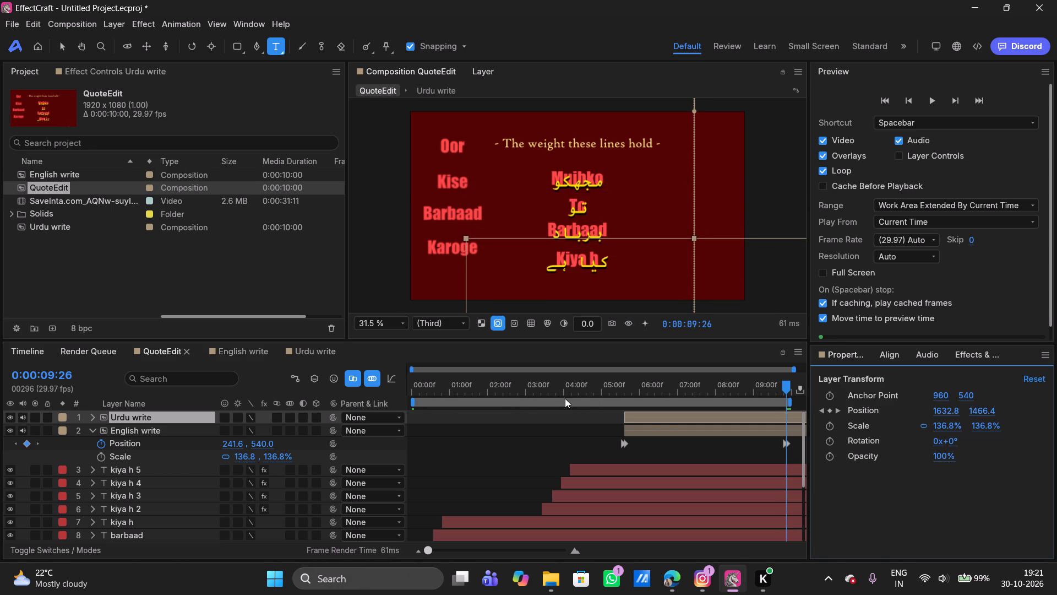
Set the English write layer's Y position to about -288 at 0:00:09:26 so it ends above the frame.
click(667, 431)
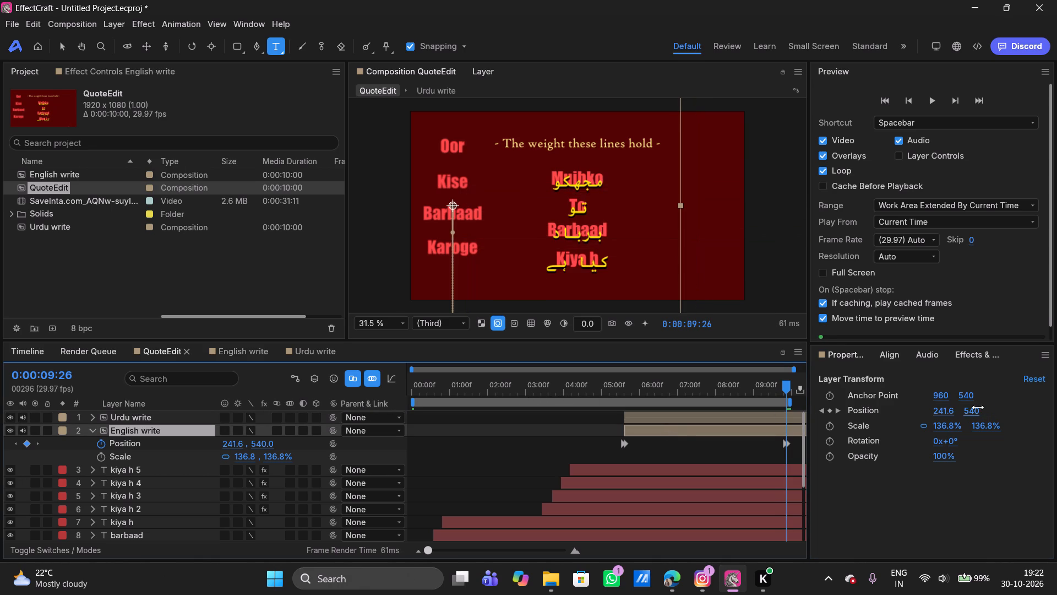
drag(976, 413, 507, 386)
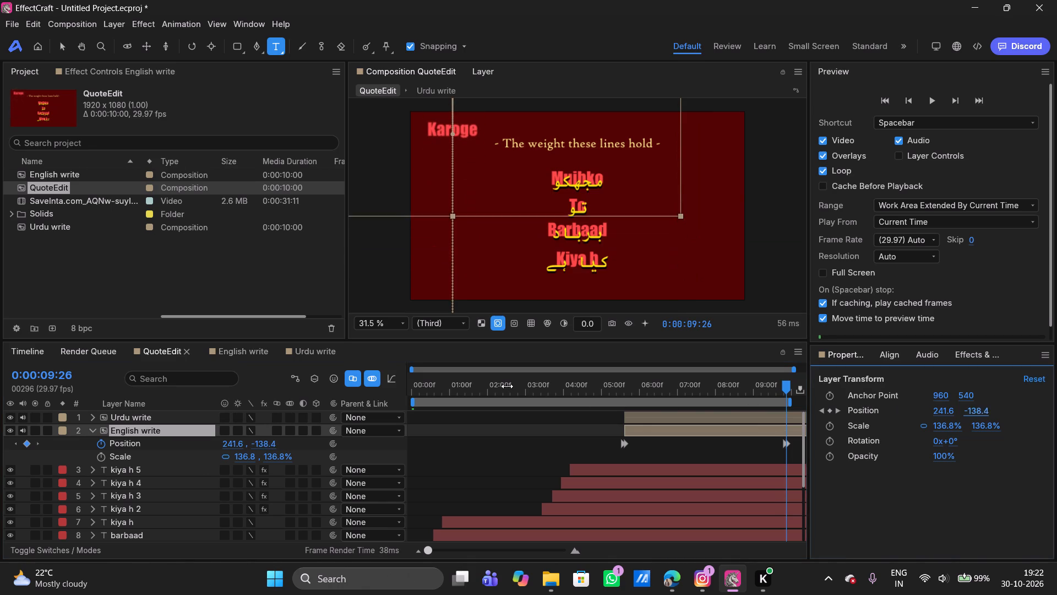
drag(507, 386, 383, 372)
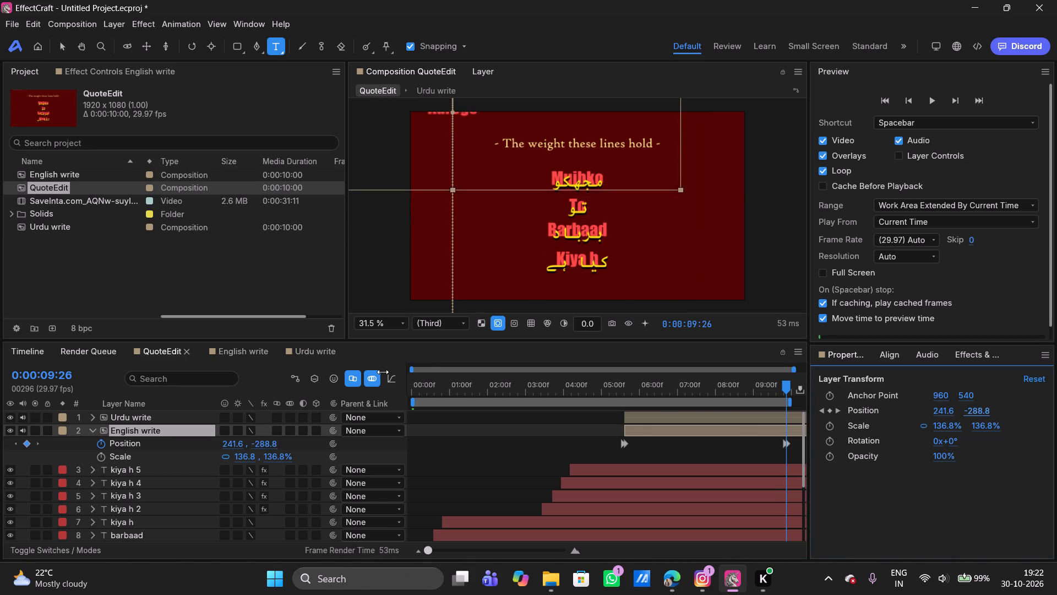
drag(383, 372, 404, 366)
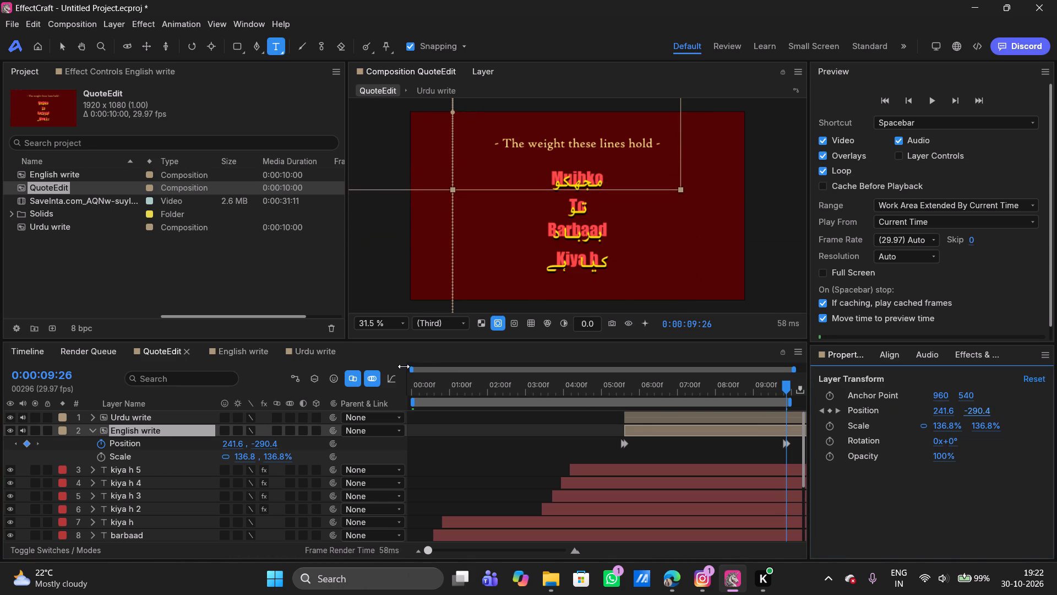
drag(404, 366, 404, 366)
Reveal the Urdu write layer's keyframes and apply Easy Ease In to both of its Position keyframes.
click(654, 414)
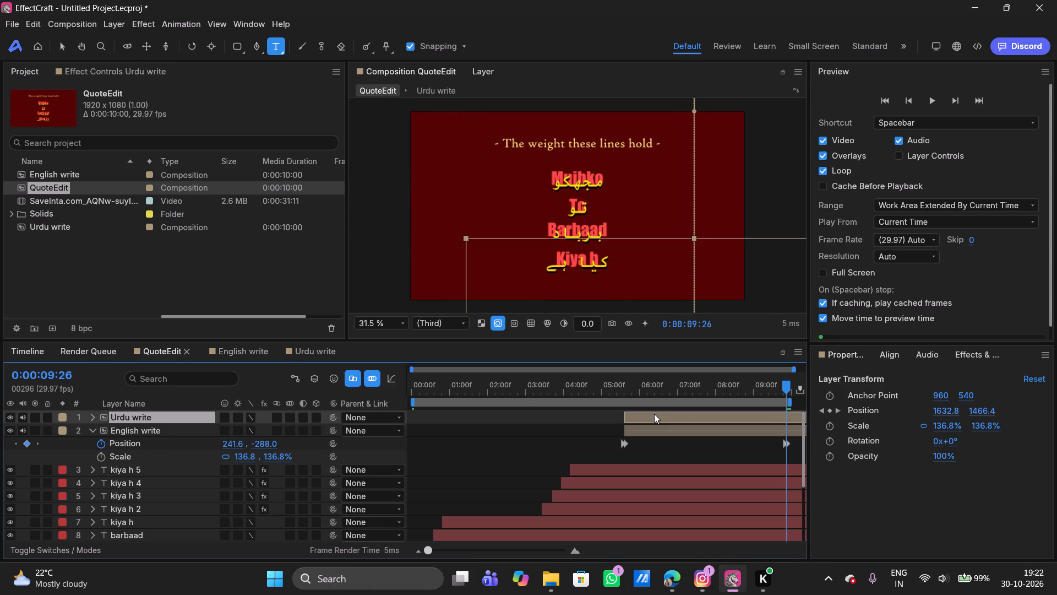
key(u)
key(u)
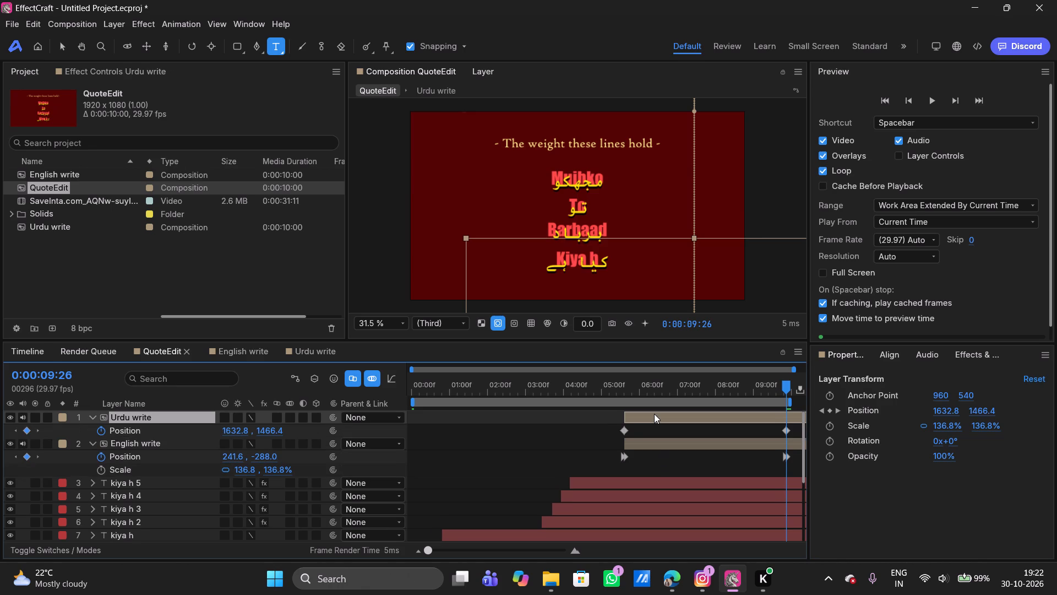
drag(614, 430, 801, 436)
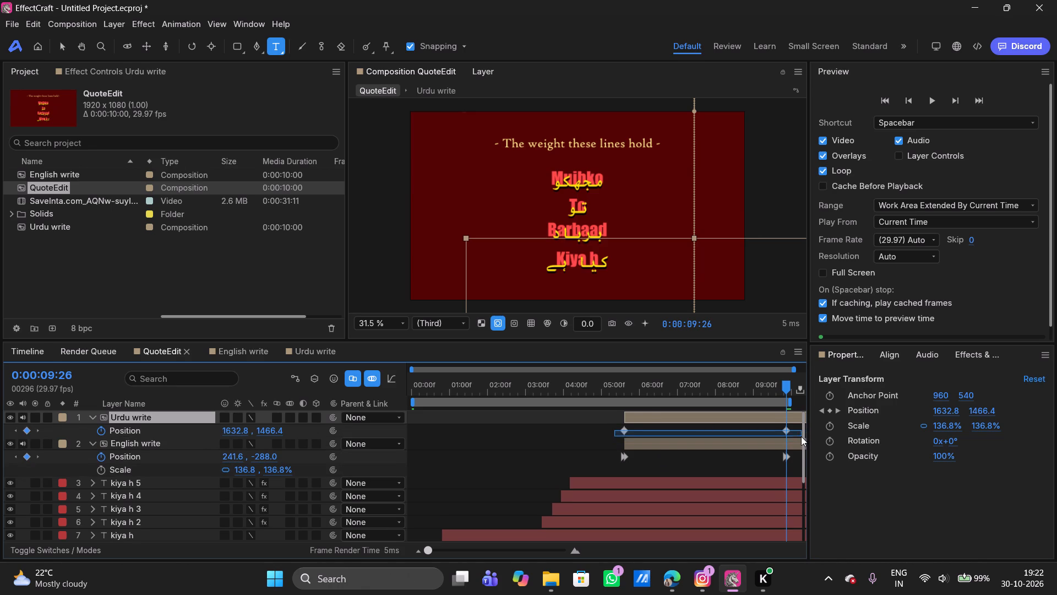
right_click(624, 431)
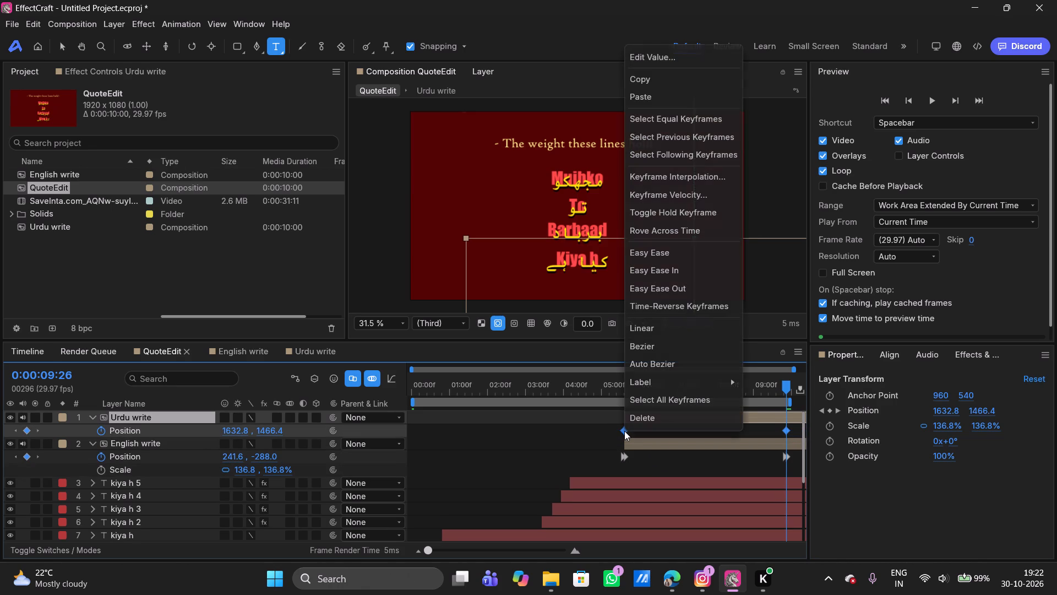
click(659, 268)
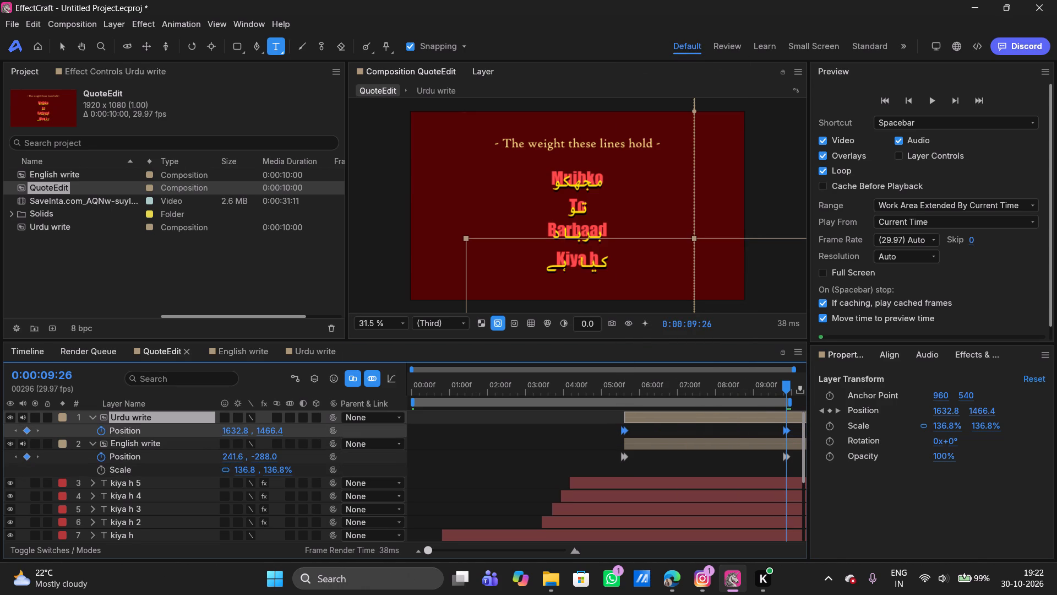
Deselect the layers and play the QuoteEdit composition from the start to check the opposing vertical motion.
key(v)
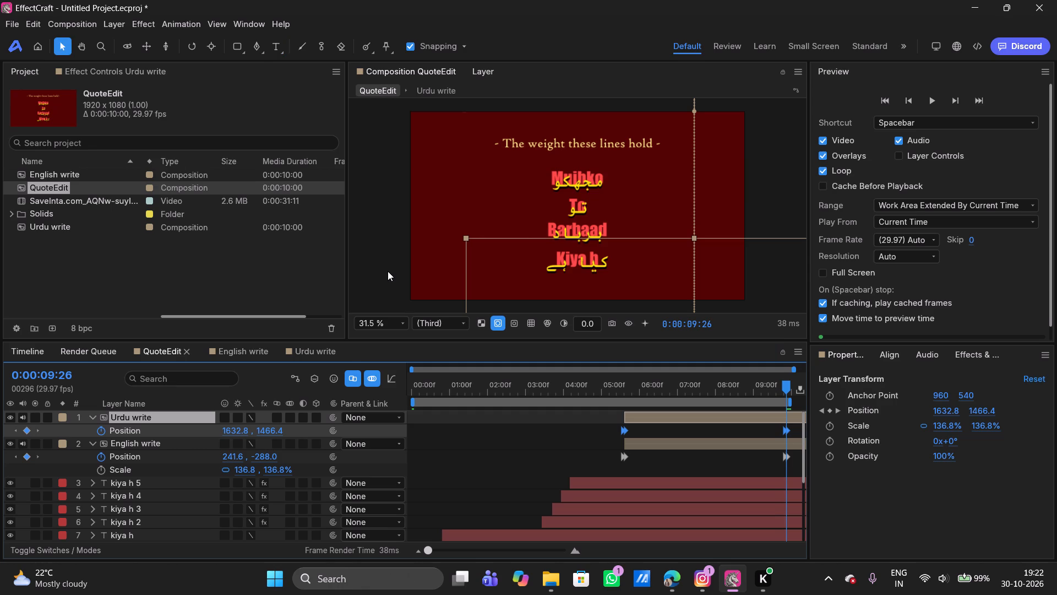
click(380, 271)
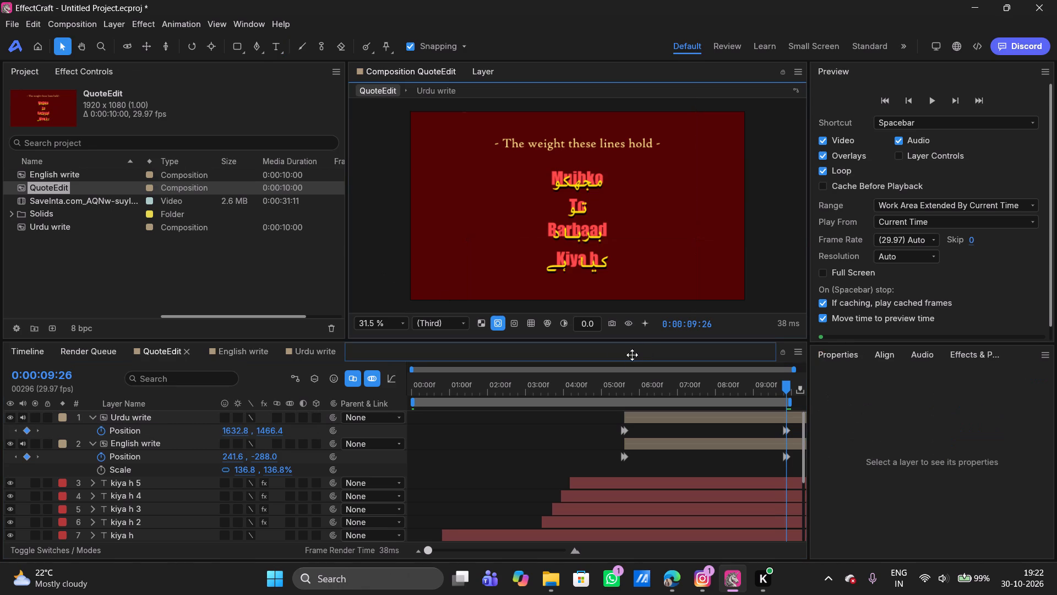
drag(576, 387, 569, 366)
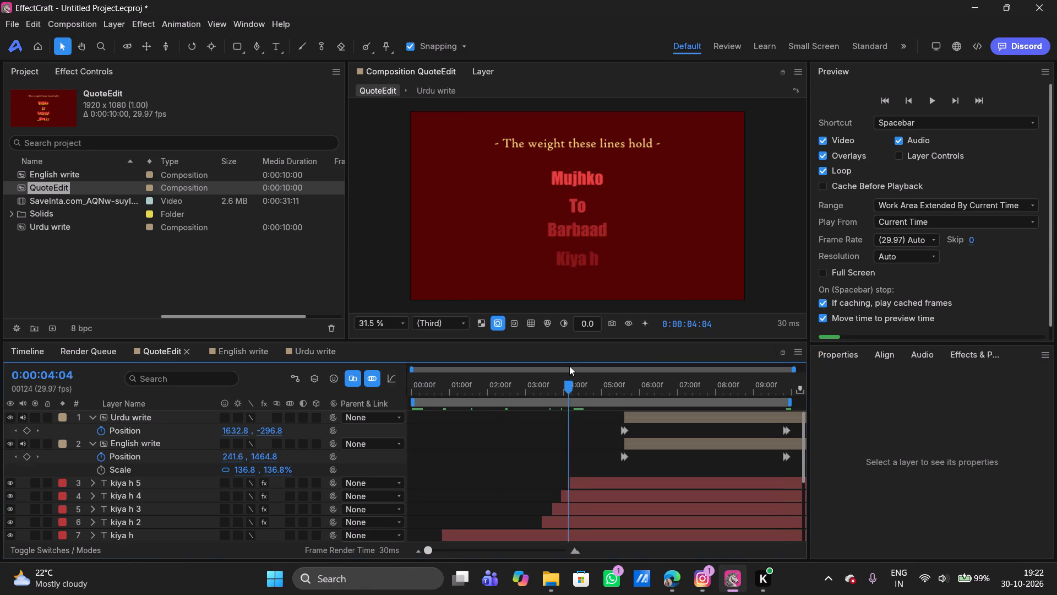
drag(569, 366, 369, 377)
key(space)
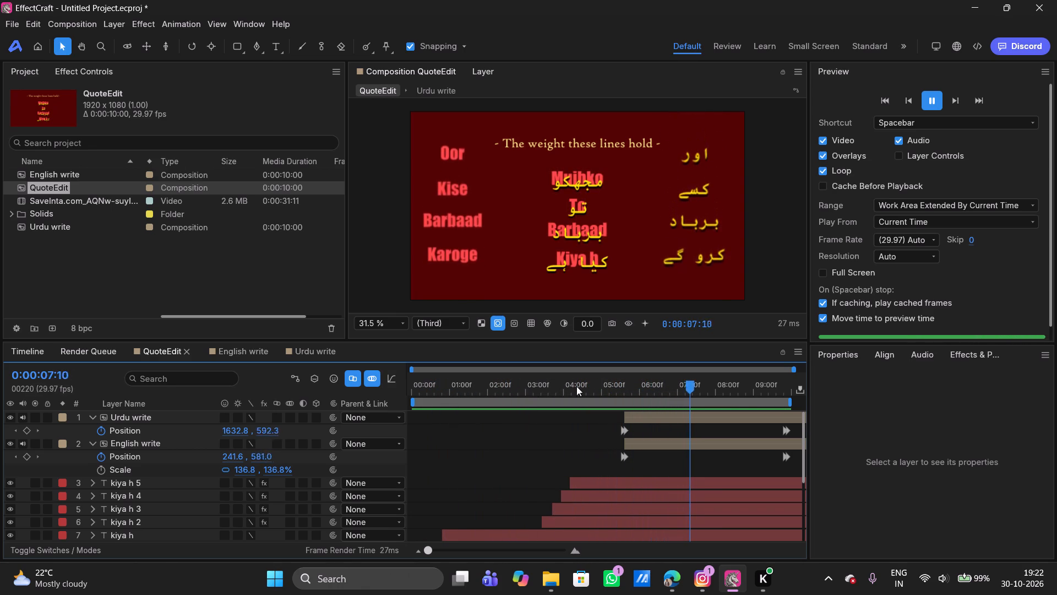
key(space)
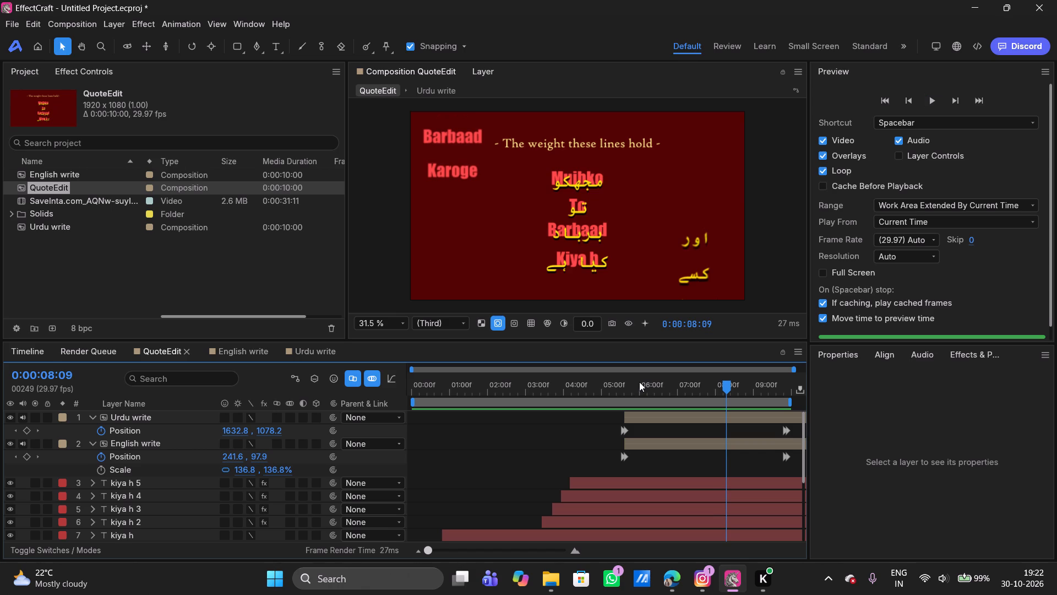
Show both English write Position keyframes in the Graph Editor's speed graph and apply Easy Ease to them.
click(784, 431)
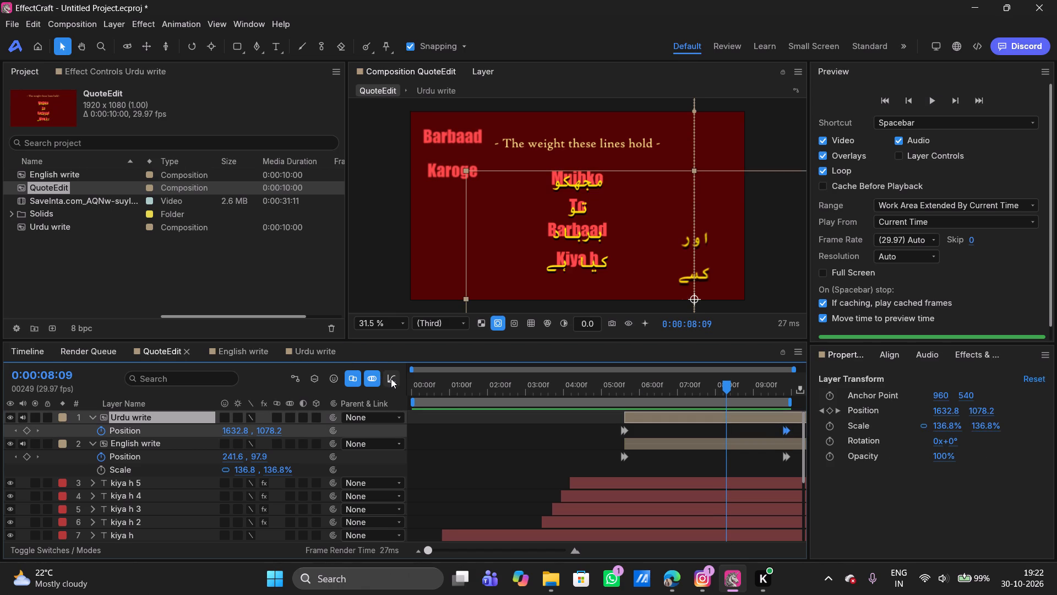
drag(612, 453, 738, 467)
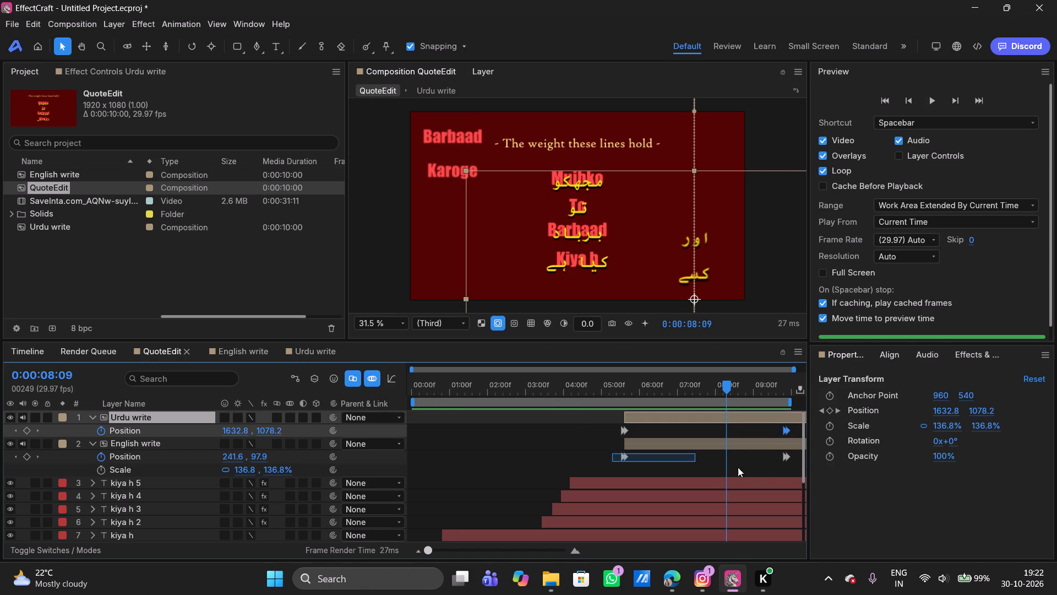
drag(738, 467, 799, 467)
click(389, 376)
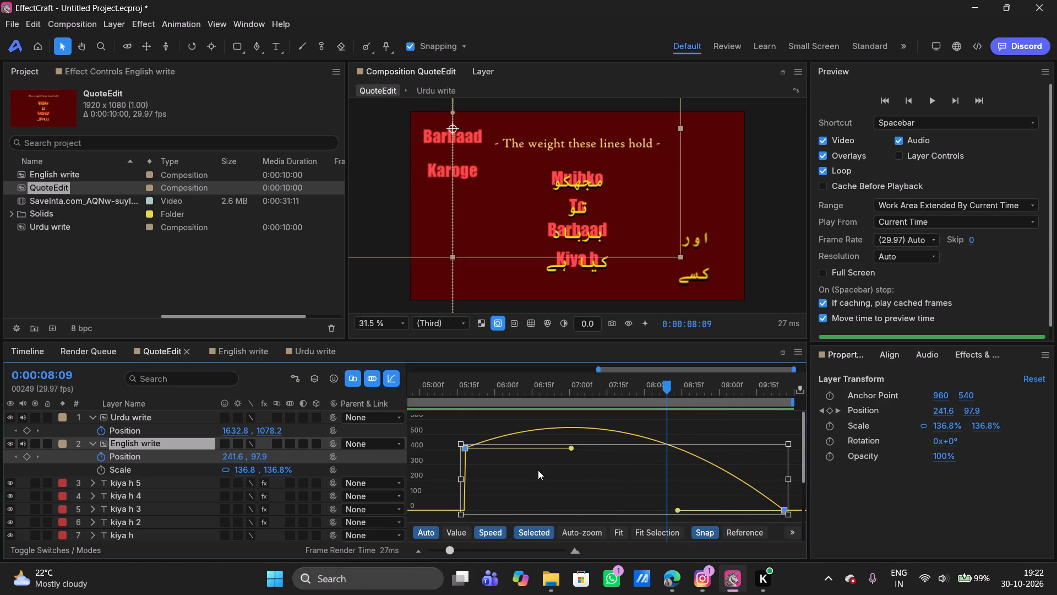
key(F9)
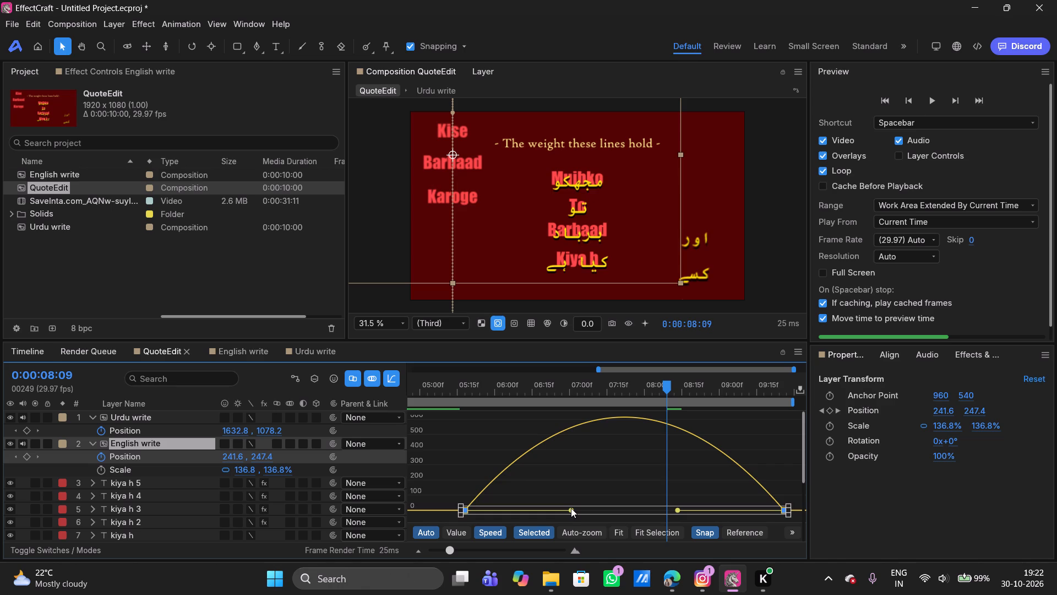
Stretch the outgoing speed handle of English write's first Position keyframe to roughly three quarters of the way towards the last keyframe.
drag(571, 508, 604, 509)
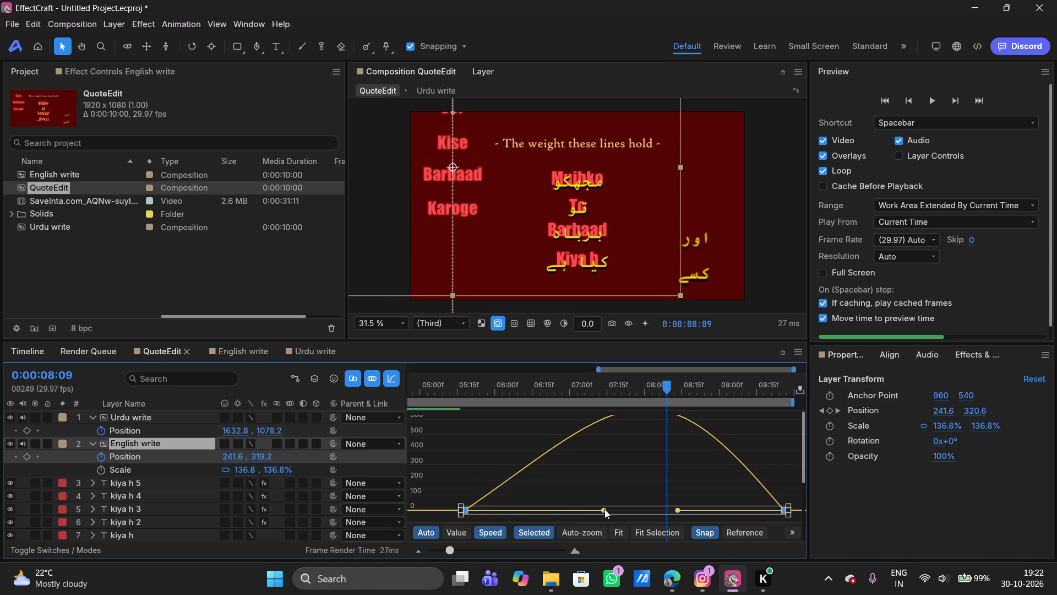
drag(604, 509, 675, 512)
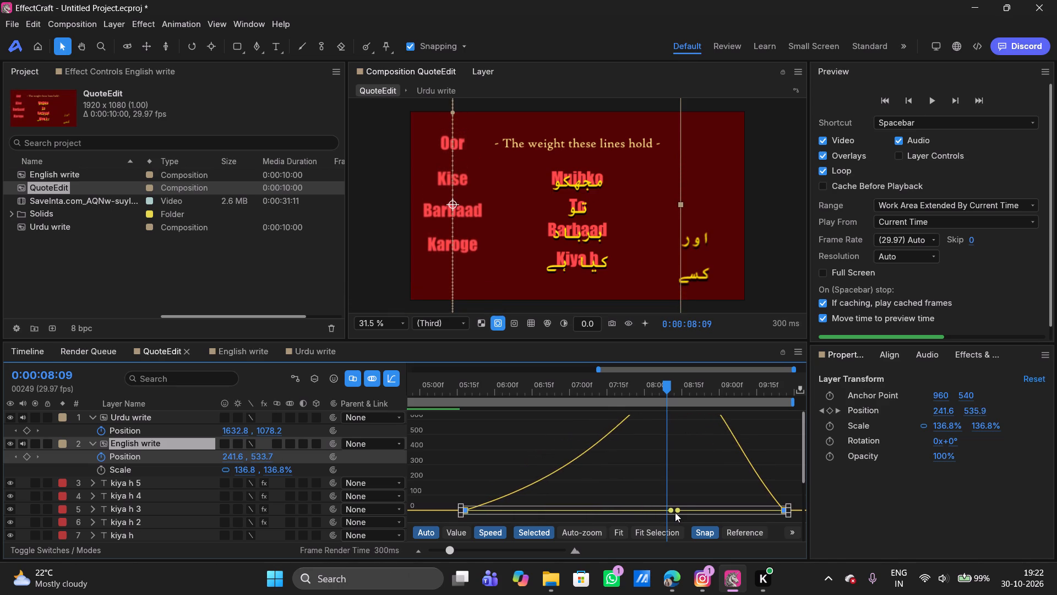
drag(675, 512, 699, 513)
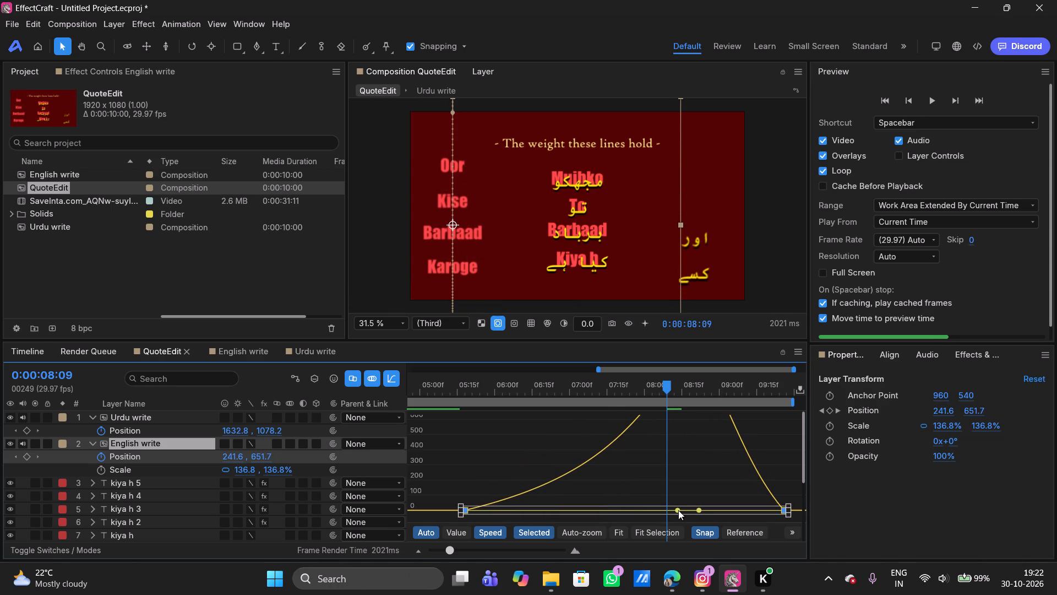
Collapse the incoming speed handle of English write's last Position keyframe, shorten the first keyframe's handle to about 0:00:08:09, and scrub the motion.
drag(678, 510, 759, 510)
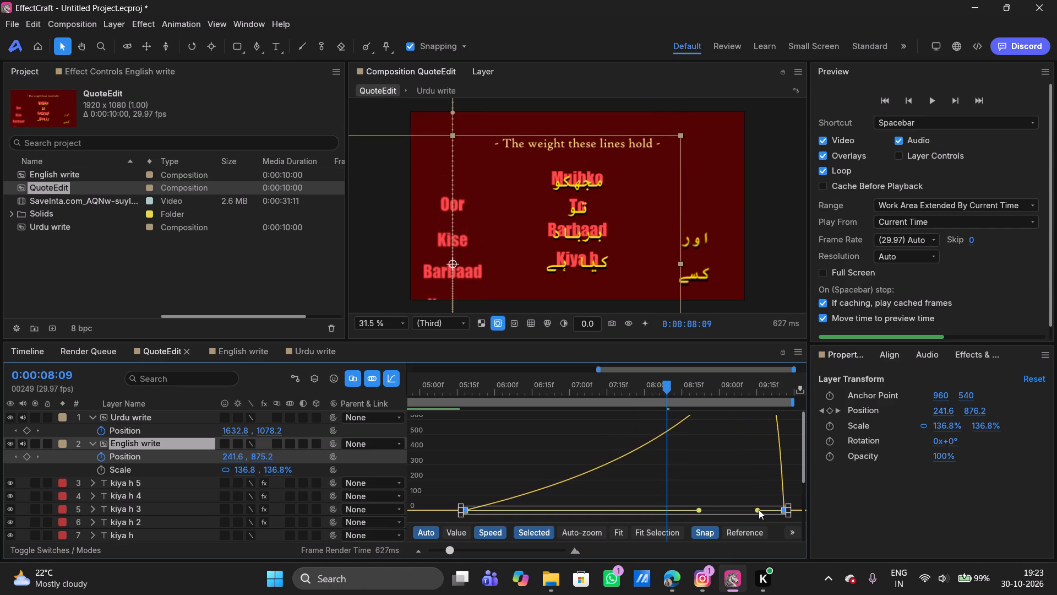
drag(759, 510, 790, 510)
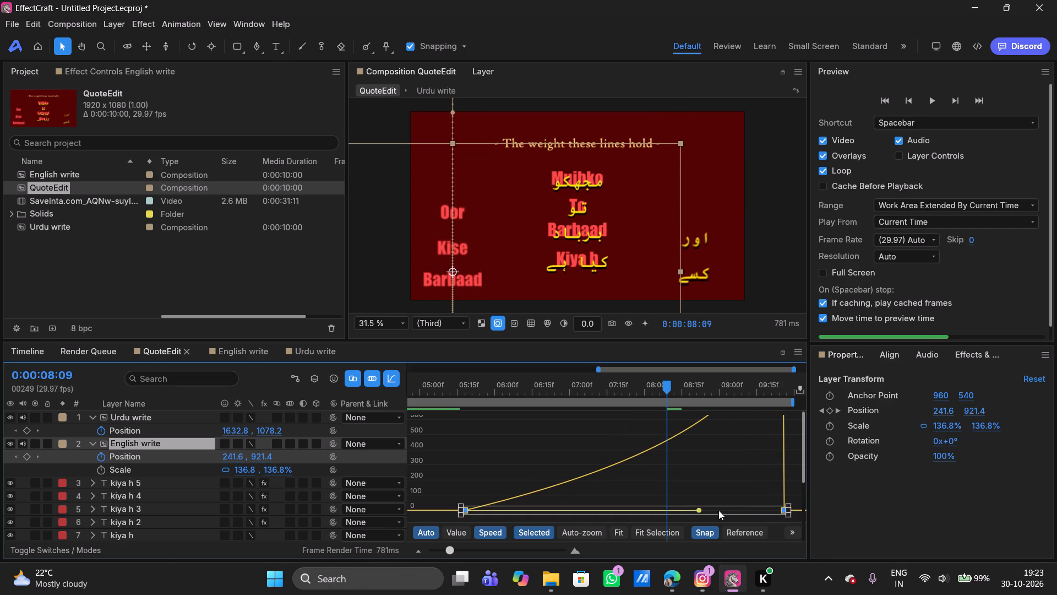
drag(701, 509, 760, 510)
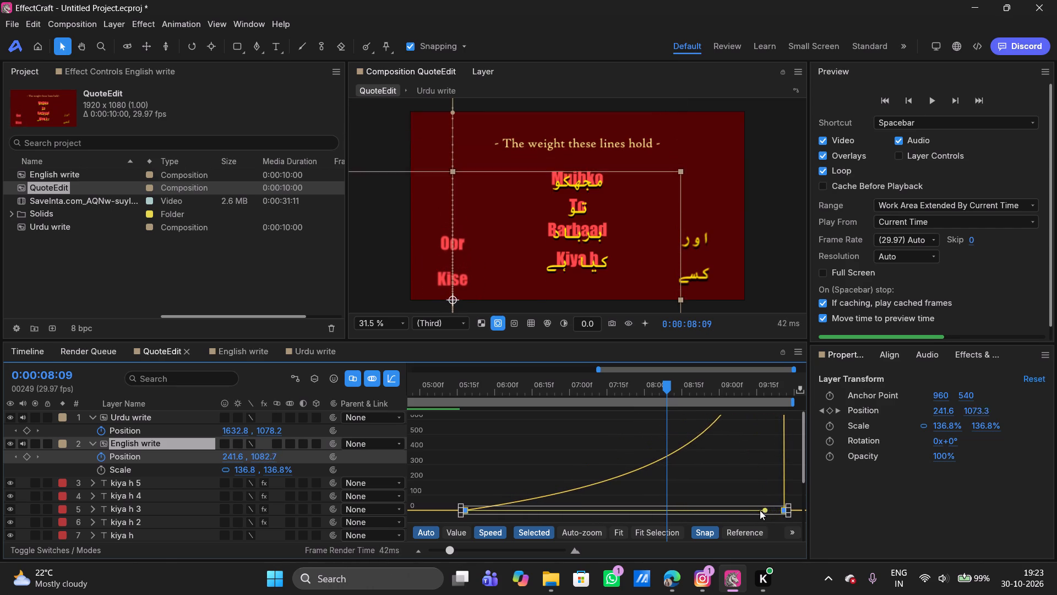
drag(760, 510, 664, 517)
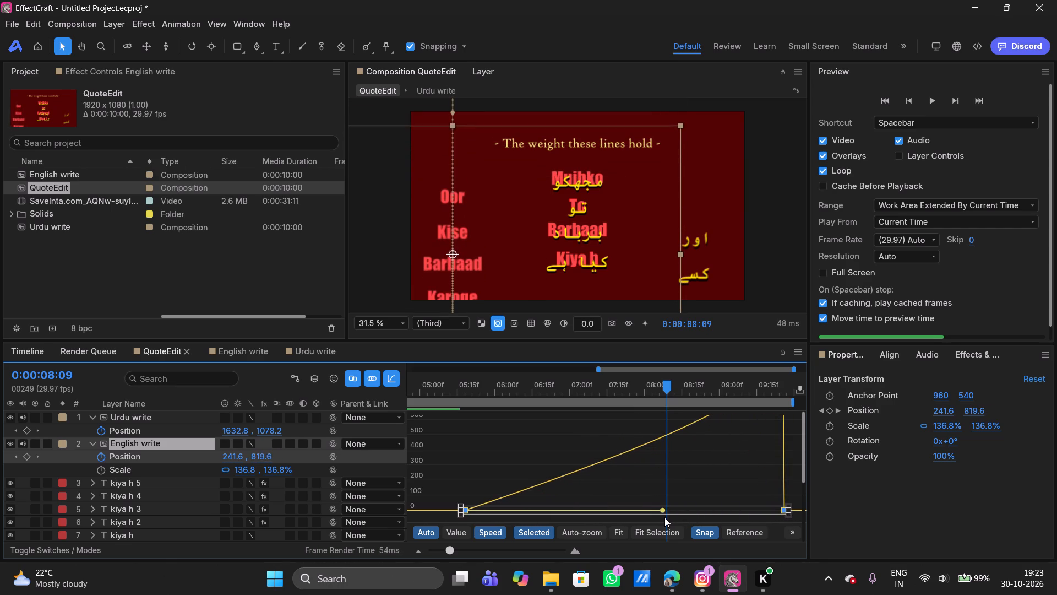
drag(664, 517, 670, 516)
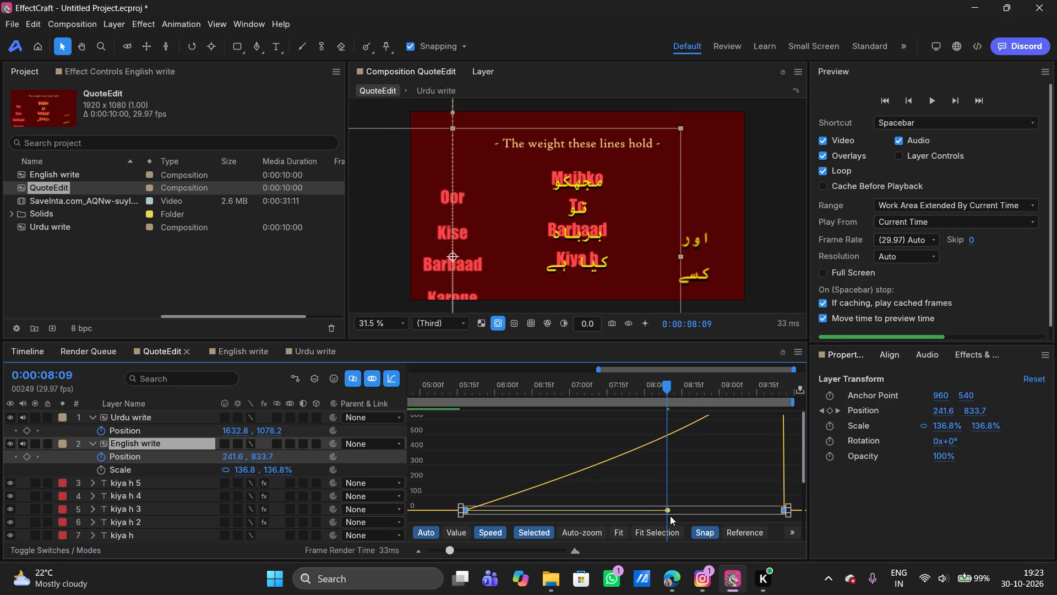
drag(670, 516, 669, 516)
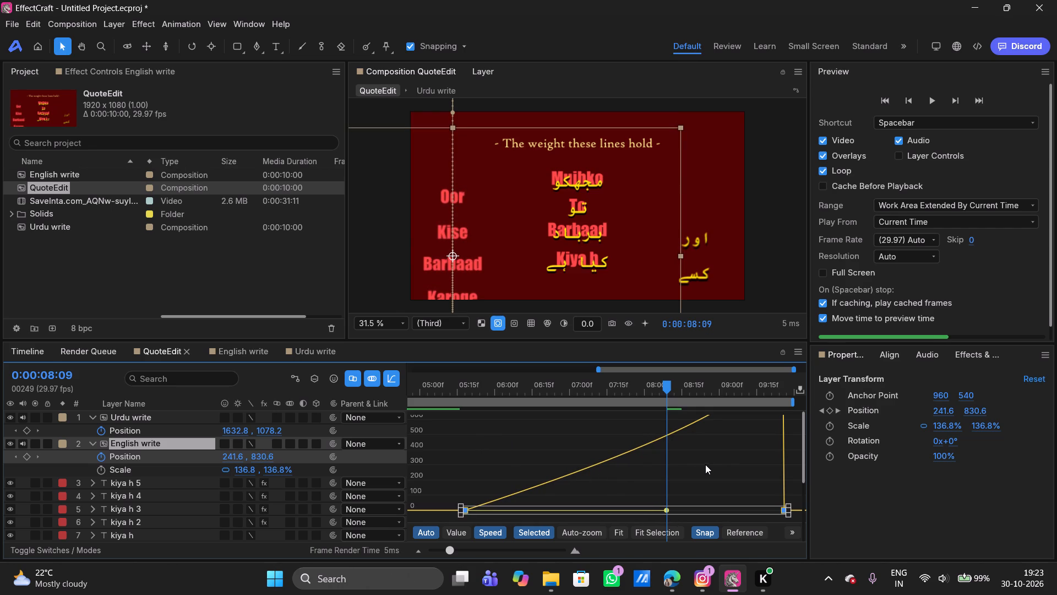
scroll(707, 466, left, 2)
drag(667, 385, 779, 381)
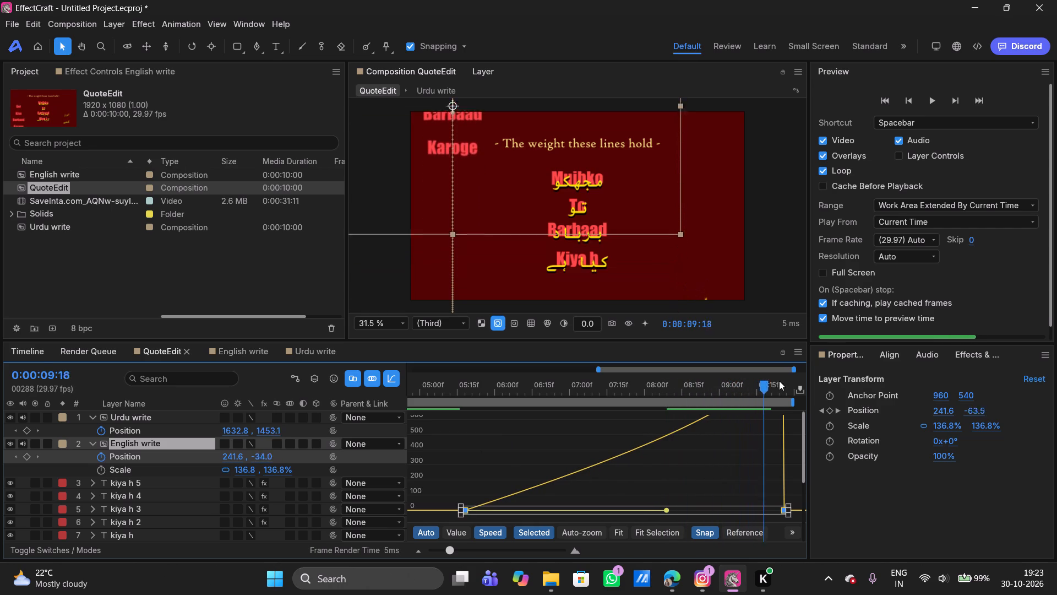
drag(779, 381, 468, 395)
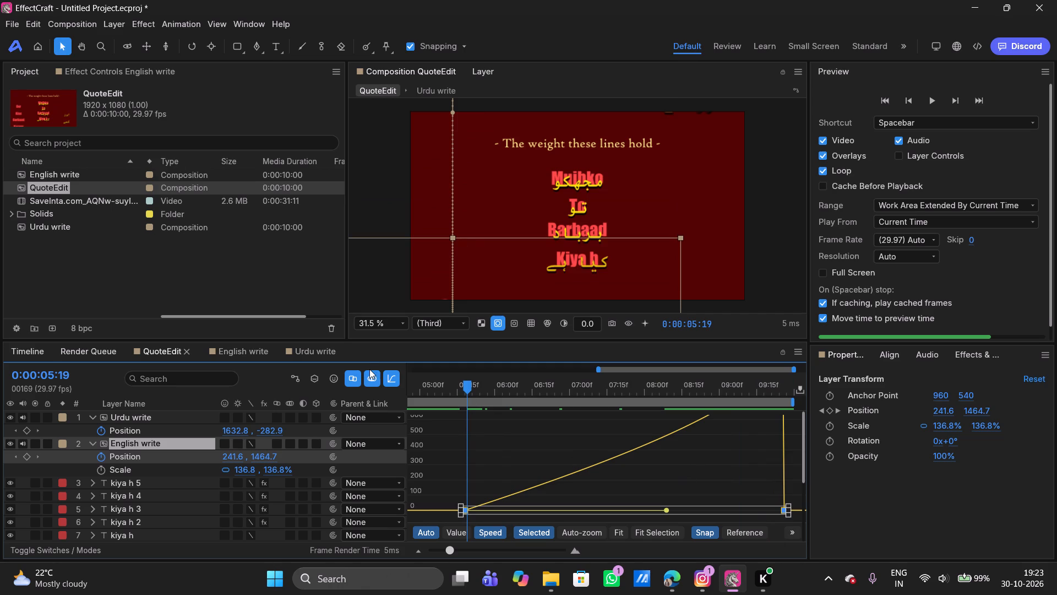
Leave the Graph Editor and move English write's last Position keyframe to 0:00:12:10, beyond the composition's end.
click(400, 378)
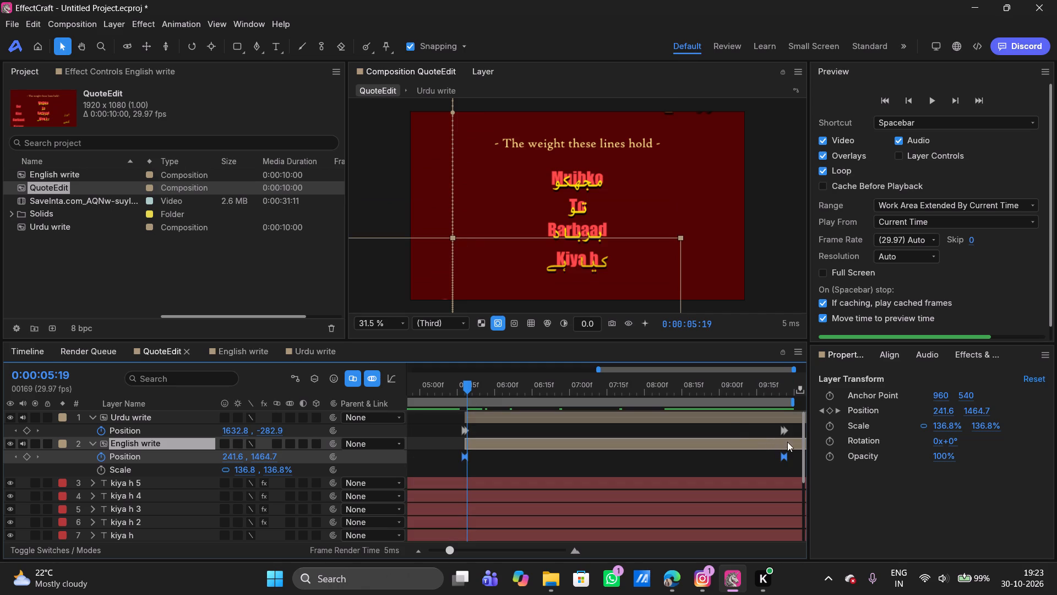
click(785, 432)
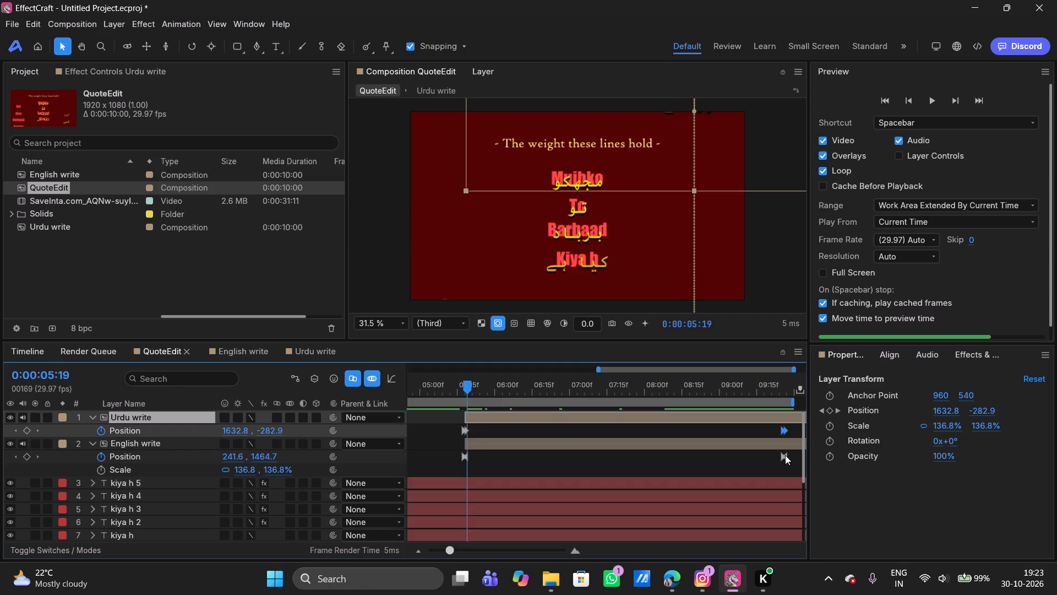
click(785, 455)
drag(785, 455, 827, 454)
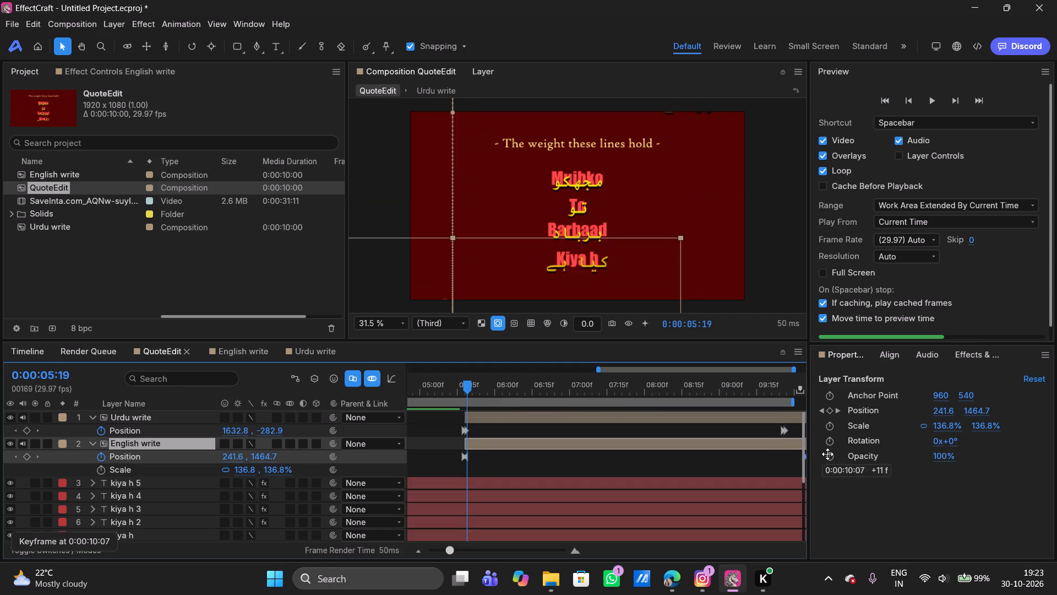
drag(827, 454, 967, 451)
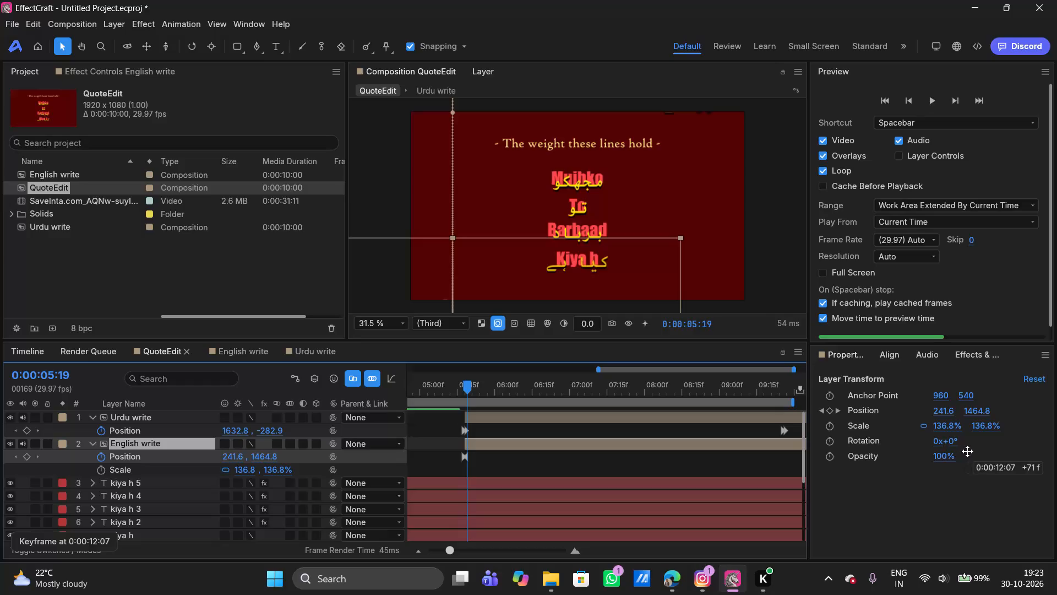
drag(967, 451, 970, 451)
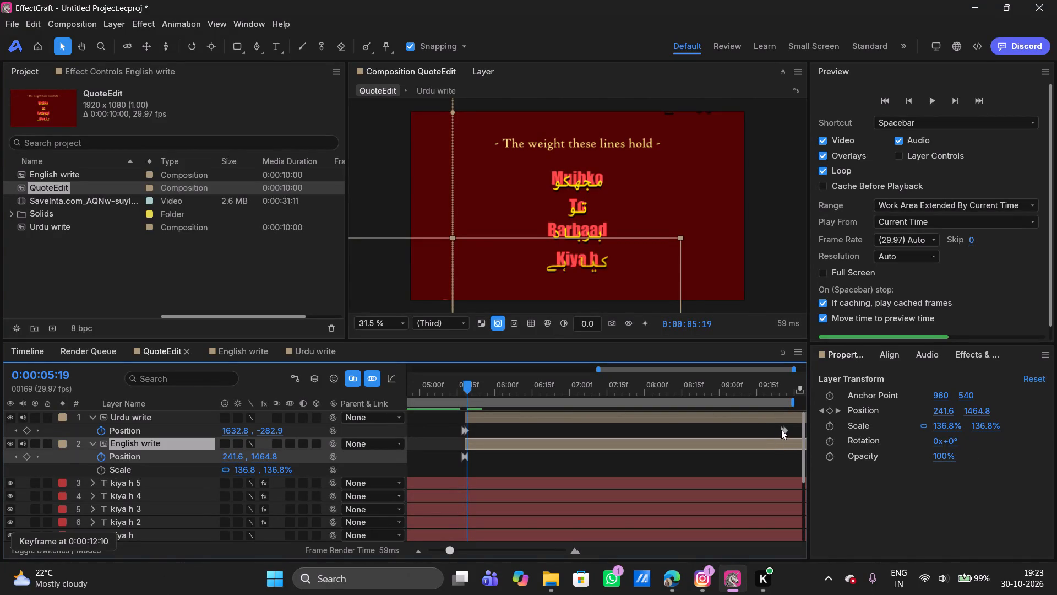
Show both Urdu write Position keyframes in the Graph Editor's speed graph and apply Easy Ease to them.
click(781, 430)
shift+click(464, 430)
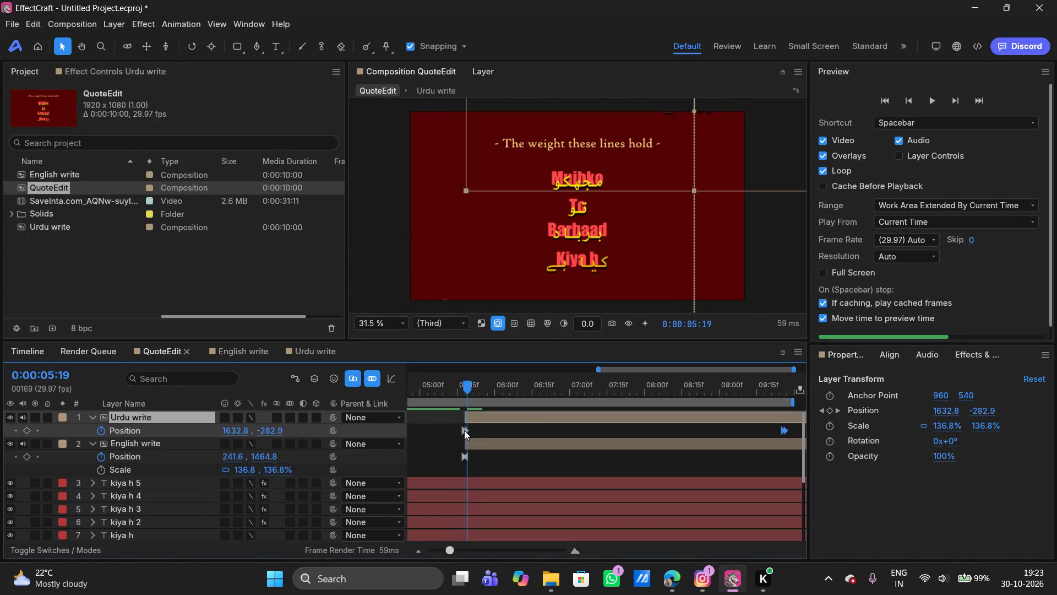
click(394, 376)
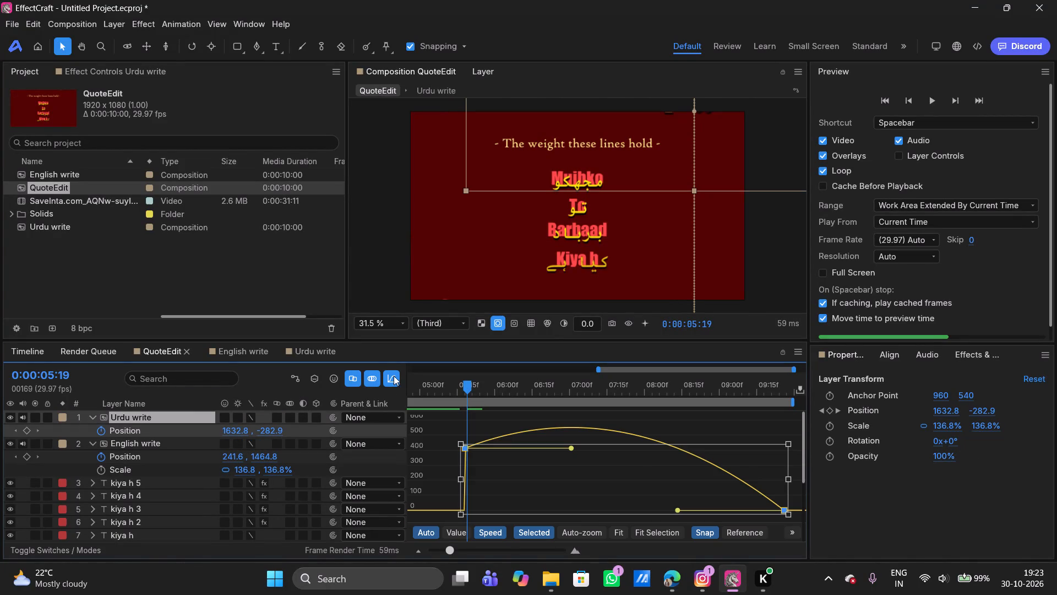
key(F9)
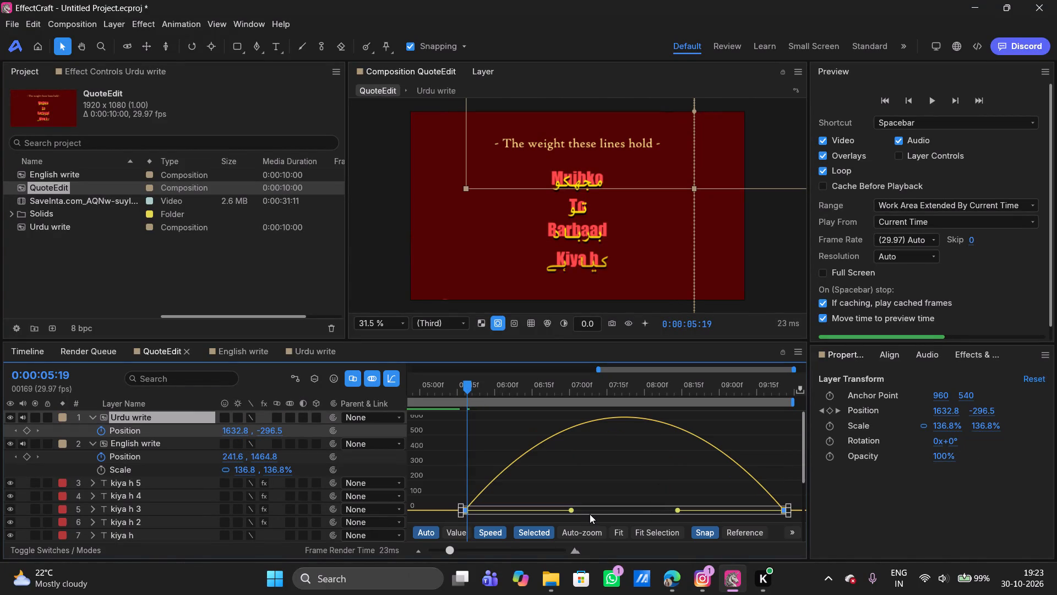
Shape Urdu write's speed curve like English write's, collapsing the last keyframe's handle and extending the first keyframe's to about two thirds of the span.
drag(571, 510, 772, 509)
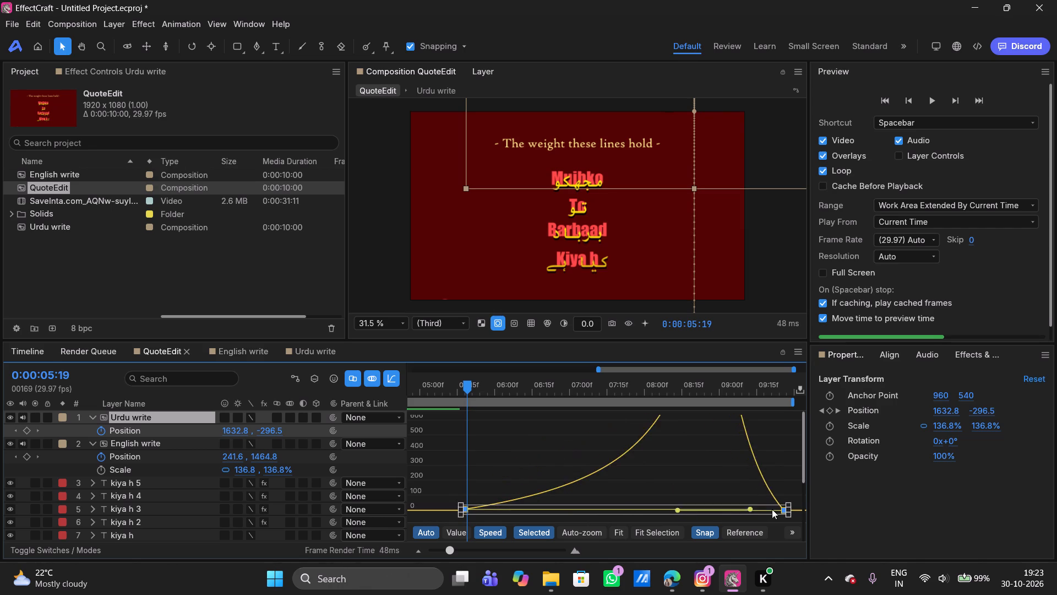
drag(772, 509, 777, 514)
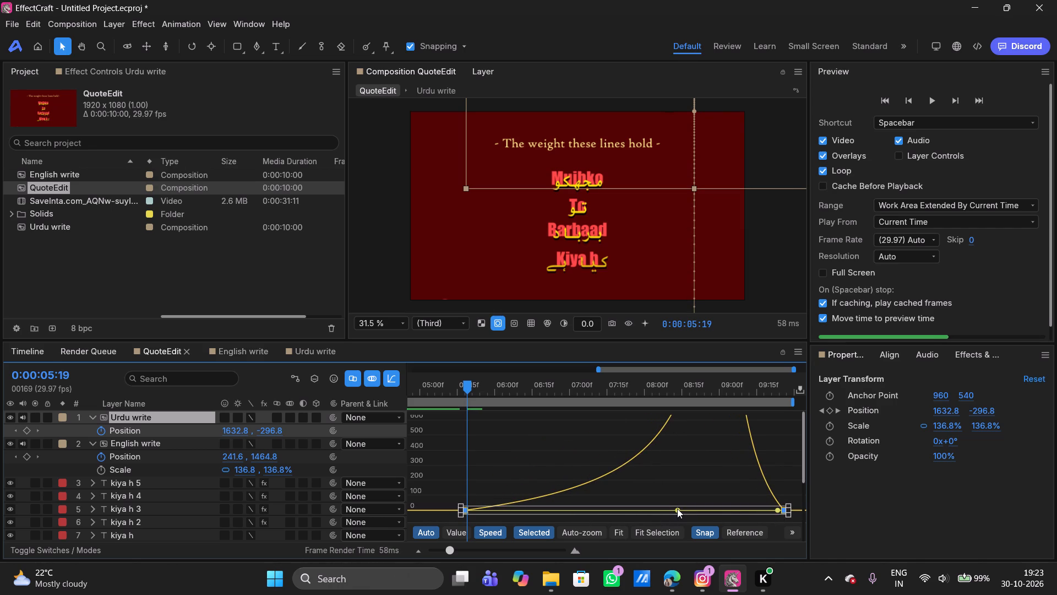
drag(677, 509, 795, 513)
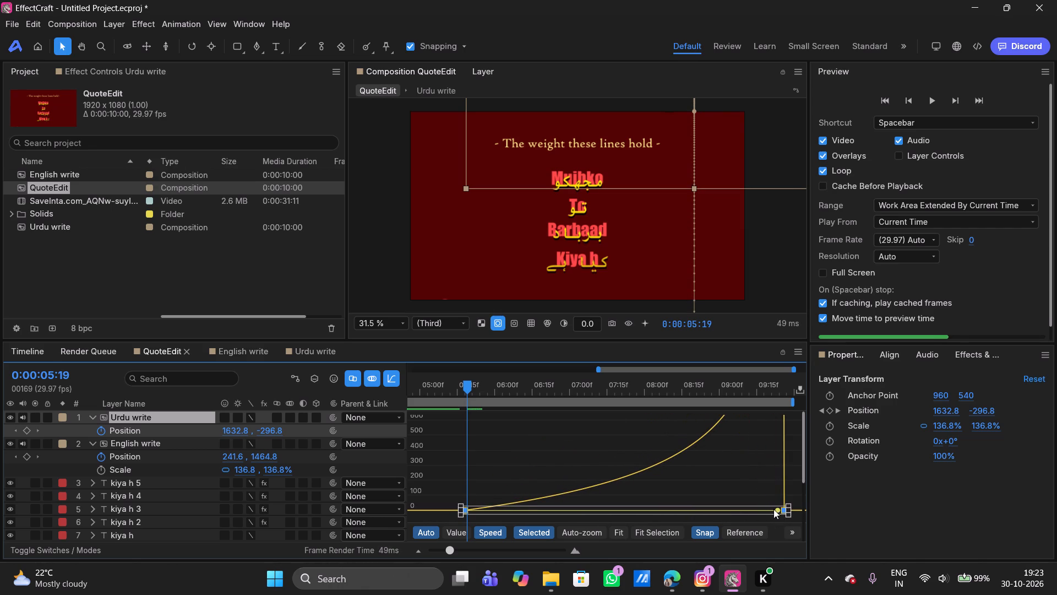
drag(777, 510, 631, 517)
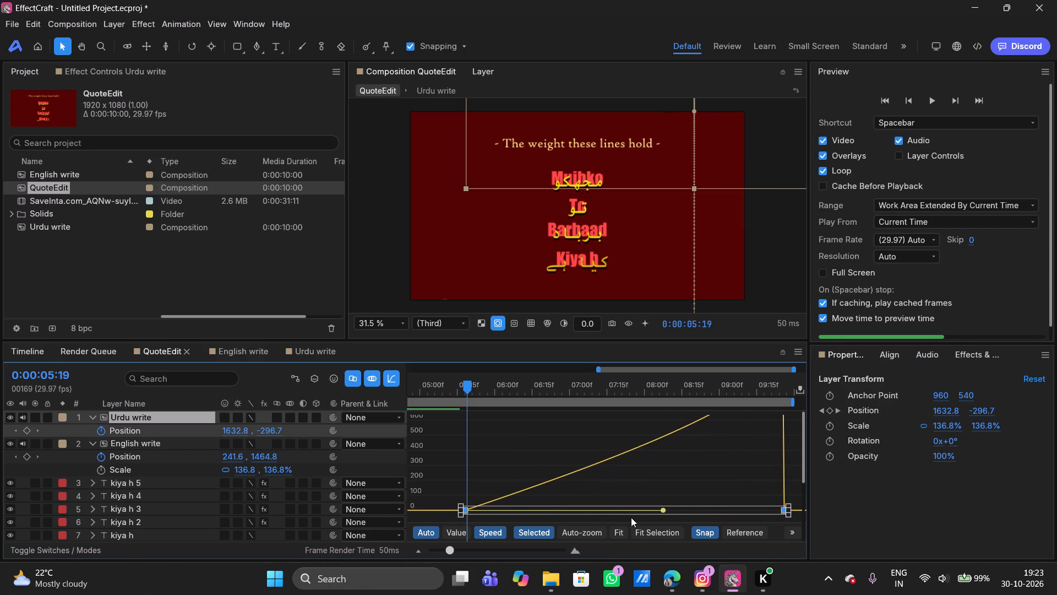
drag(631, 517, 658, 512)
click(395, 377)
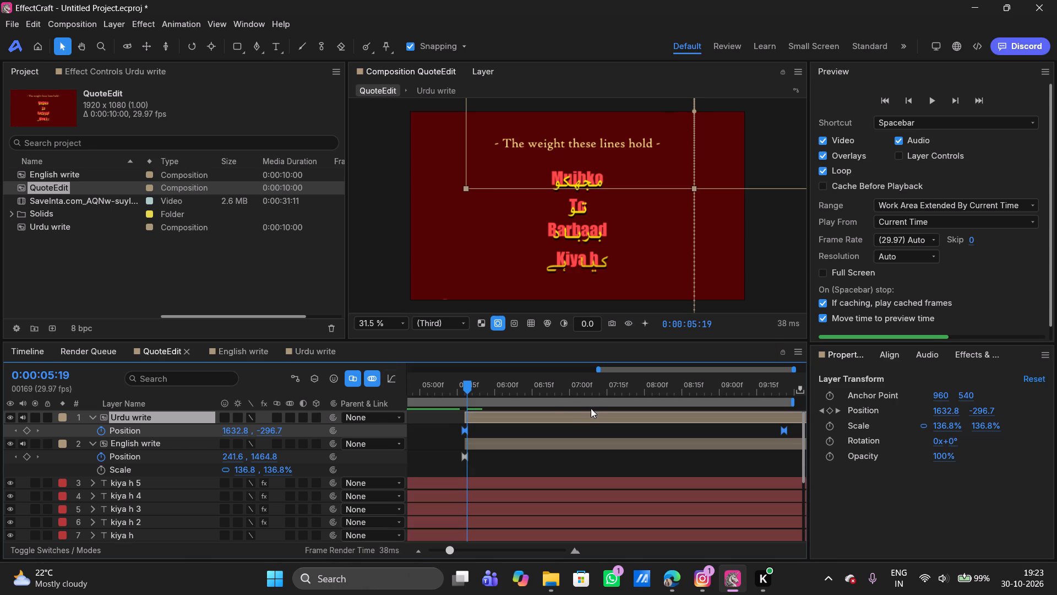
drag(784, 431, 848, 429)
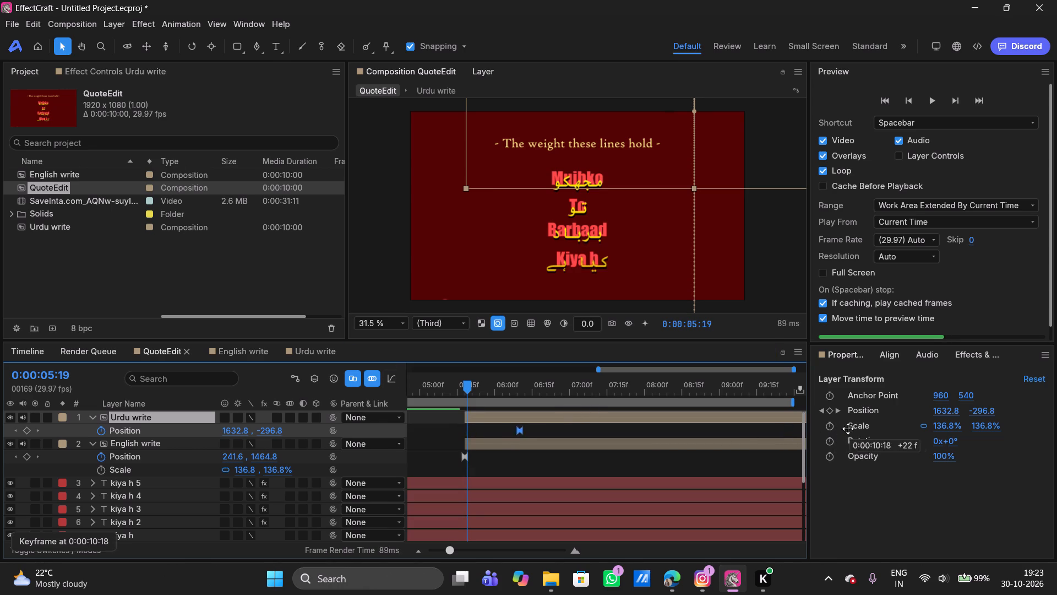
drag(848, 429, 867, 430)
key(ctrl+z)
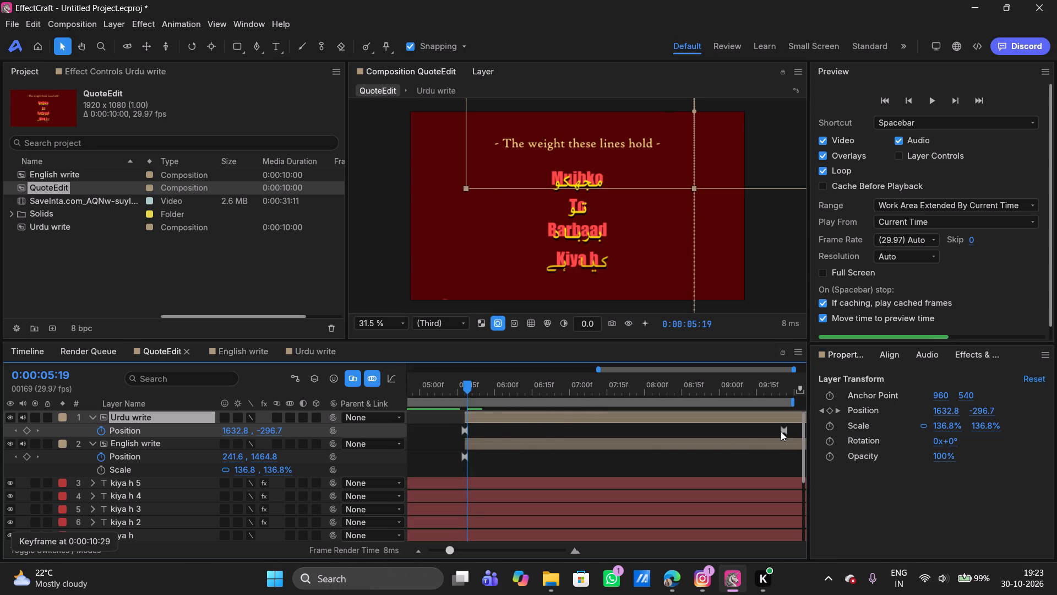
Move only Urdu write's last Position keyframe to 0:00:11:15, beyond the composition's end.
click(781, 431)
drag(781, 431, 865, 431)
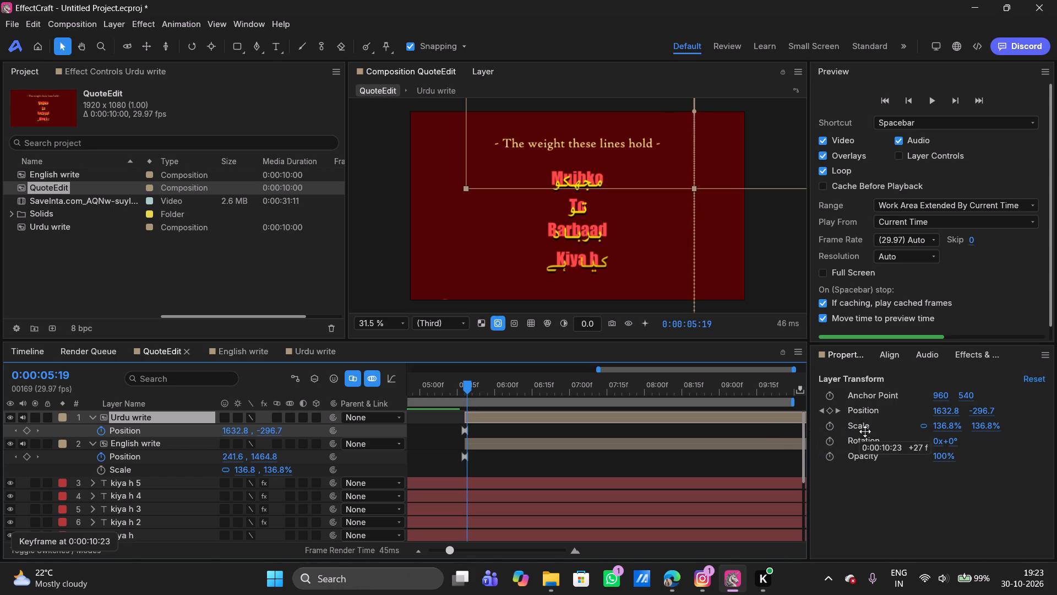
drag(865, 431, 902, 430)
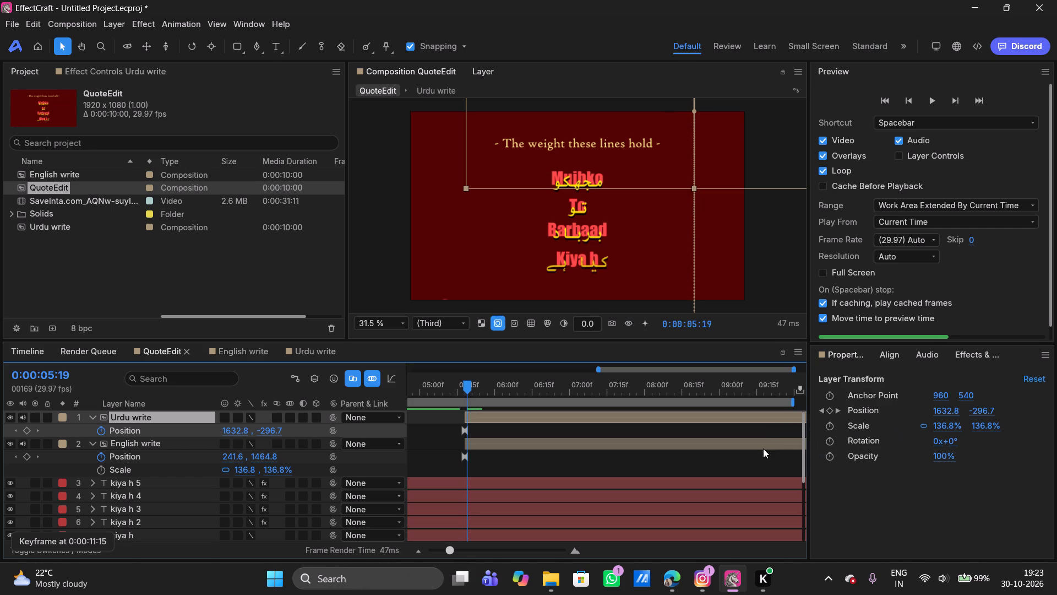
Zoom the timeline out to the full composition and play QuoteEdit from the start to check the adjusted speeds.
drag(468, 385, 326, 393)
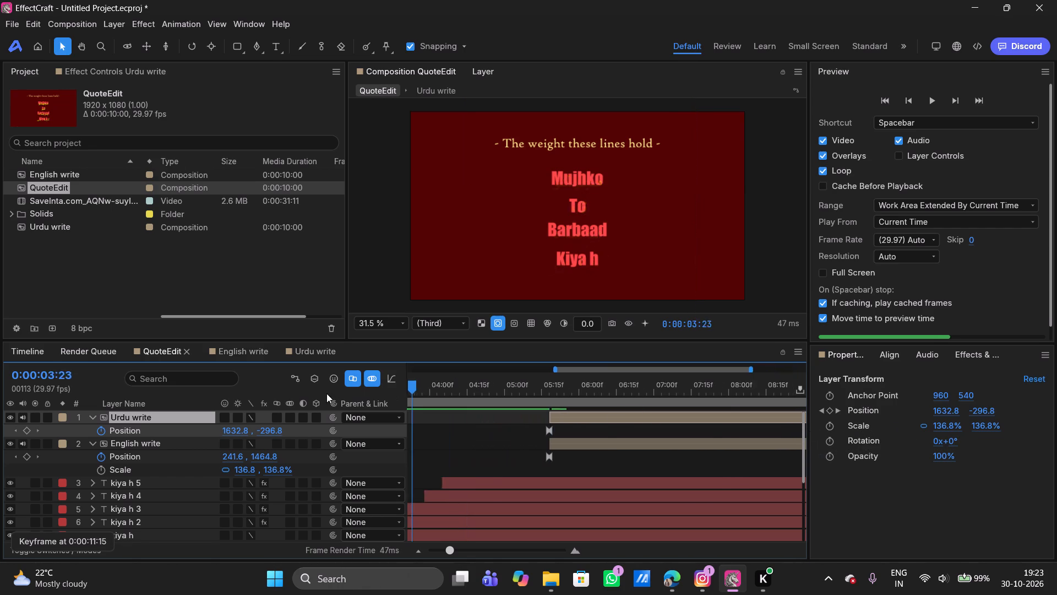
drag(326, 393, 316, 394)
drag(445, 552, 358, 553)
key(space)
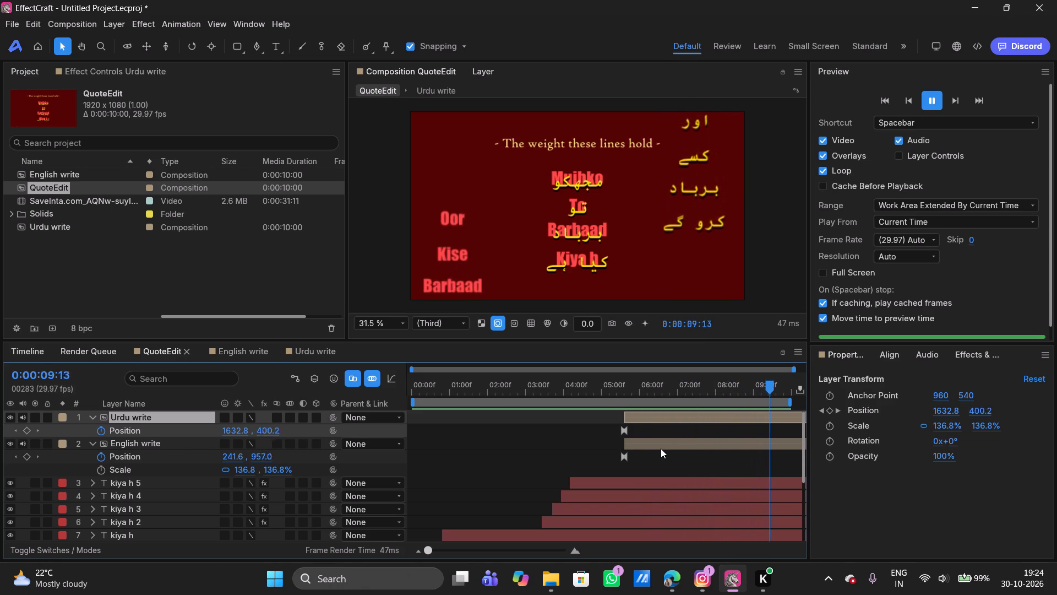
key(space)
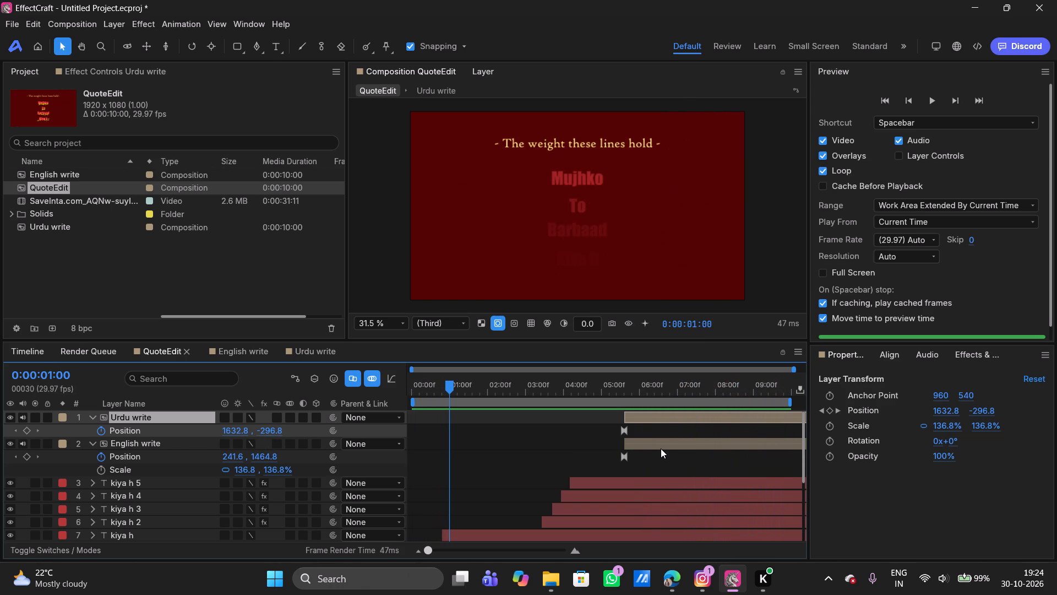
Look for Urdu write's last Position keyframe past the composition's end by stepping through keyframes and trying to extend the visible time range.
scroll(668, 456, left, 1)
scroll(707, 431, left, 2)
drag(431, 547, 518, 540)
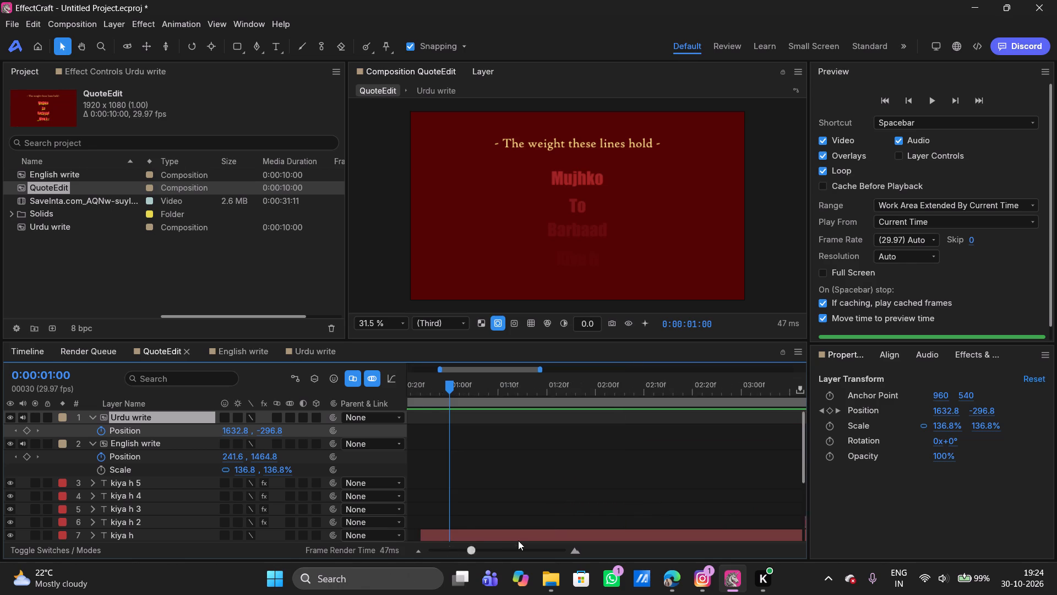
drag(518, 540, 282, 566)
drag(791, 402, 808, 402)
scroll(754, 436, left, 1)
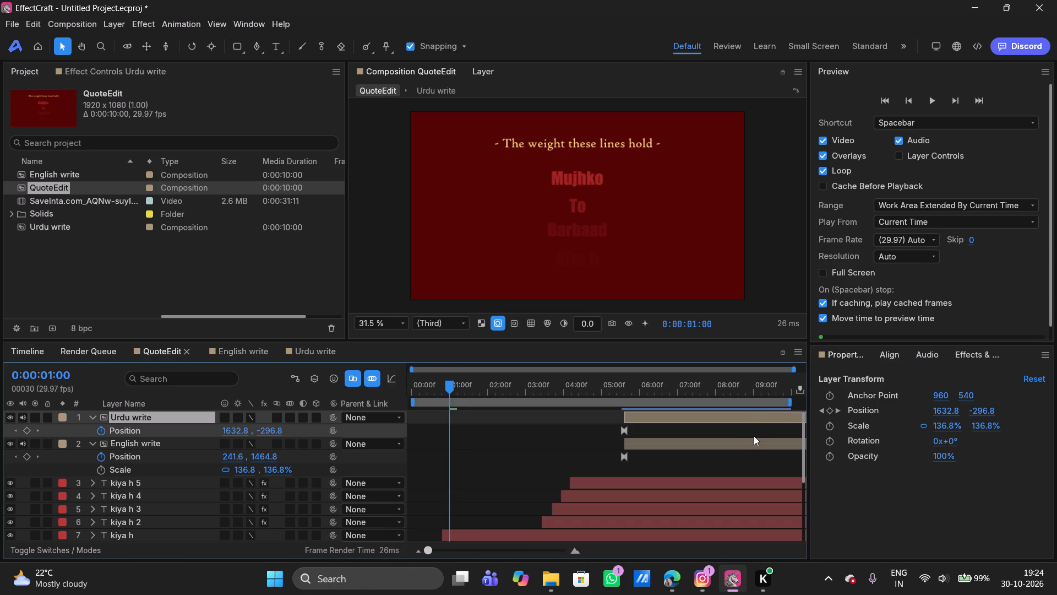
click(743, 419)
click(715, 417)
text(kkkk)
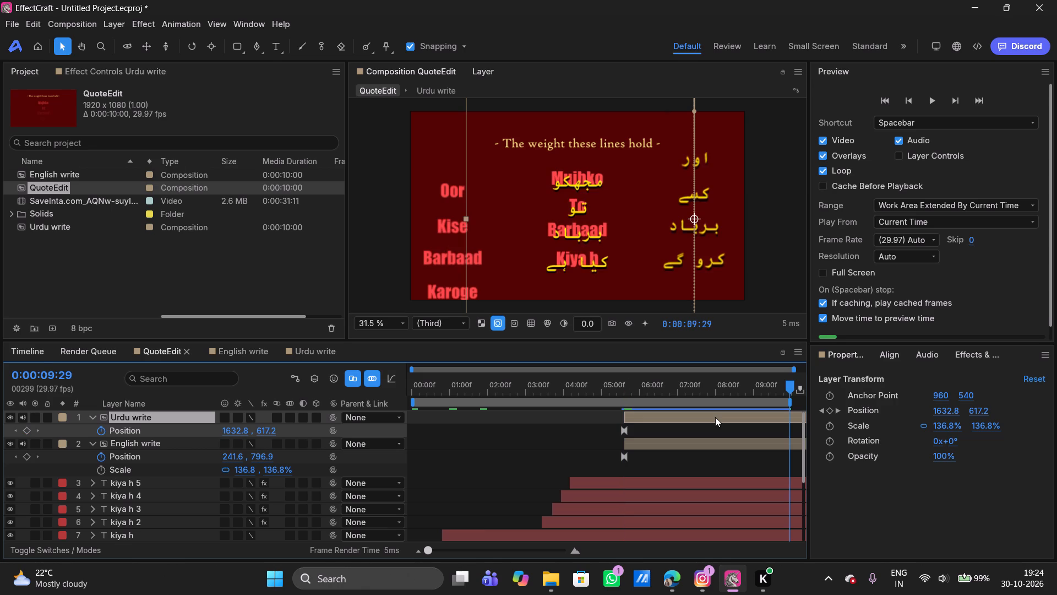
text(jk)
click(838, 412)
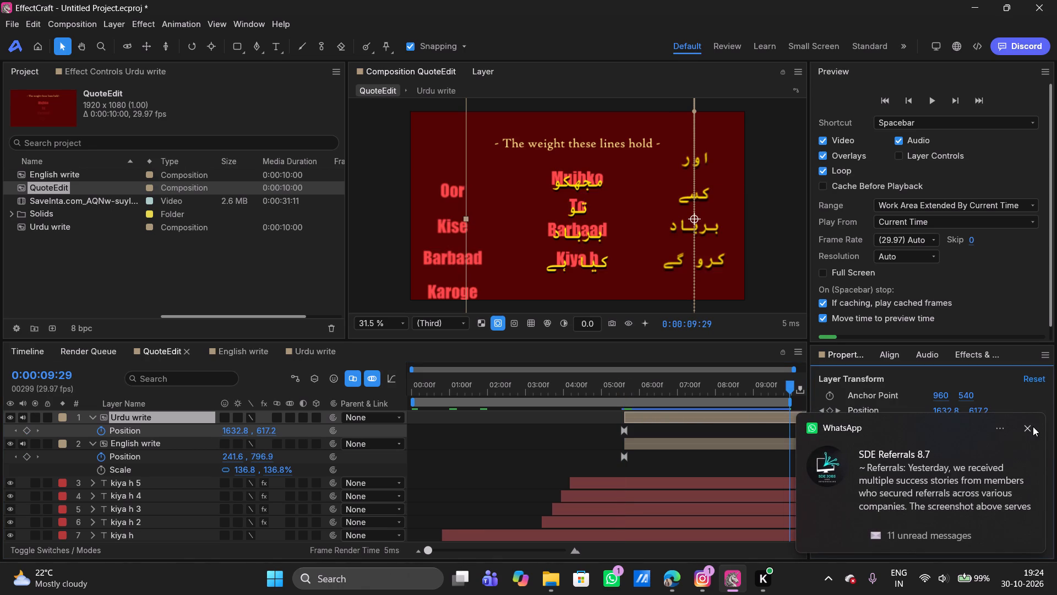
click(1028, 427)
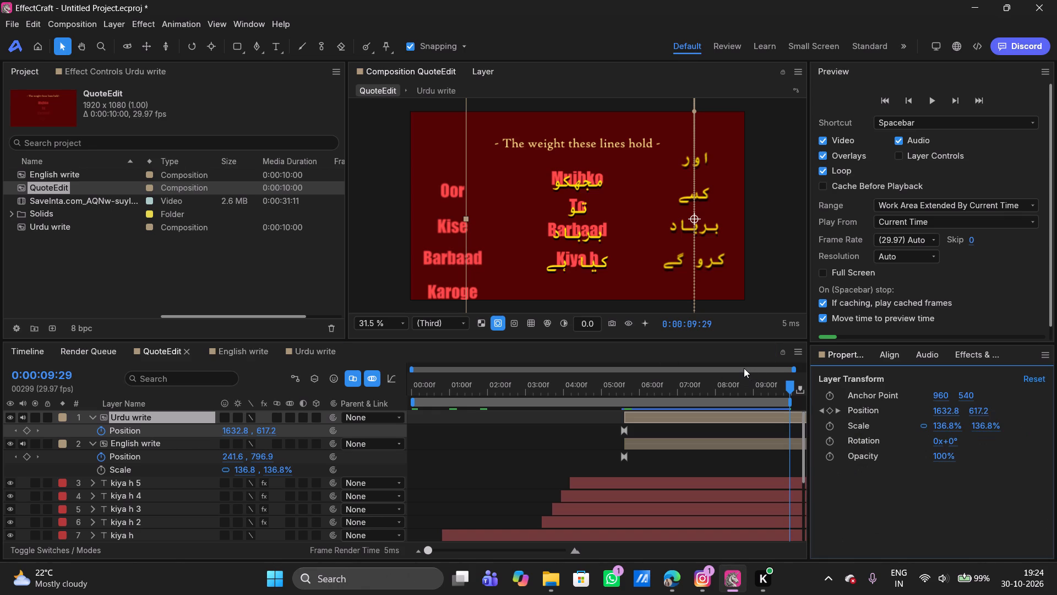
drag(744, 368, 785, 365)
drag(796, 370, 860, 366)
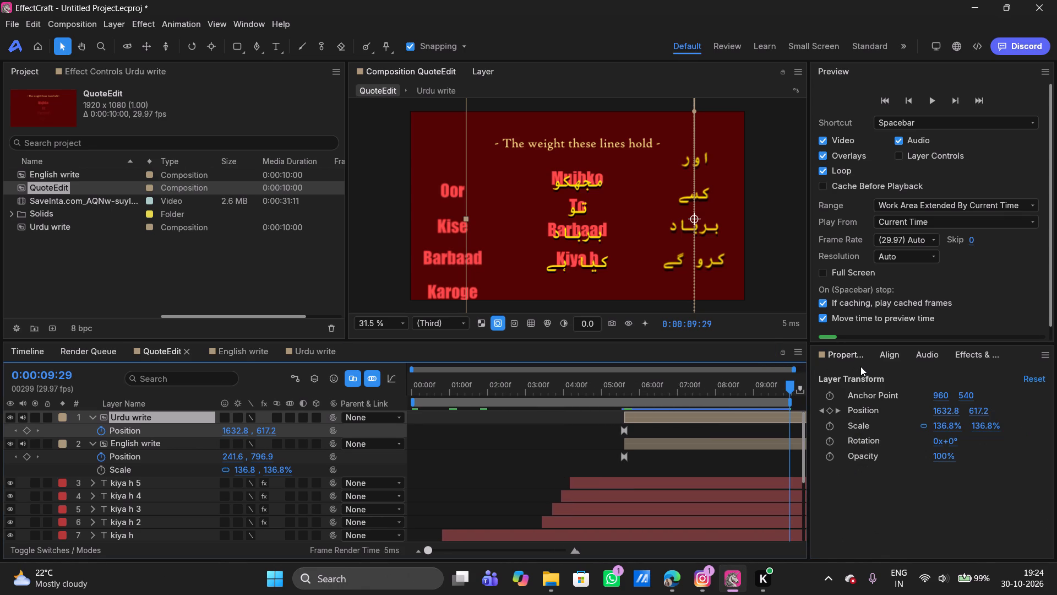
Scrub QuoteEdit to 0:00:09:19 and undo moving Urdu write's last Position keyframe beyond the composition's end.
click(650, 387)
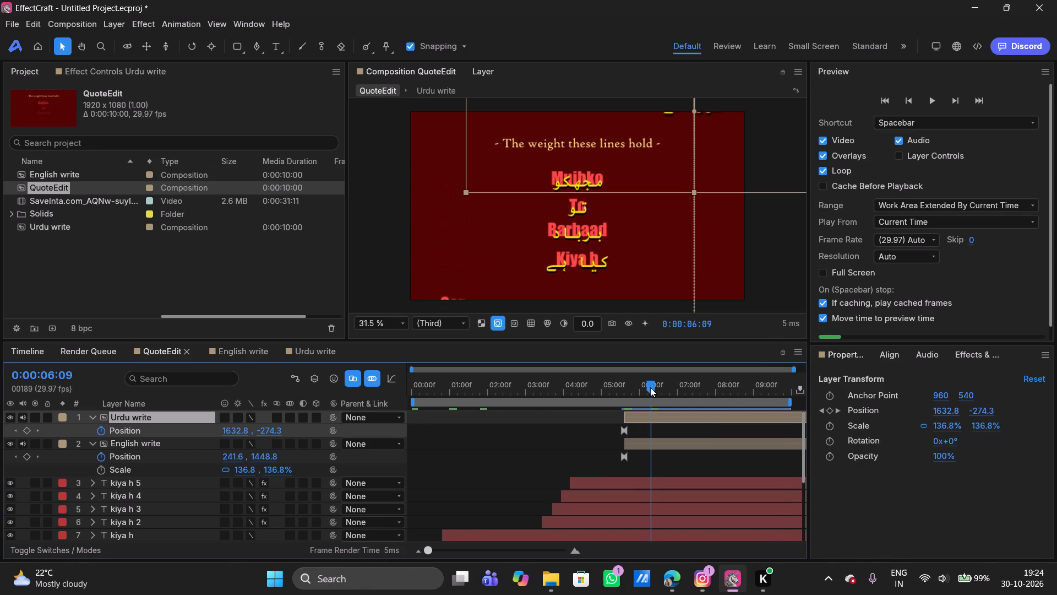
drag(730, 387, 777, 385)
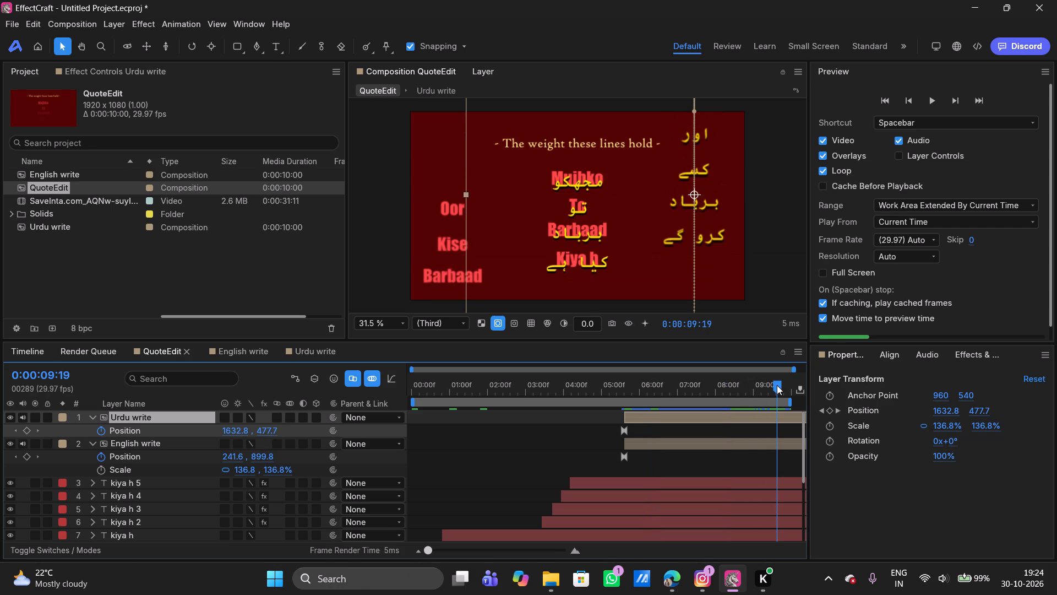
key(ctrl+z)
key(ctrl+z)
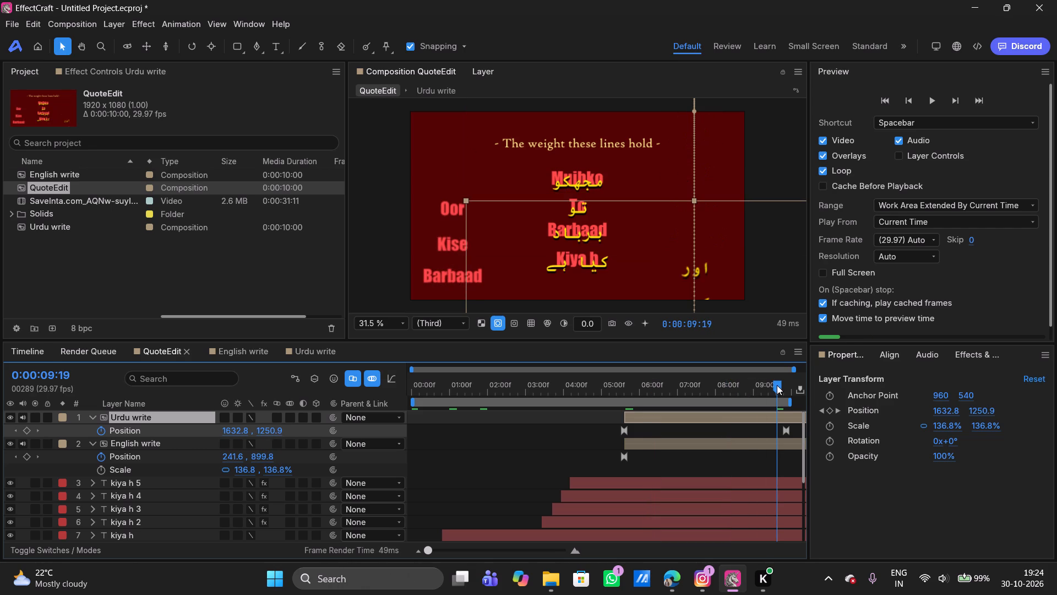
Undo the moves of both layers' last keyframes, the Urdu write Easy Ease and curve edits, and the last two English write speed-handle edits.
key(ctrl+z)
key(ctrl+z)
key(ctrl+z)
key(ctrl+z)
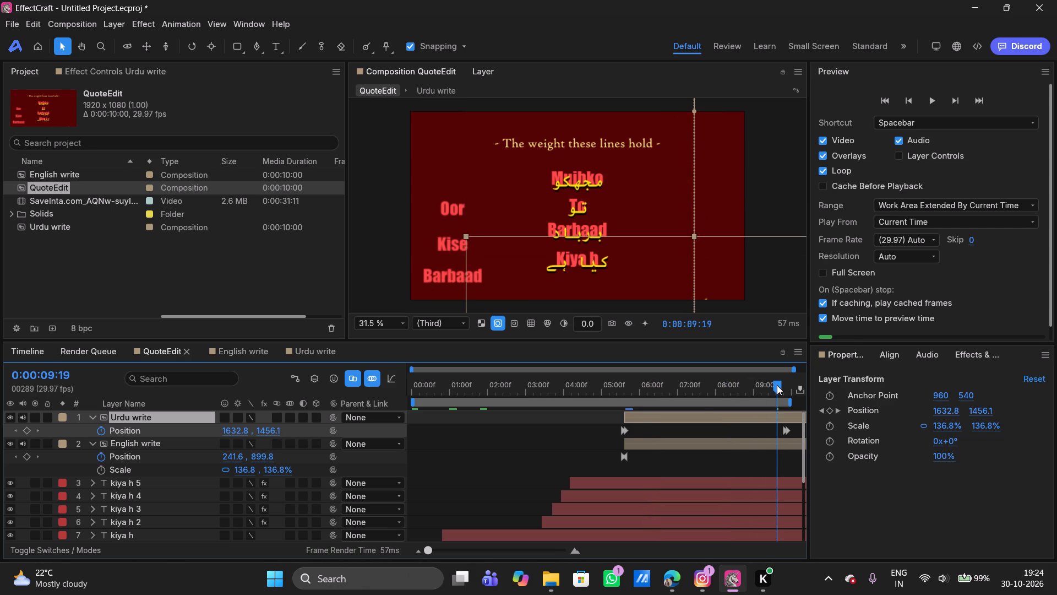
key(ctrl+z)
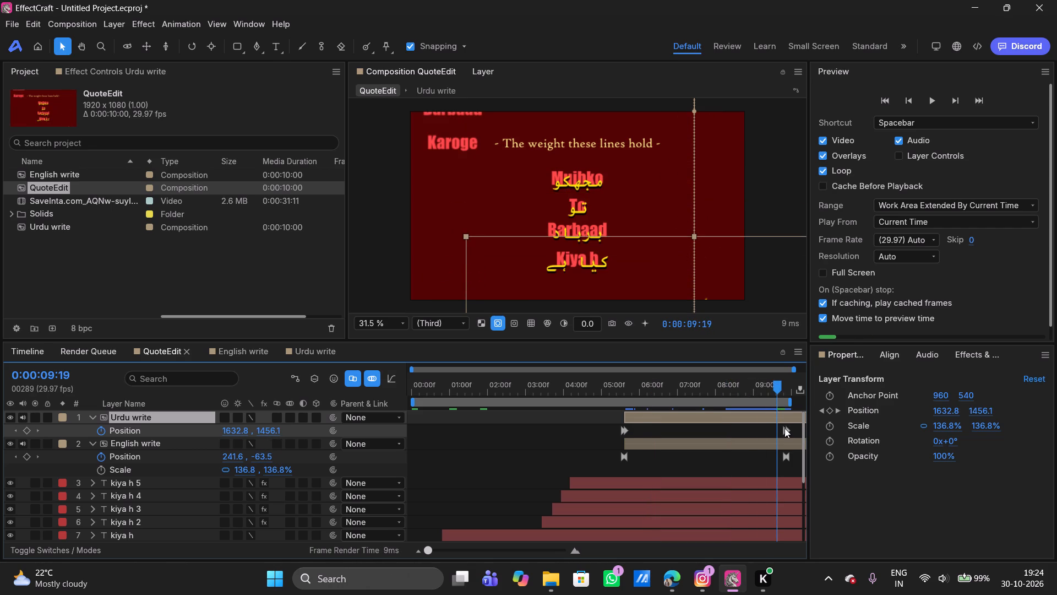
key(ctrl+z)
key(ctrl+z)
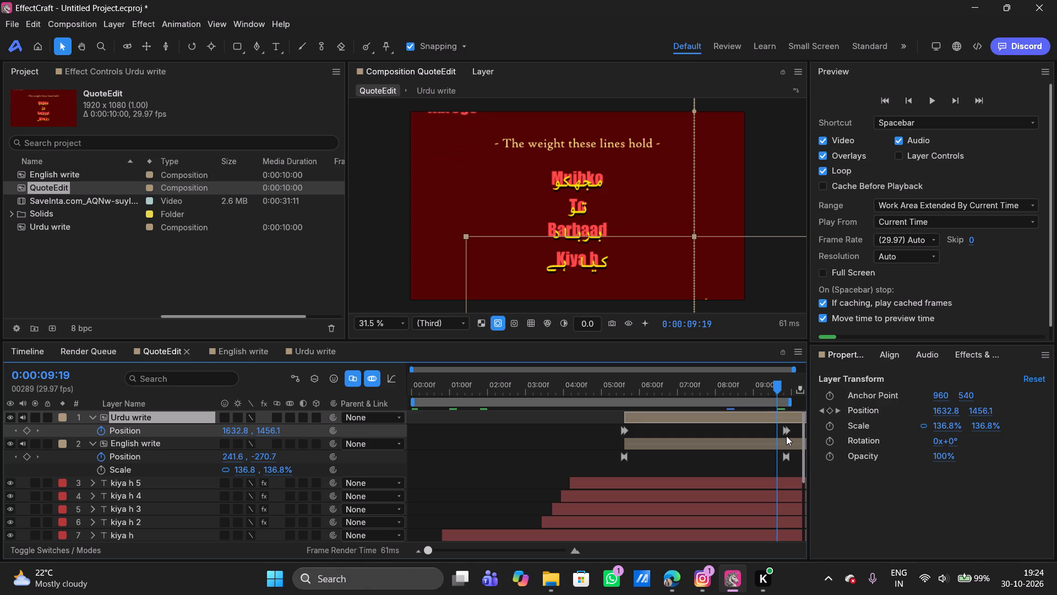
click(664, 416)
Play QuoteEdit from about two seconds in to check both write layers' scrolling with the restored easing.
click(783, 429)
drag(776, 384, 491, 388)
key(space)
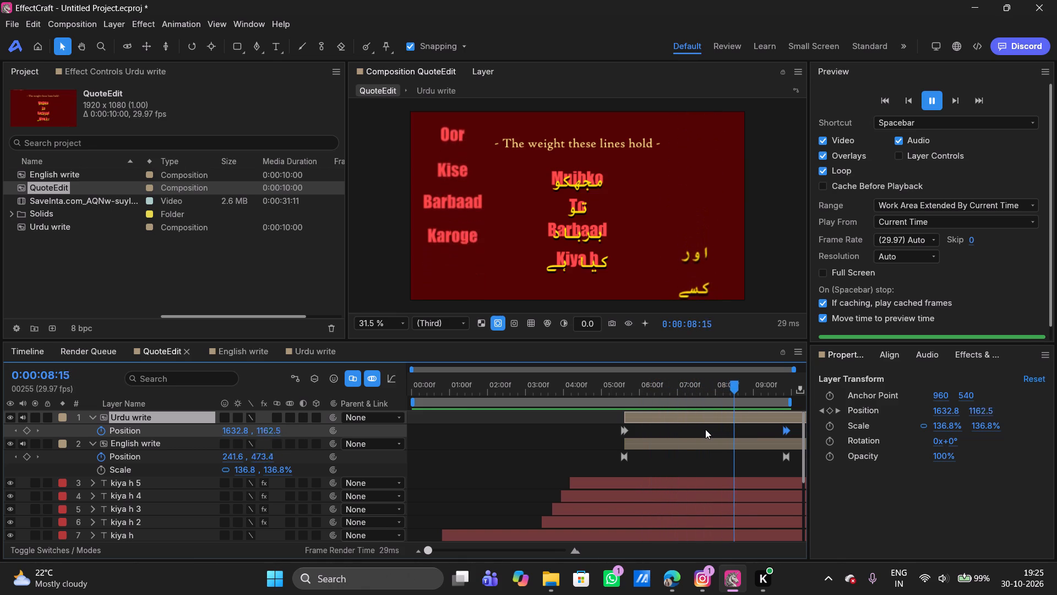
key(space)
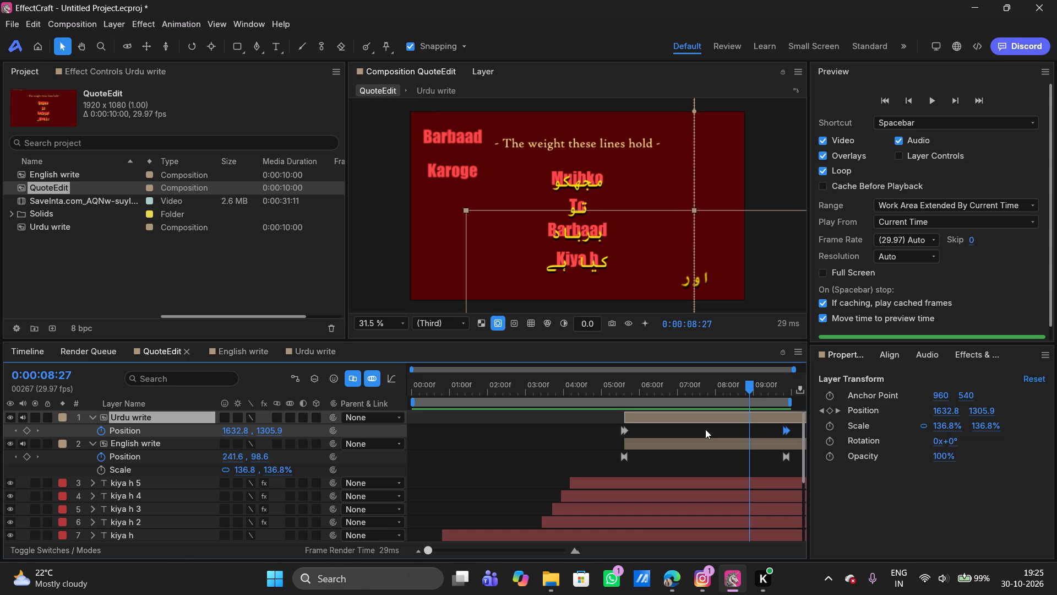
Convert both Position keyframes of English write and both Position keyframes of Urdu write to Linear.
drag(608, 455, 797, 468)
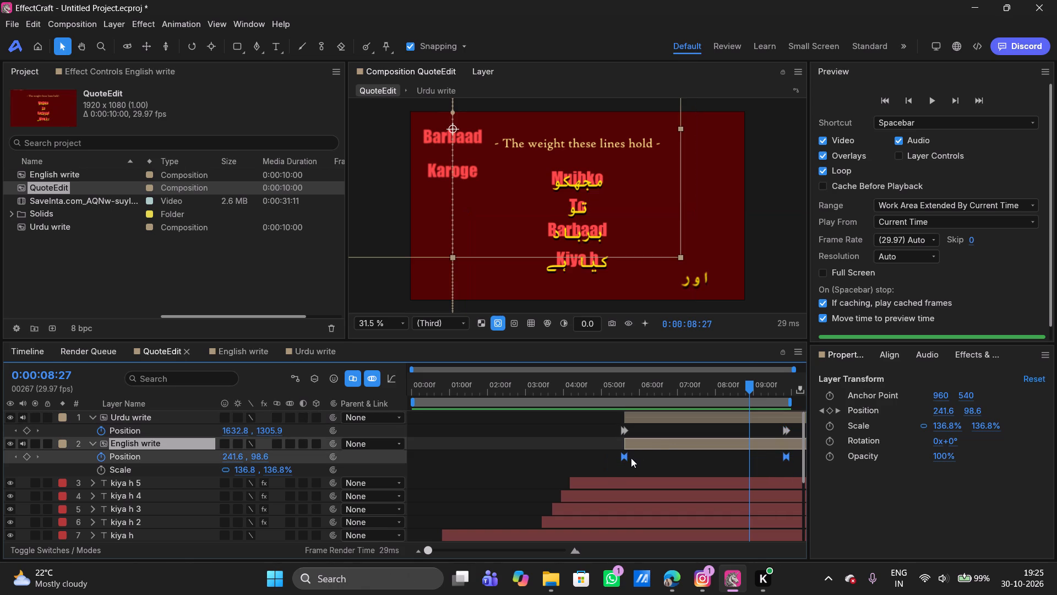
right_click(626, 458)
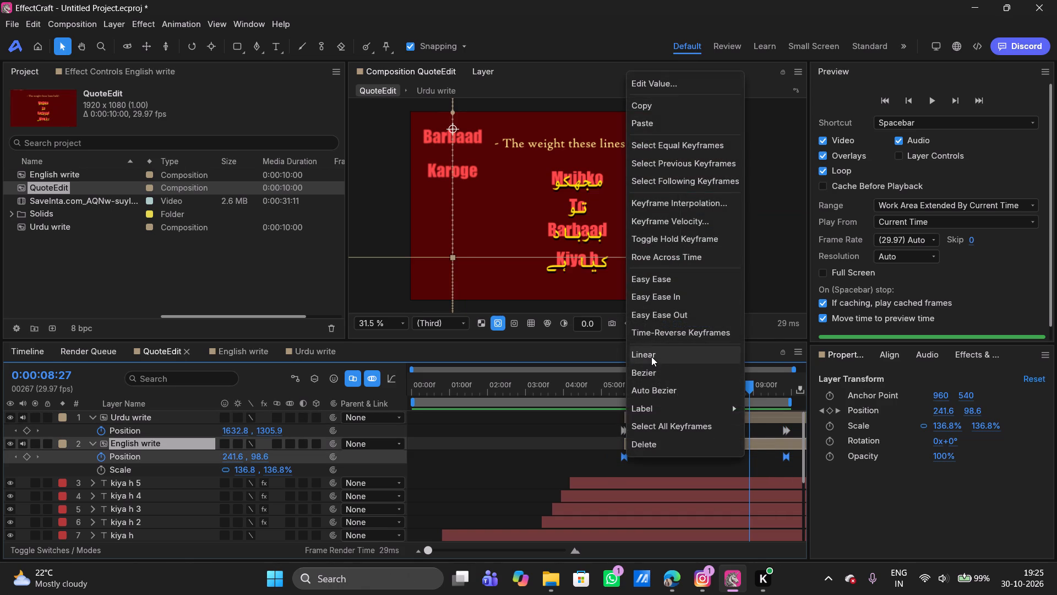
click(651, 356)
drag(604, 426, 781, 431)
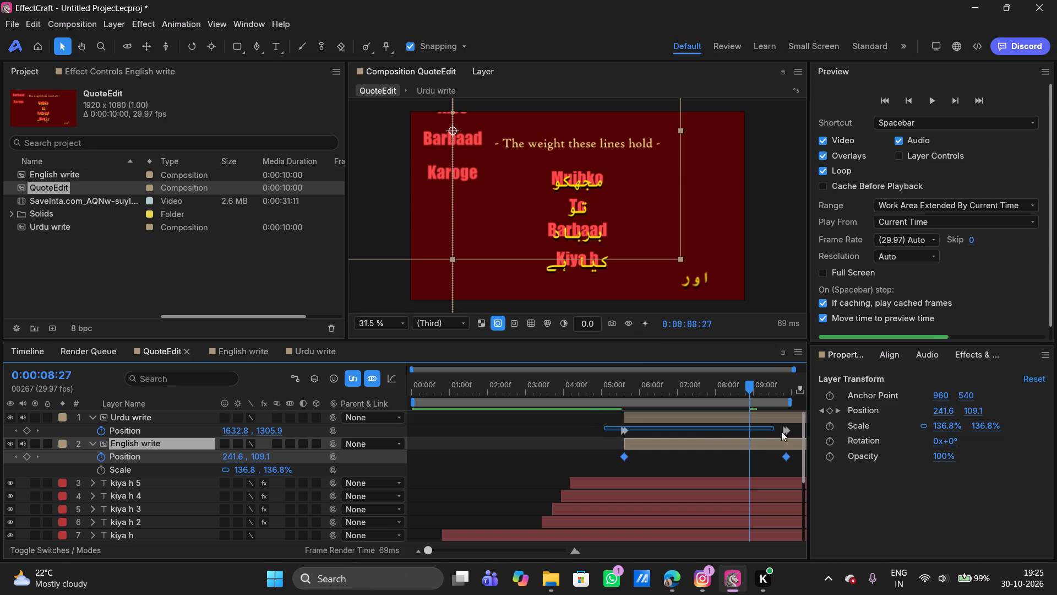
drag(781, 431, 796, 435)
right_click(627, 431)
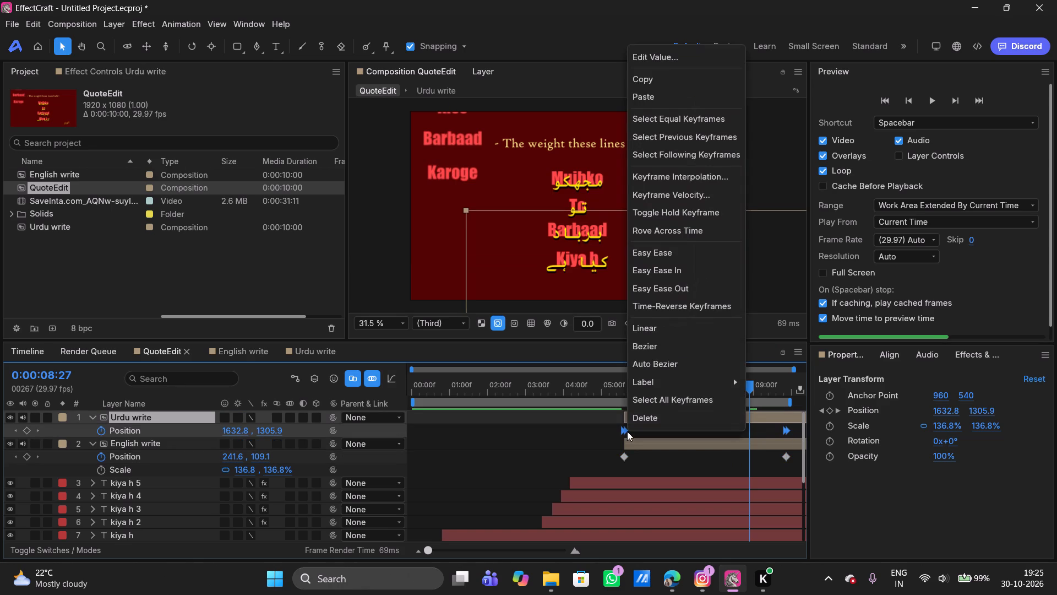
click(663, 335)
Play QuoteEdit repeatedly, including from the start, to review the linear scrolling of both write layers.
drag(577, 383, 554, 385)
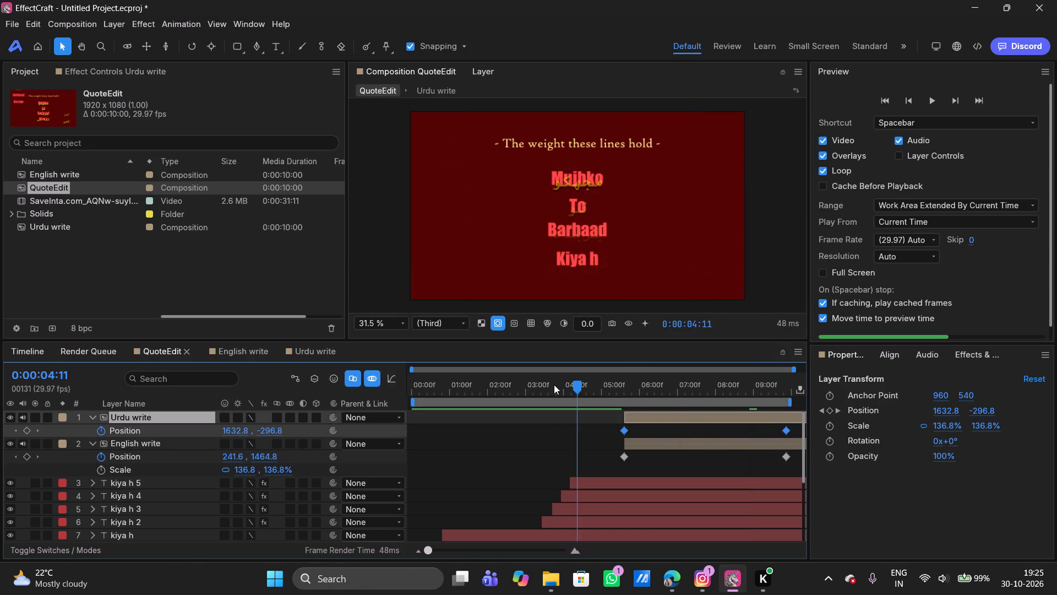
drag(554, 385, 498, 390)
key(space)
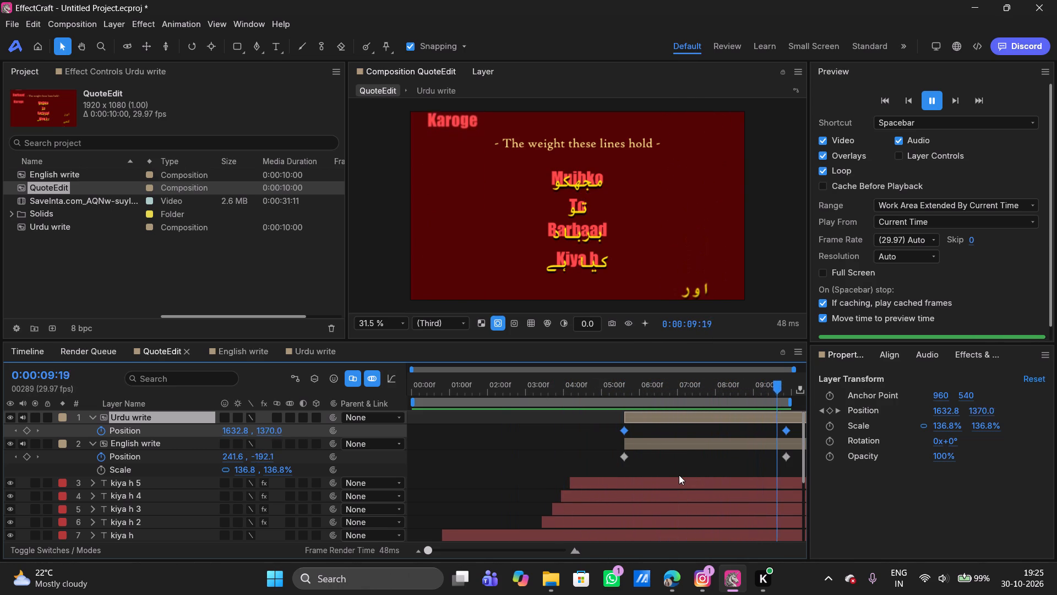
key(space)
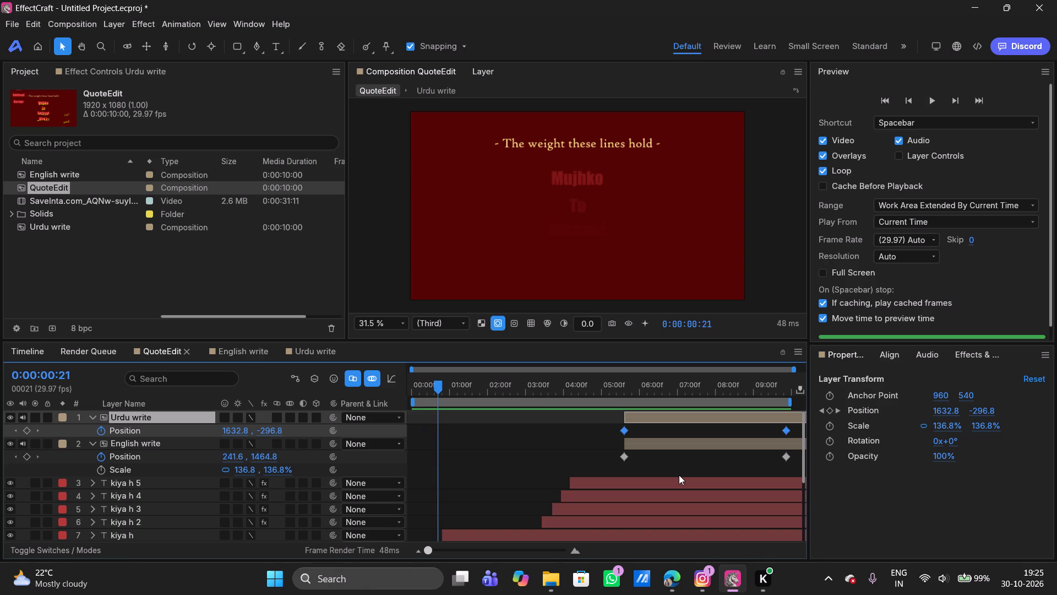
key(space)
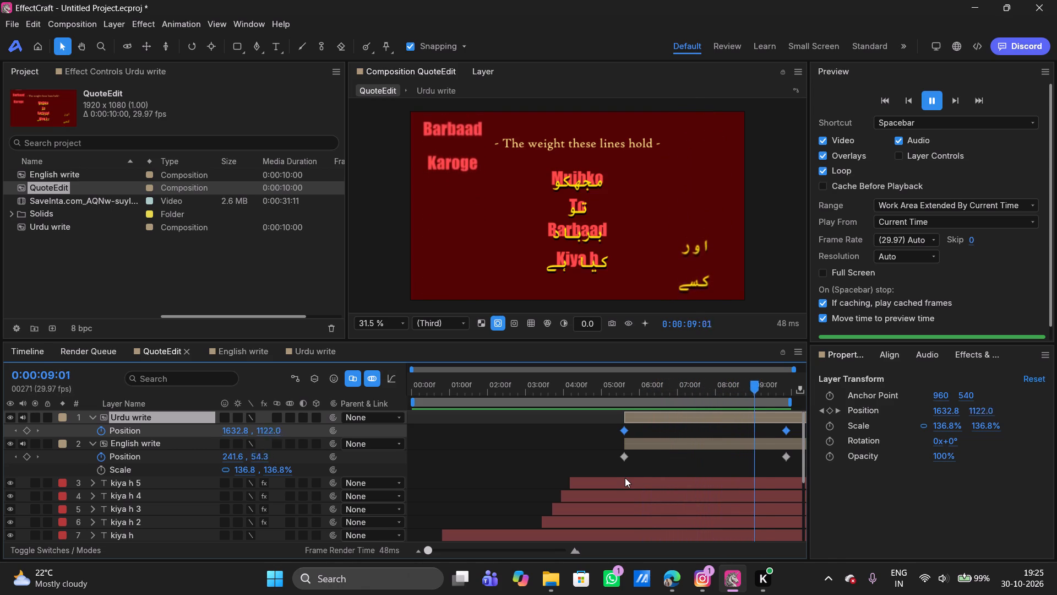
key(space)
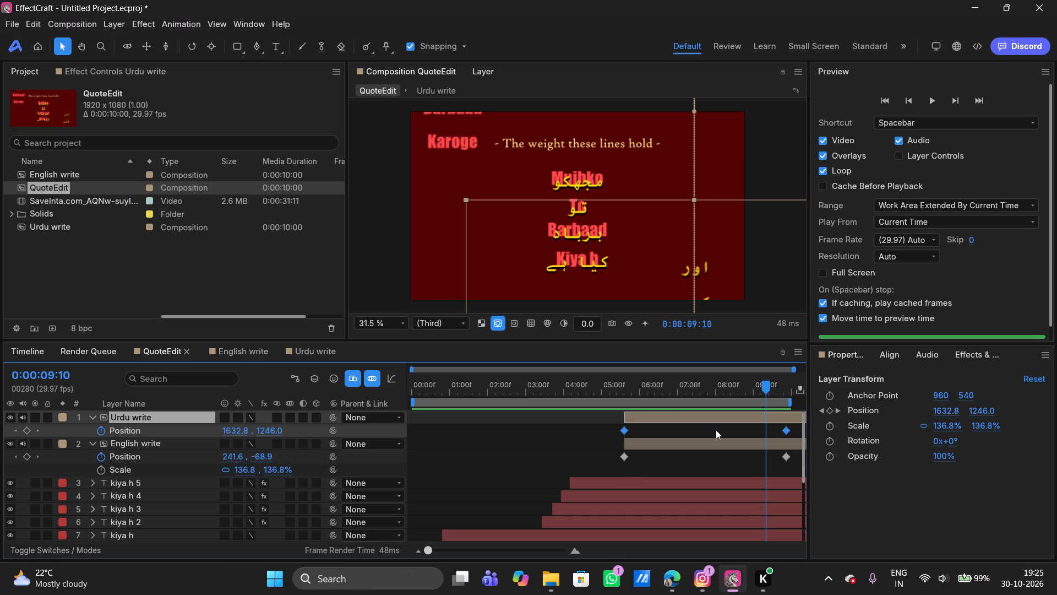
drag(626, 390, 330, 387)
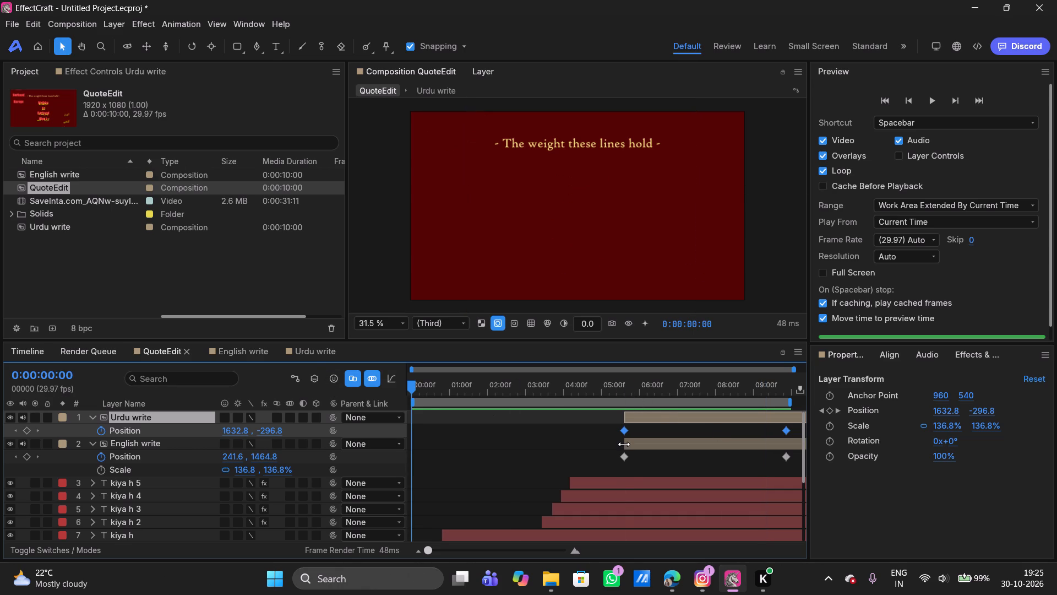
key(space)
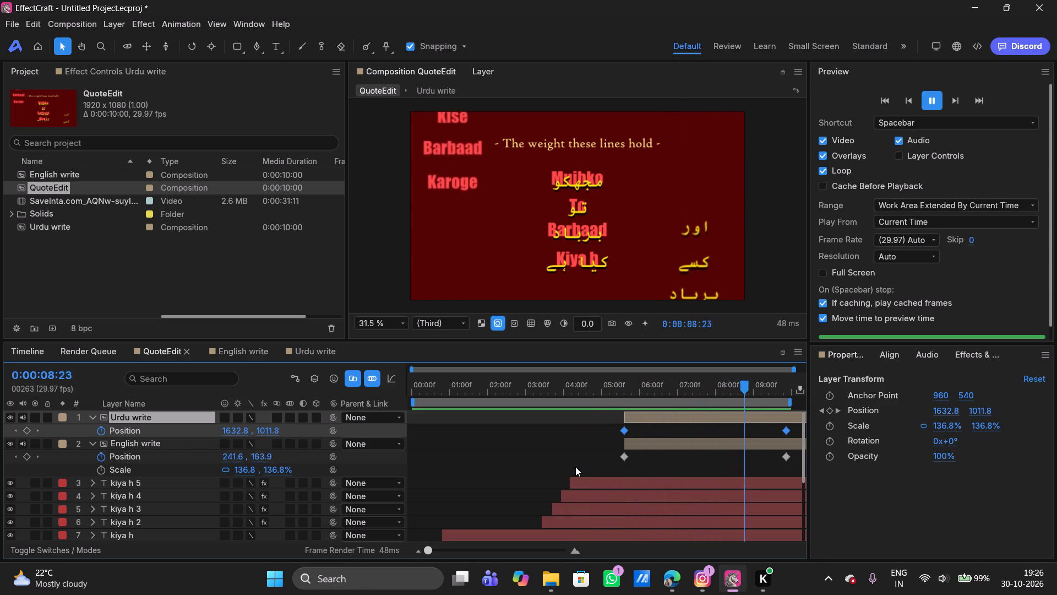
key(space)
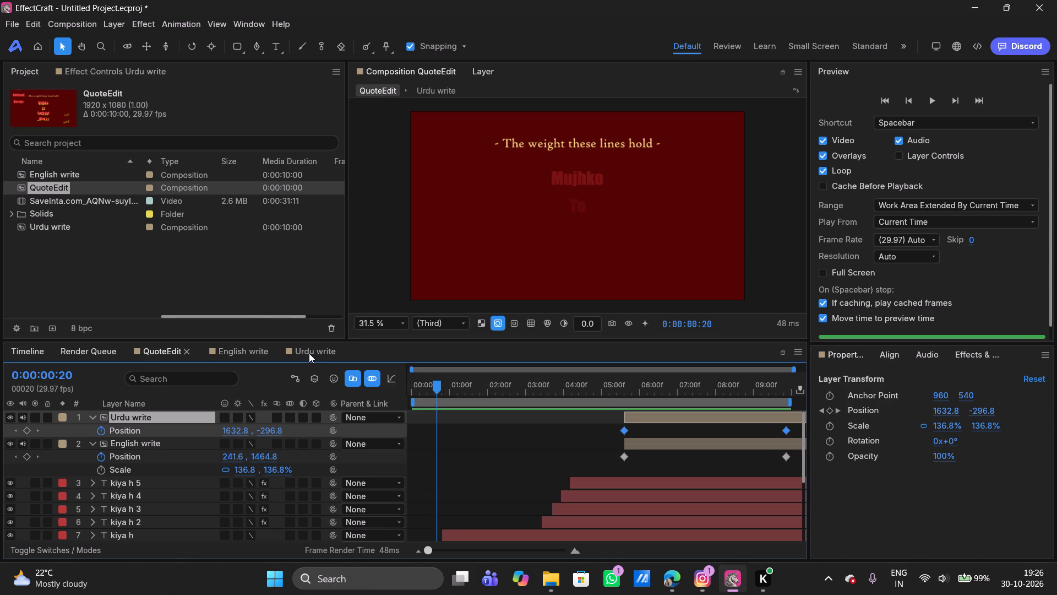
Save the project as DeepLine in the ThirdEdit folder inside Video Editing Practice.
key(ctrl+s)
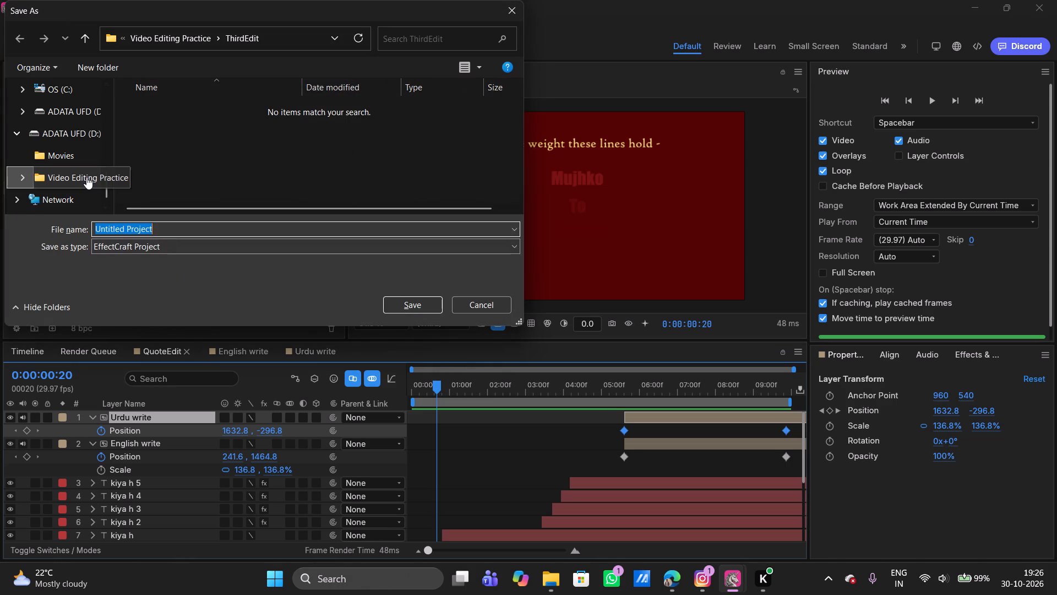
click(86, 177)
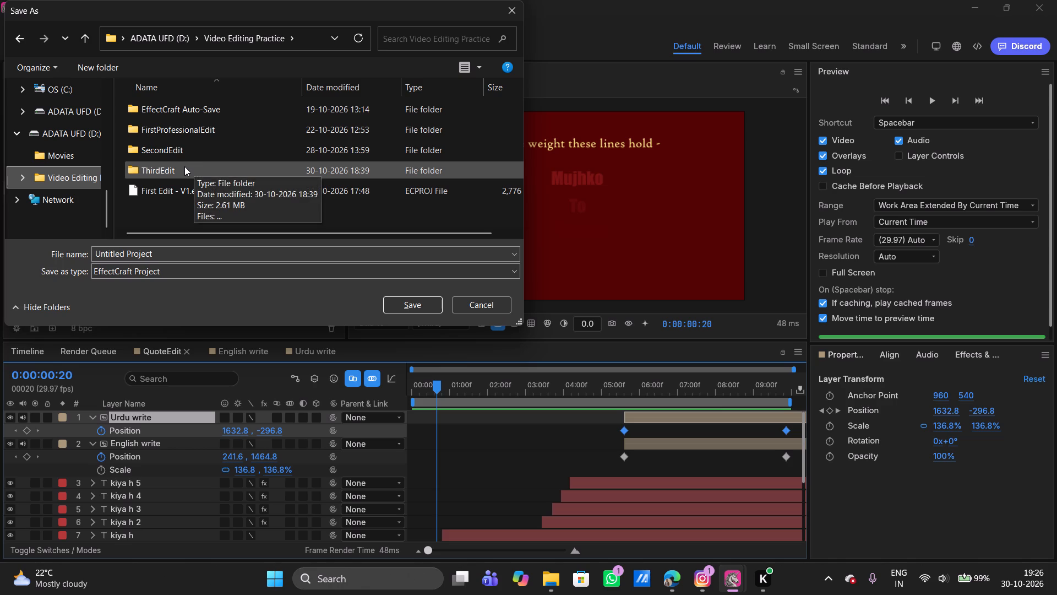
double_click(184, 166)
click(162, 250)
key(BackSpace)
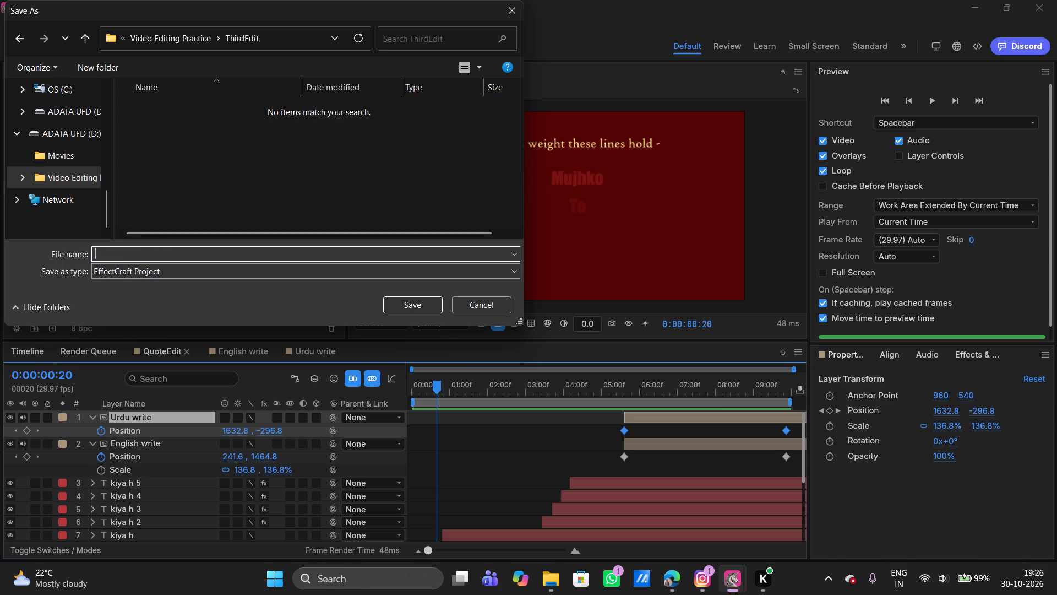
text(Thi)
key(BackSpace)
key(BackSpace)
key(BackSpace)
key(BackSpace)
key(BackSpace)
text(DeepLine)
Save the project as DeepLine in the ThirdEdit folder inside Video Editing Practice.
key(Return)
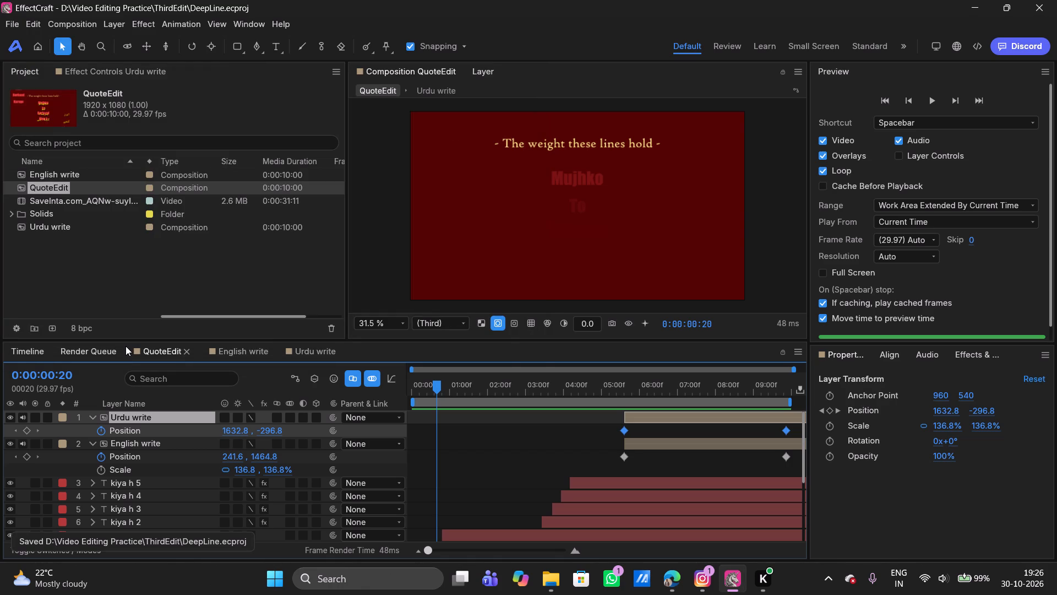
Add the QuoteEdit composition to the render queue and start rendering it.
click(79, 351)
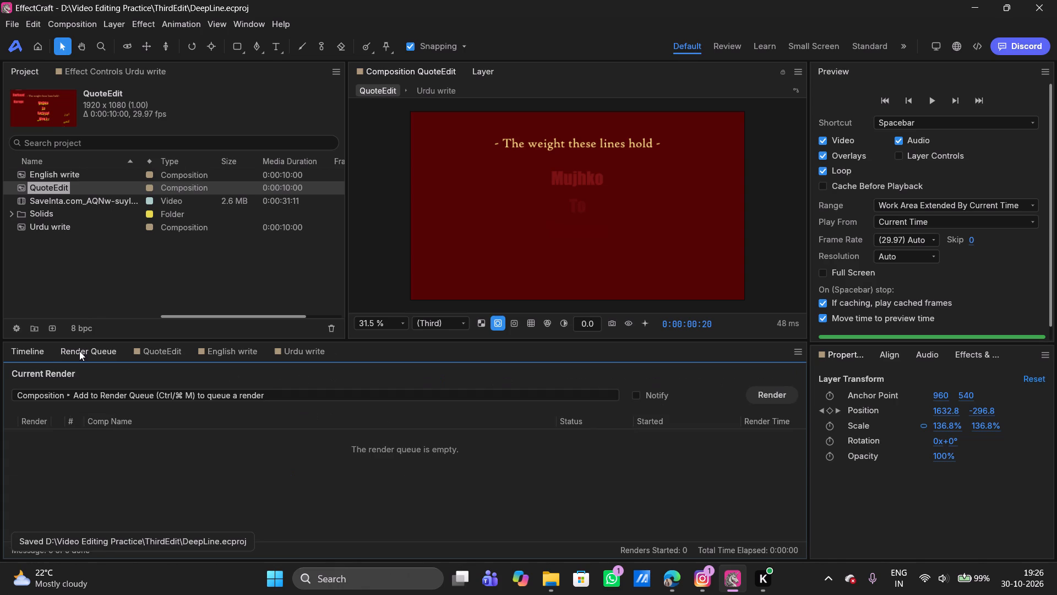
click(190, 445)
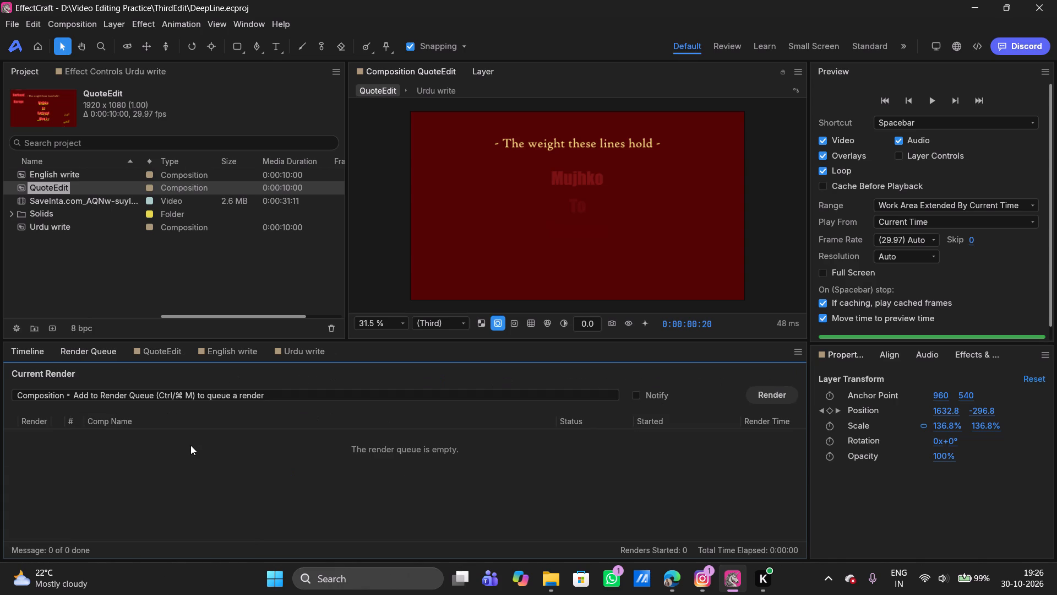
key(ctrl+m)
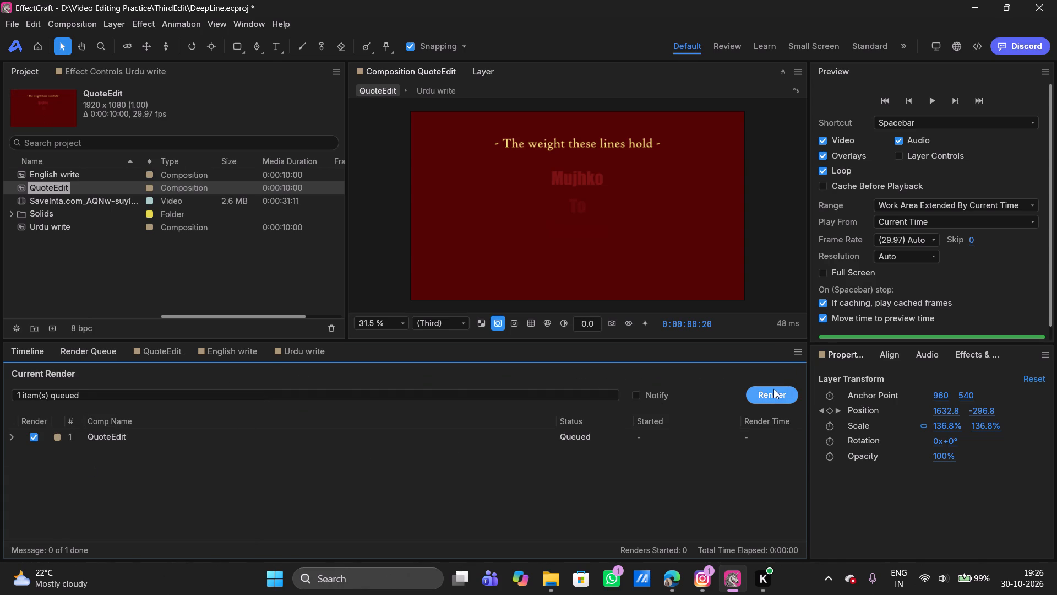
click(762, 397)
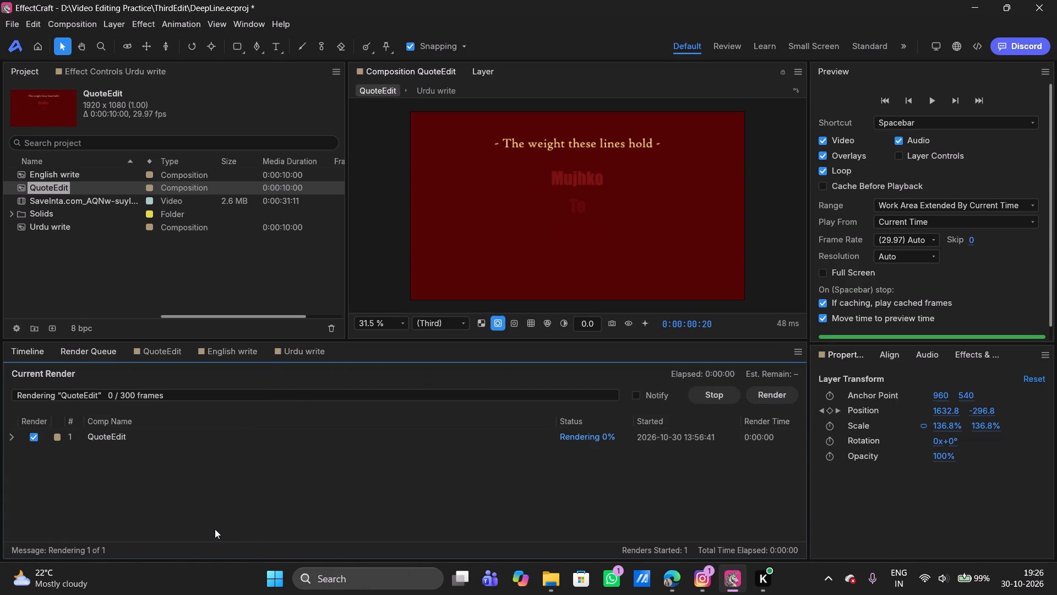
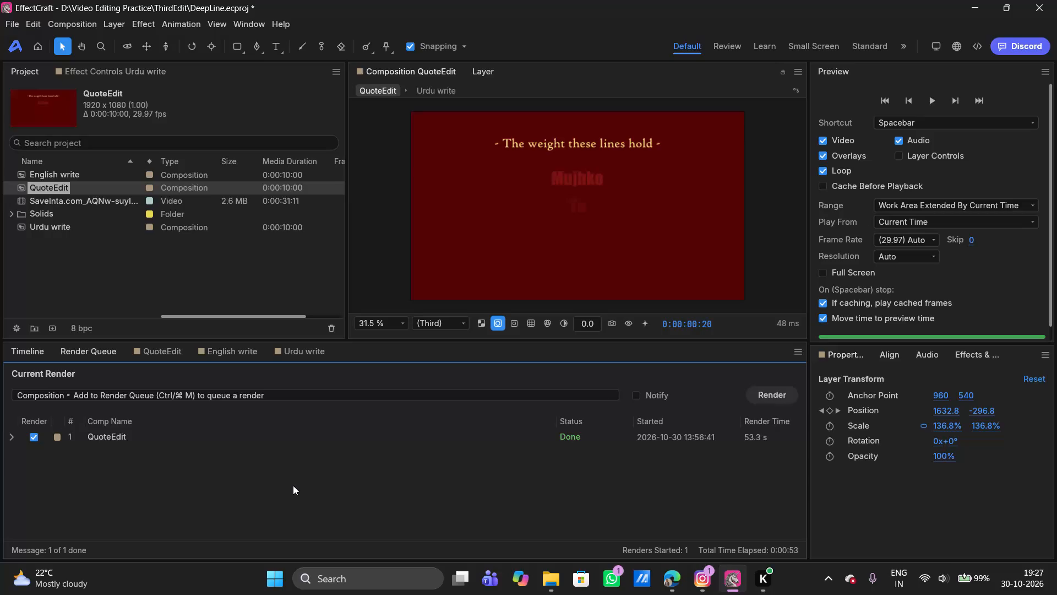
Open WhatsApp alongside the finished QuoteEdit render.
click(608, 587)
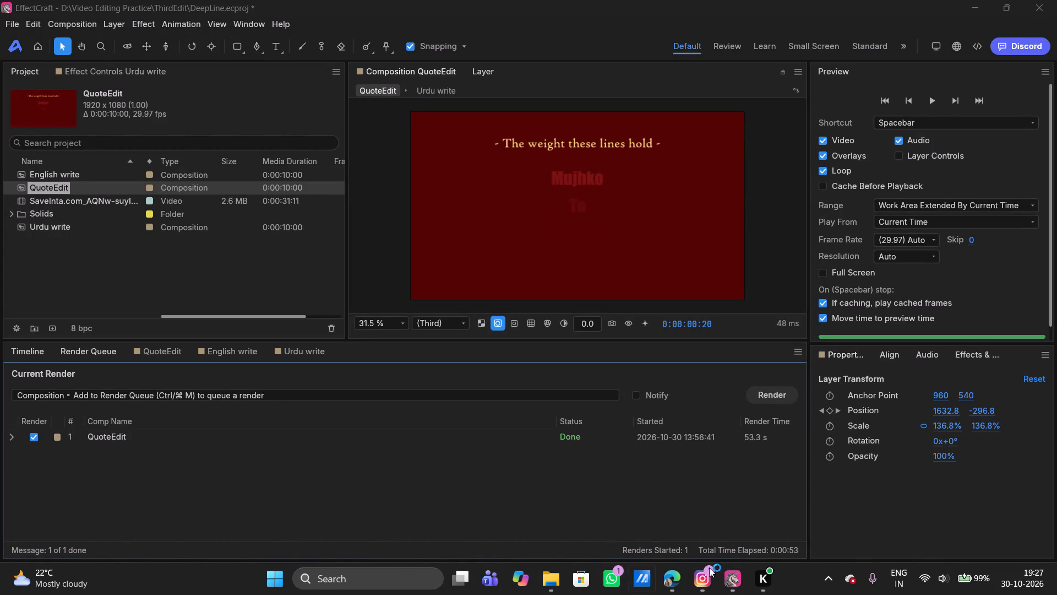